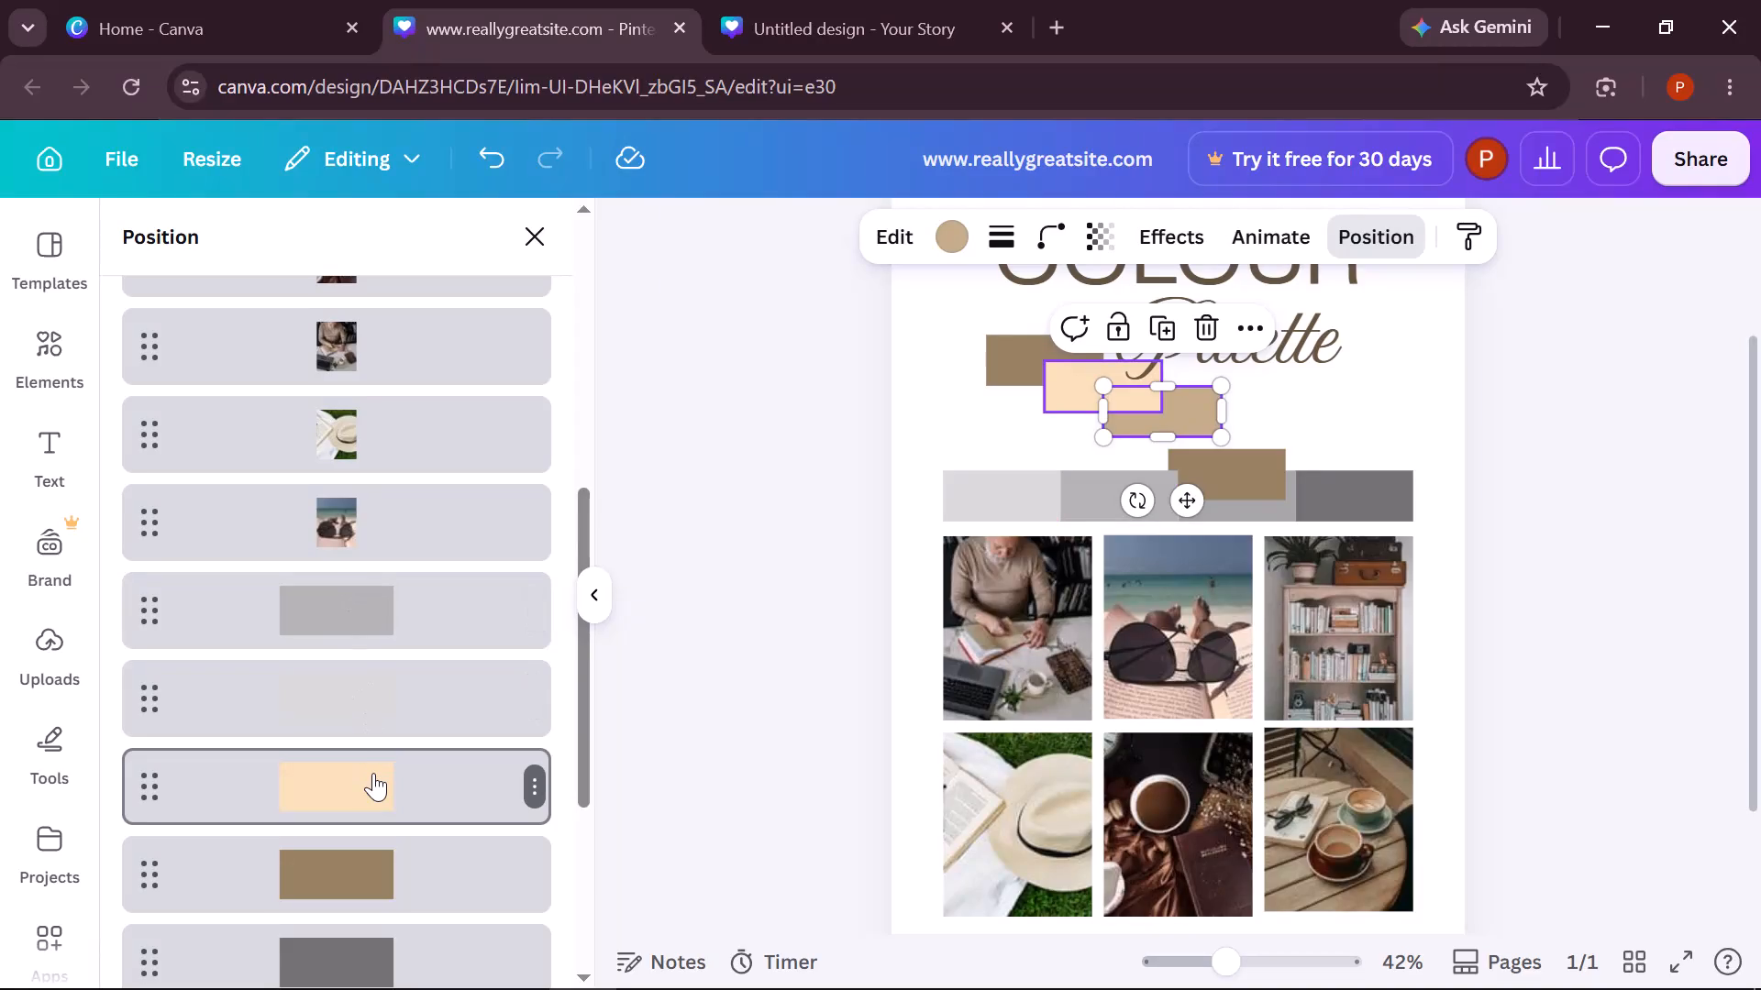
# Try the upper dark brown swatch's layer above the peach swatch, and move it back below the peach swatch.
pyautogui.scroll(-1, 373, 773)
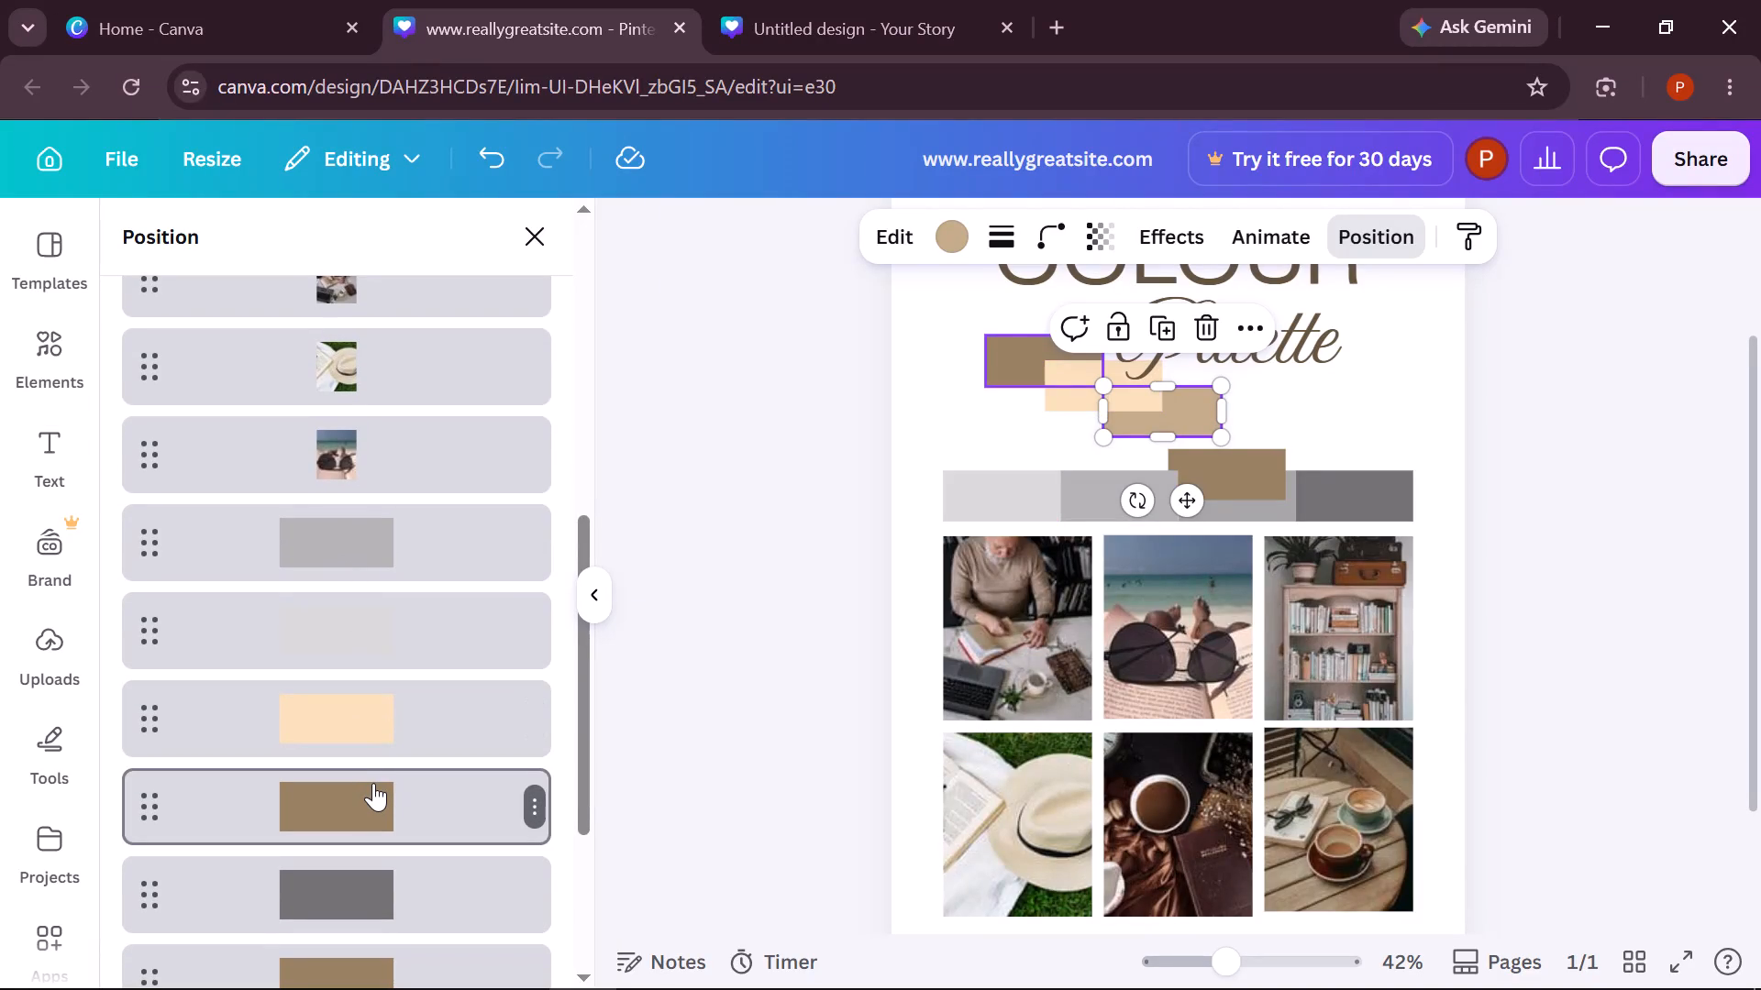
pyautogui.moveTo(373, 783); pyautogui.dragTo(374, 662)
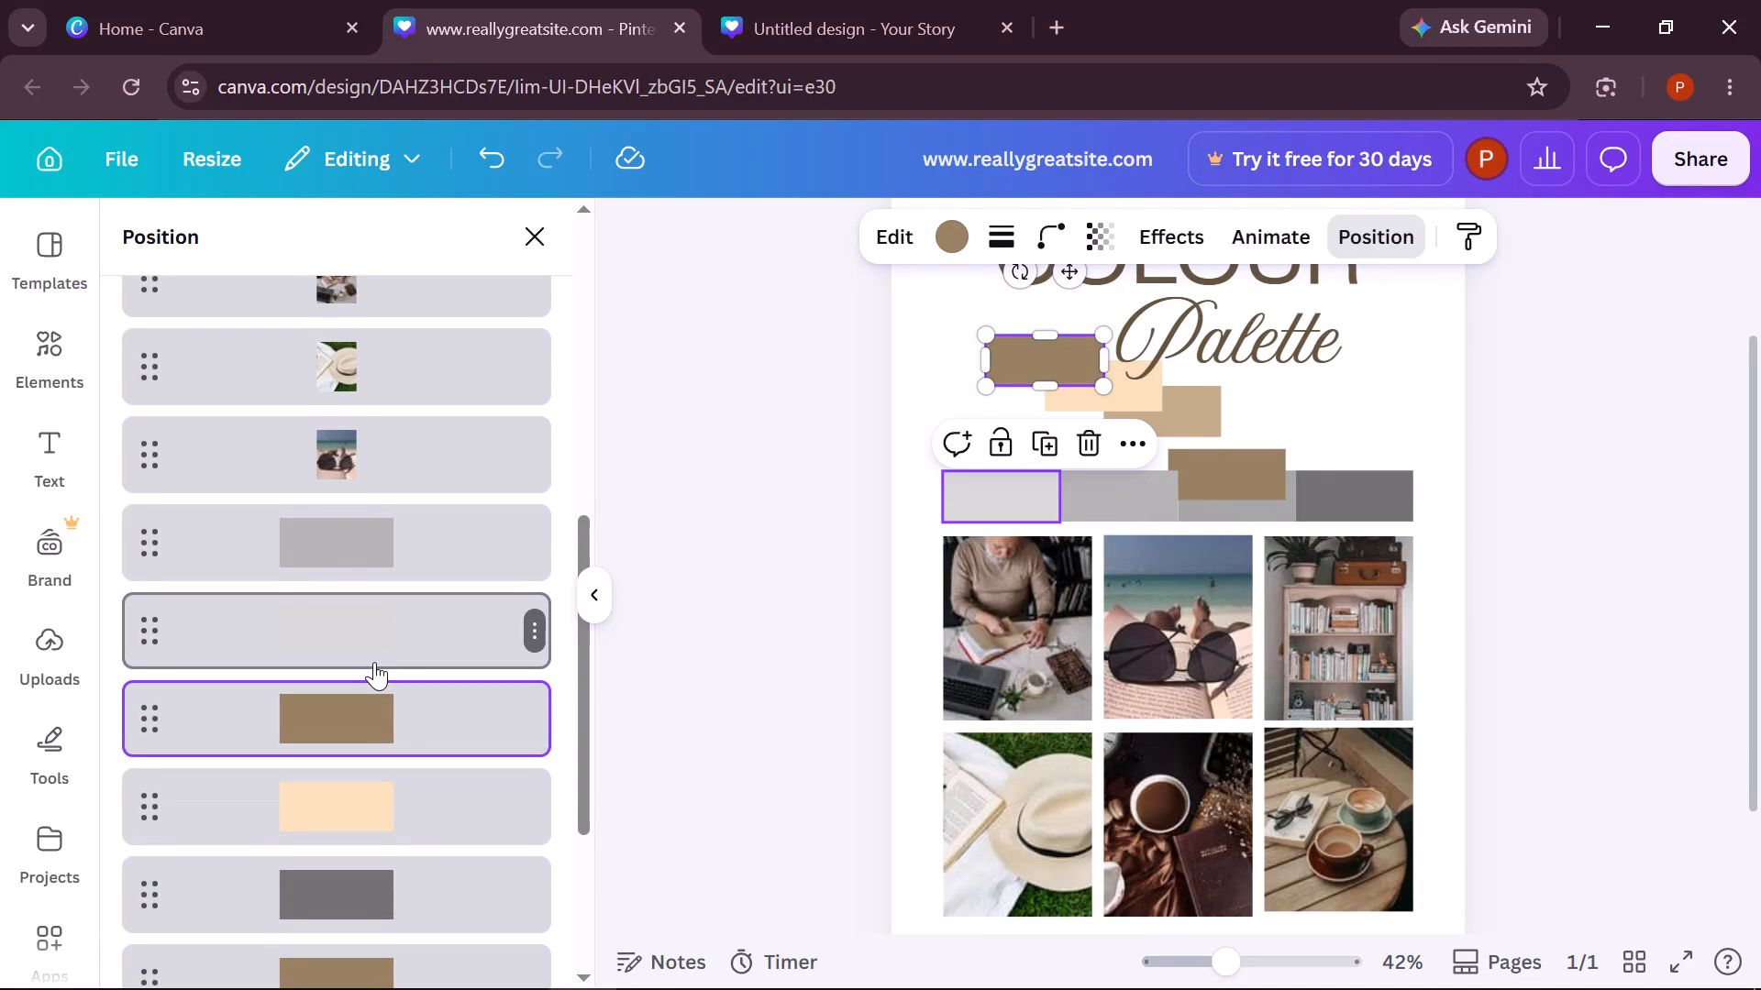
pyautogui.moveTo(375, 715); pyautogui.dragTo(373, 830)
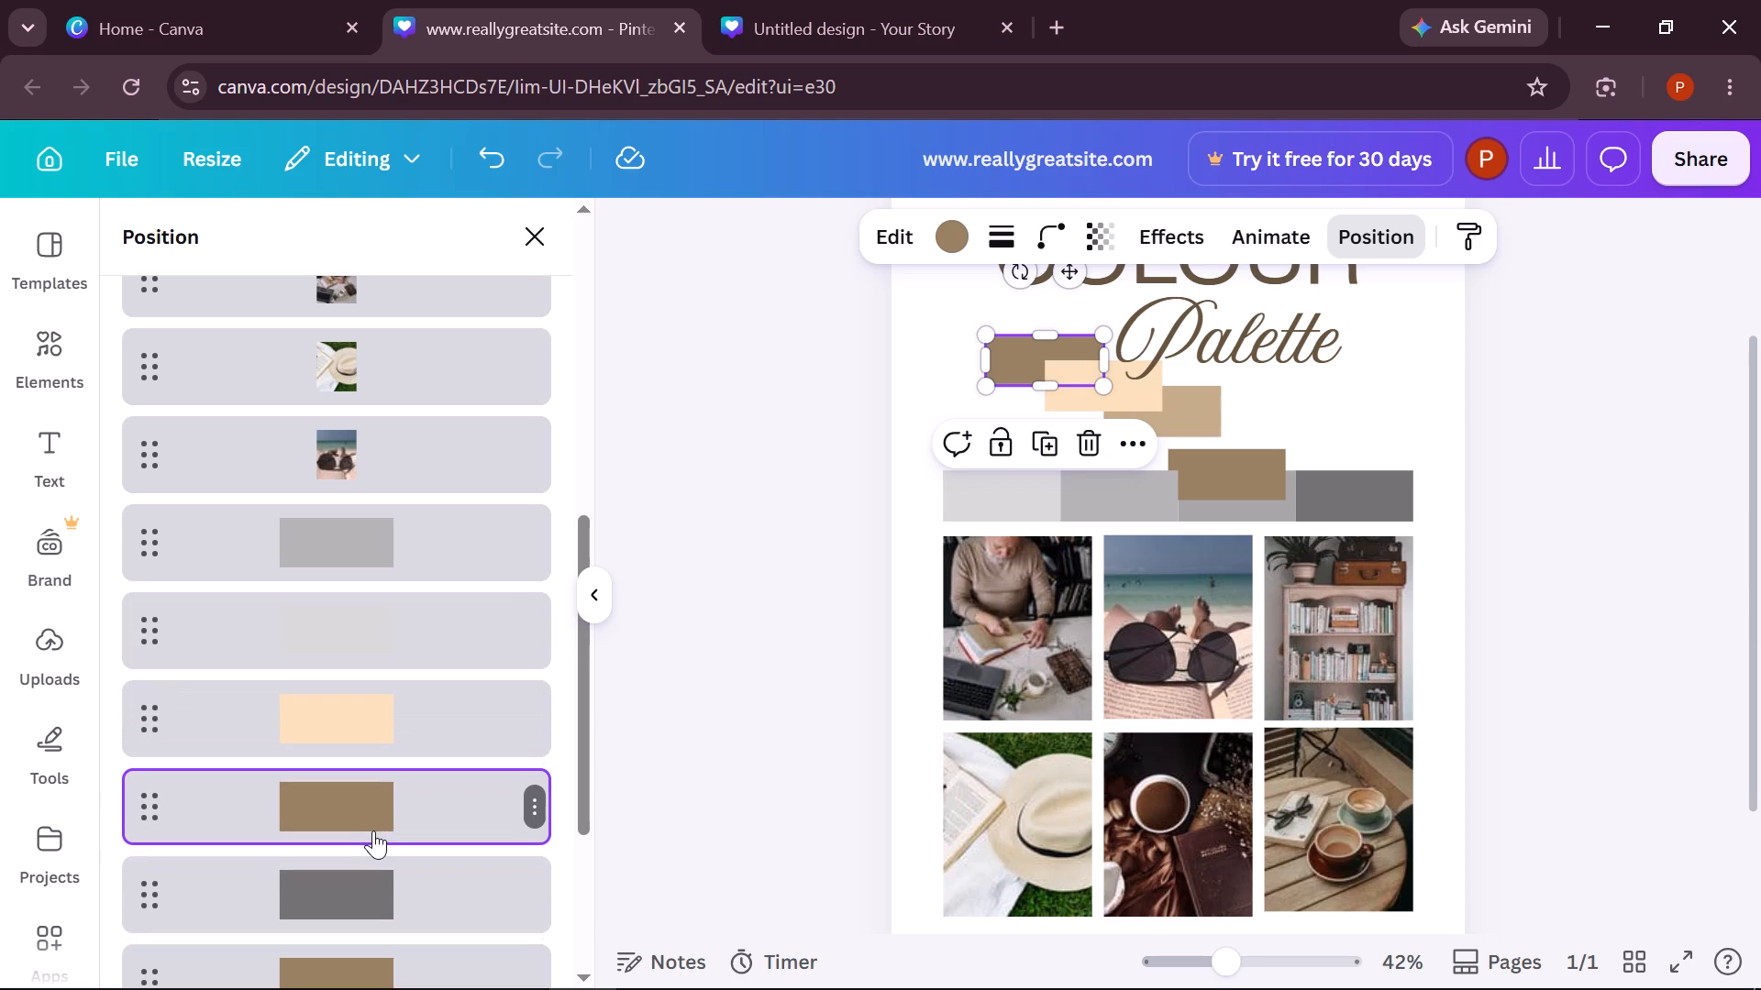
# Move the tan swatch's layer up to sit directly above the peach swatch's layer.
pyautogui.scroll(-1, 373, 830)
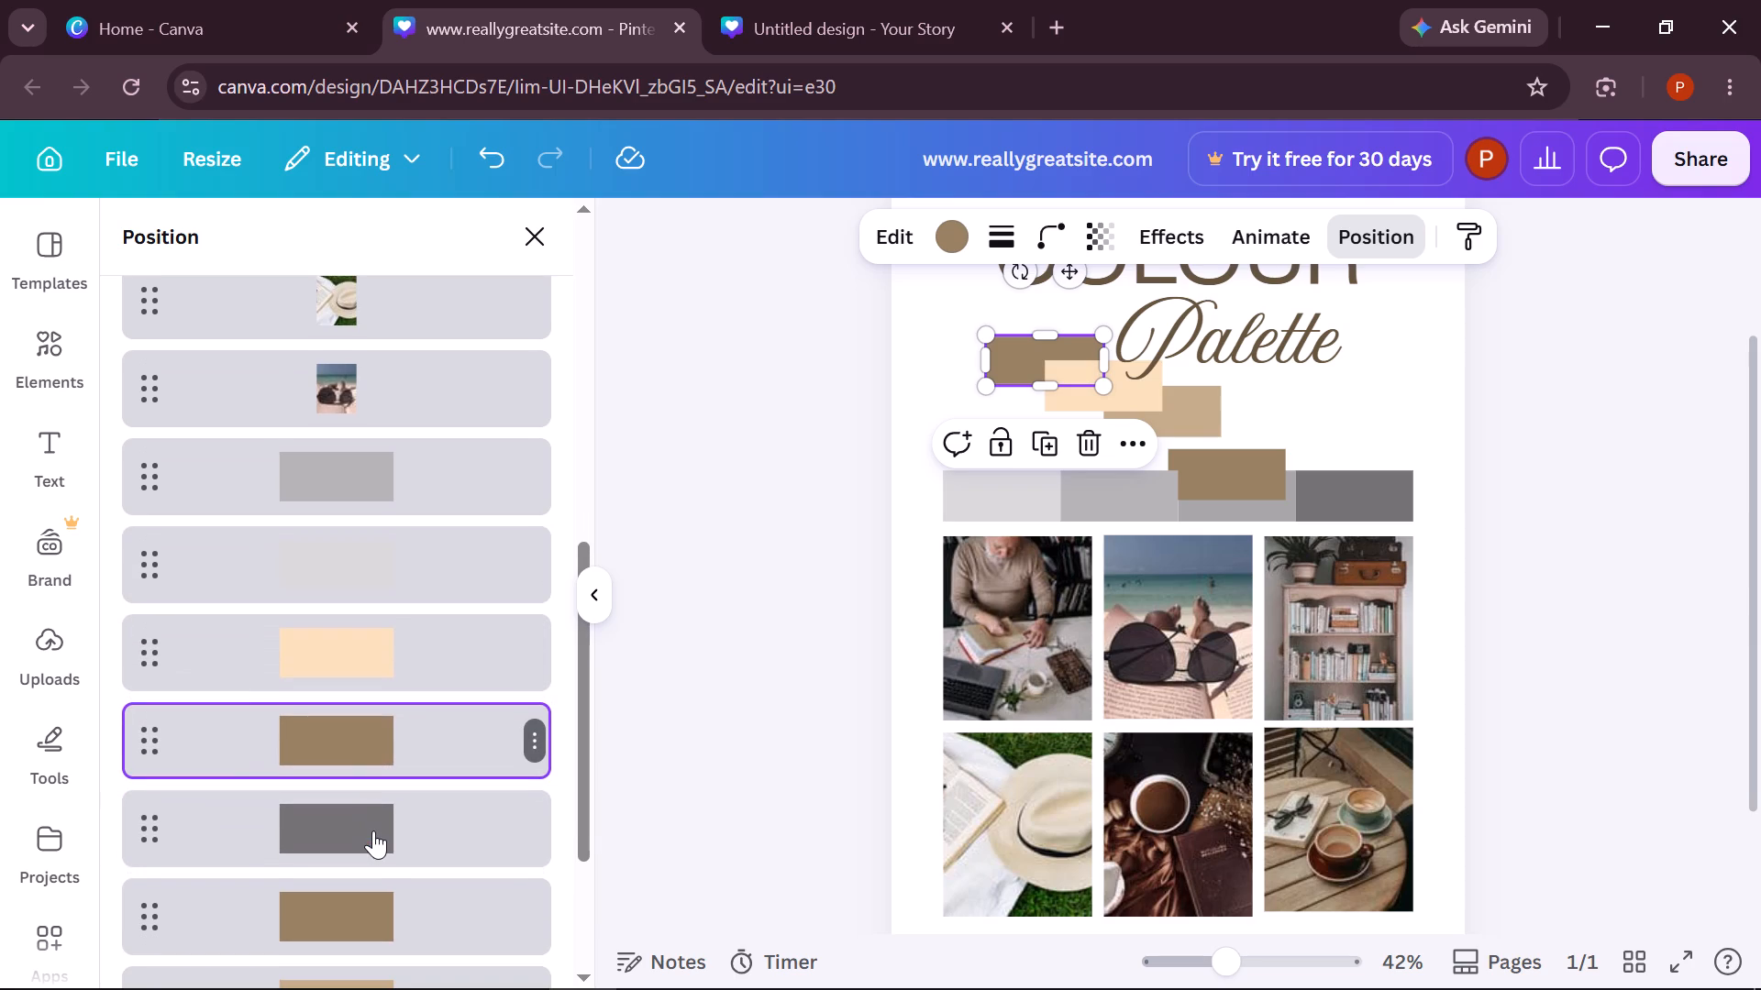
pyautogui.scroll(-1, 373, 830)
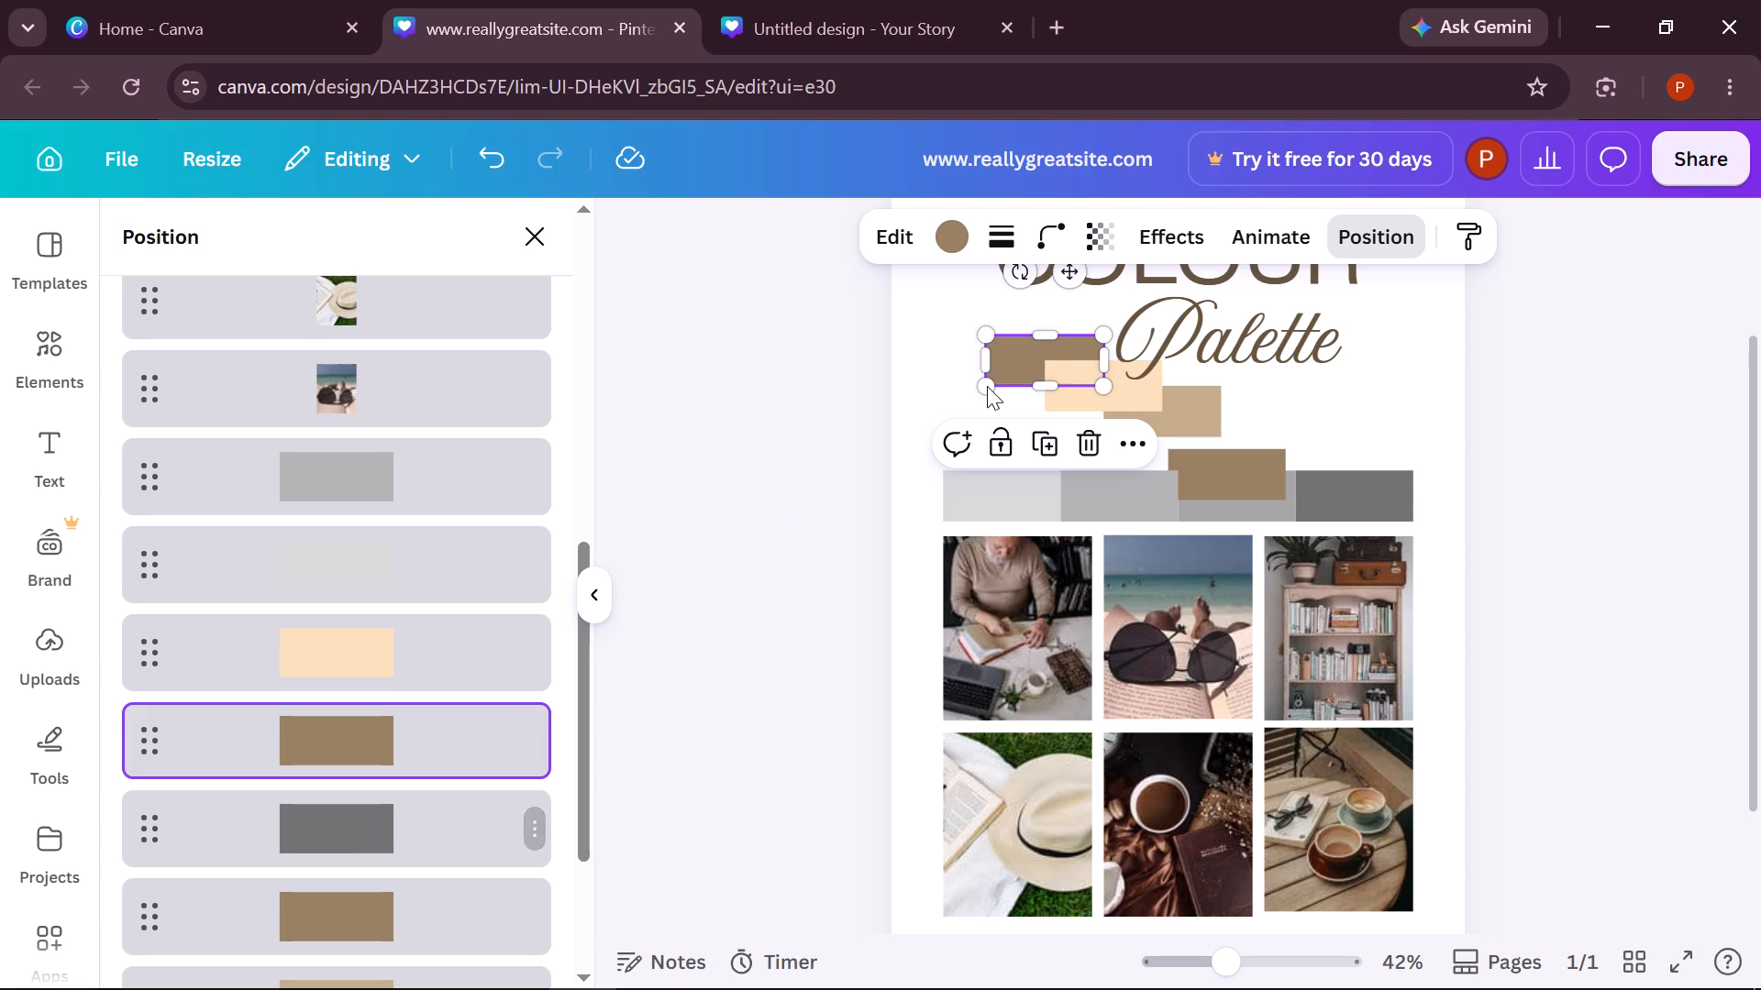
pyautogui.click(1191, 429)
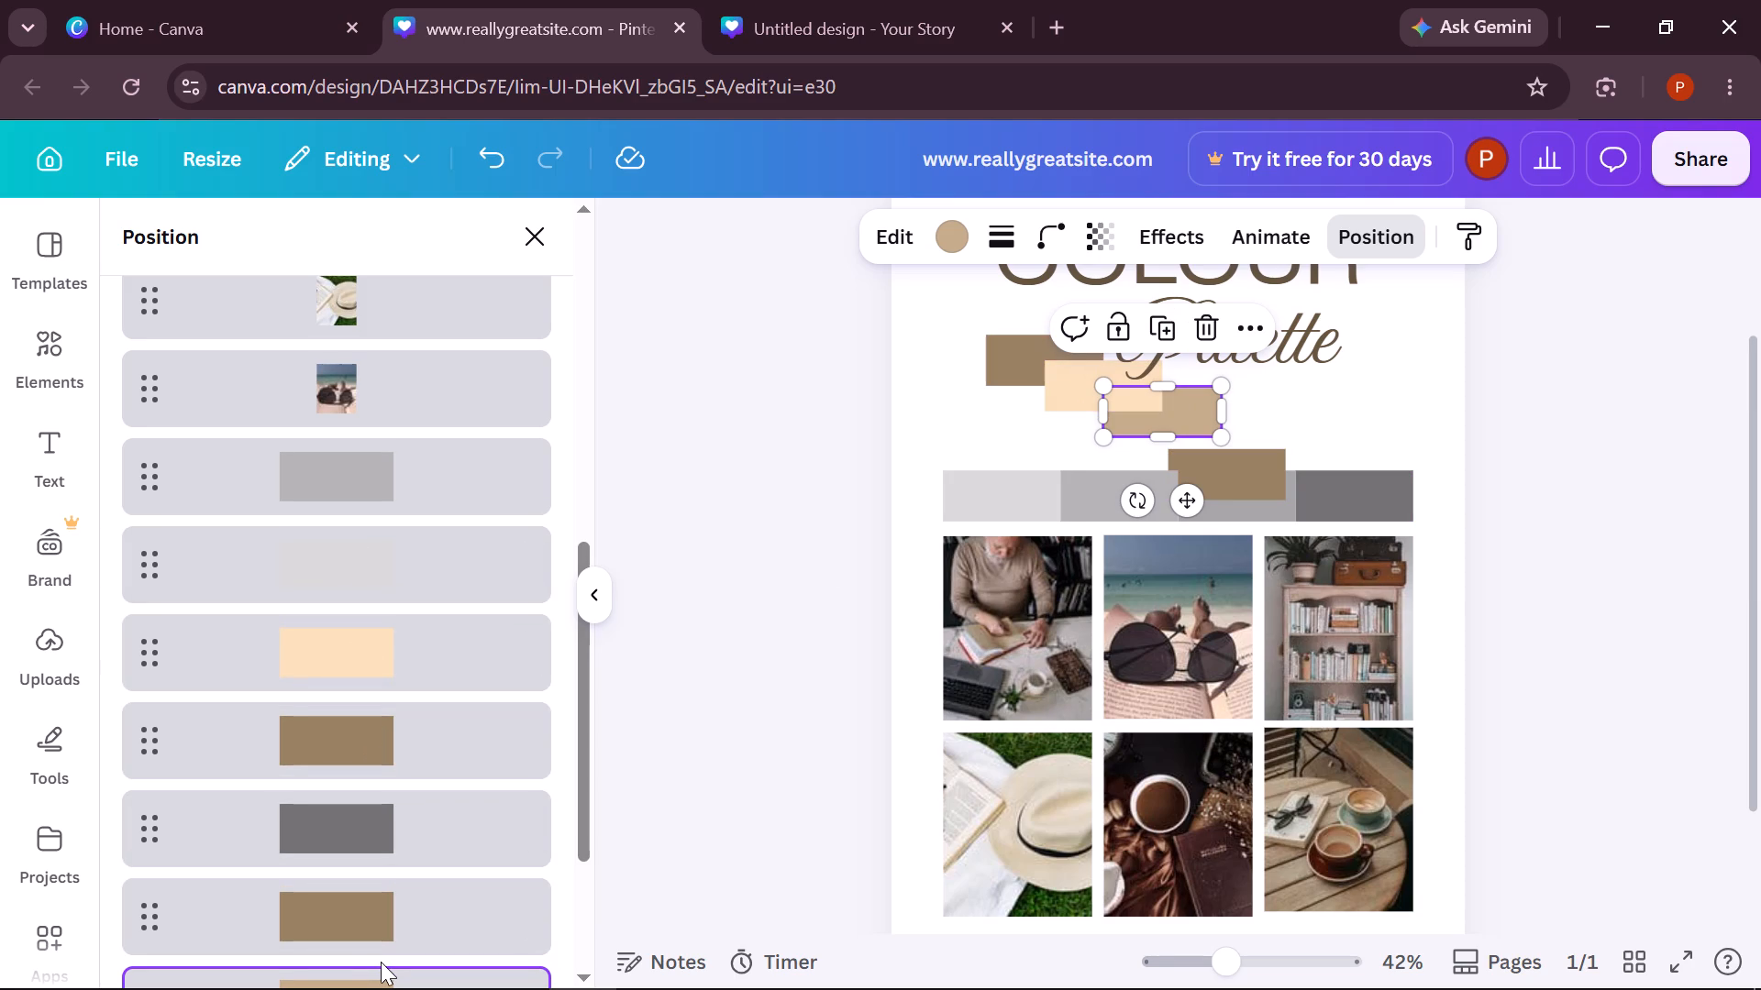
pyautogui.moveTo(381, 962); pyautogui.dragTo(399, 963)
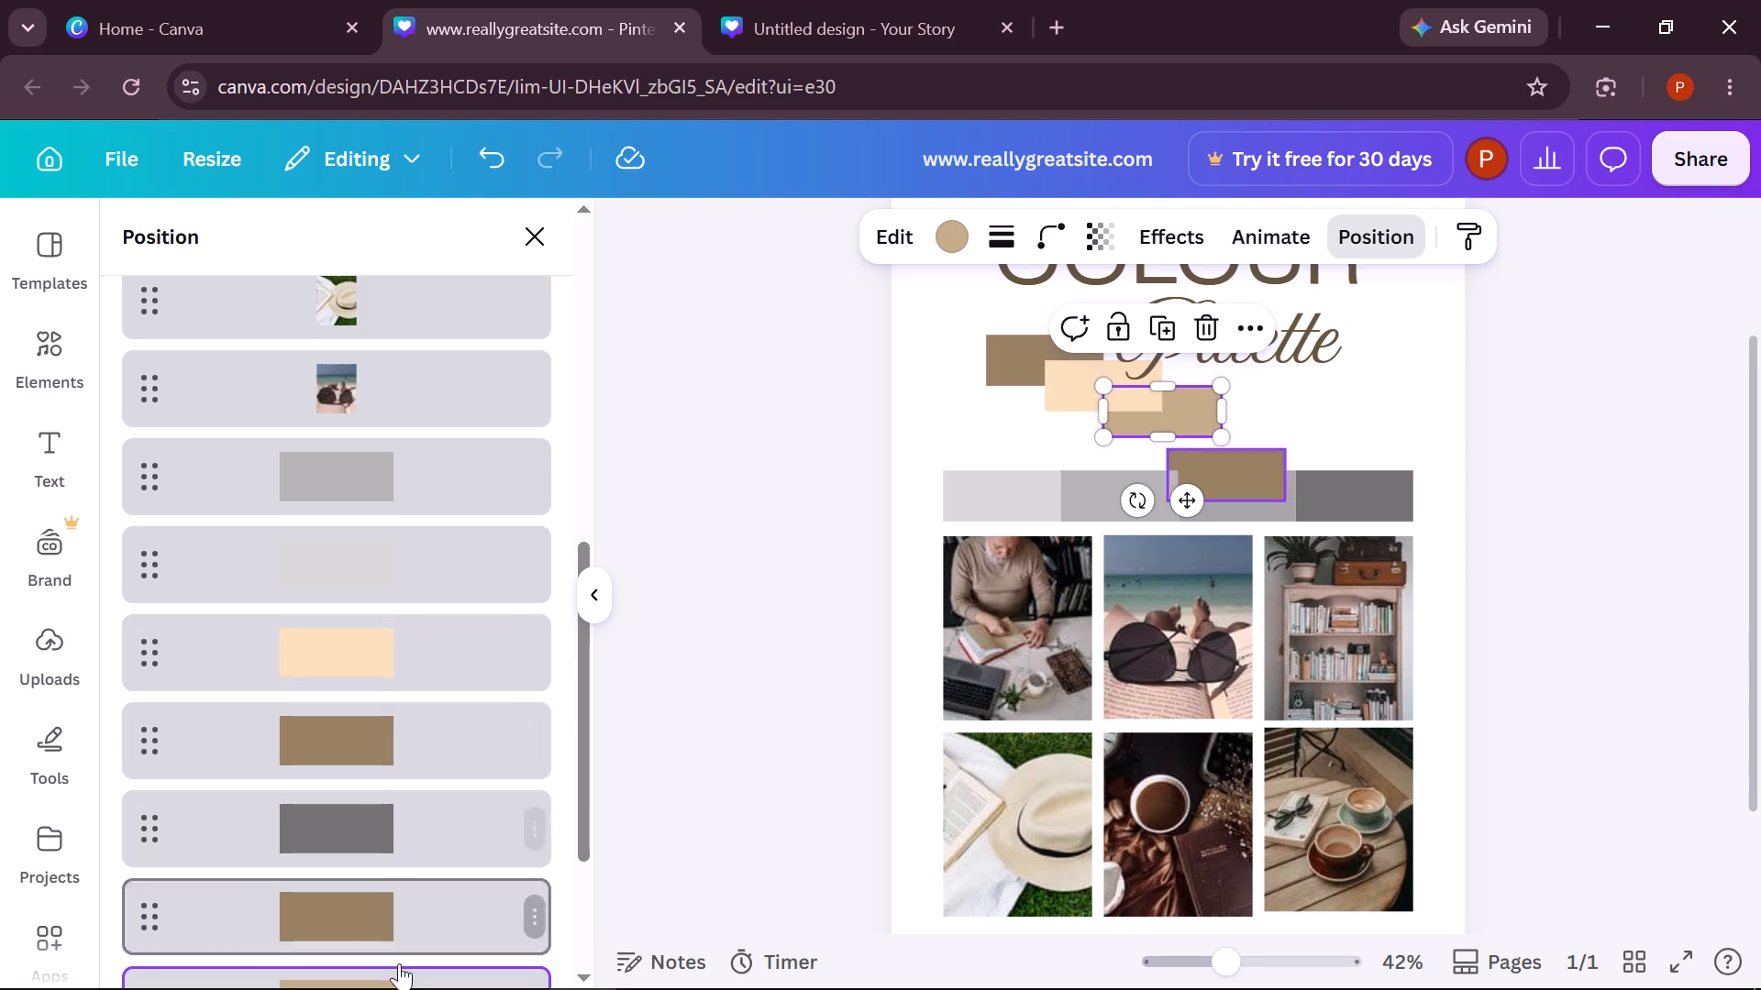
pyautogui.moveTo(399, 963); pyautogui.dragTo(367, 969)
pyautogui.scroll(-1, 367, 969)
pyautogui.moveTo(256, 936); pyautogui.dragTo(256, 846)
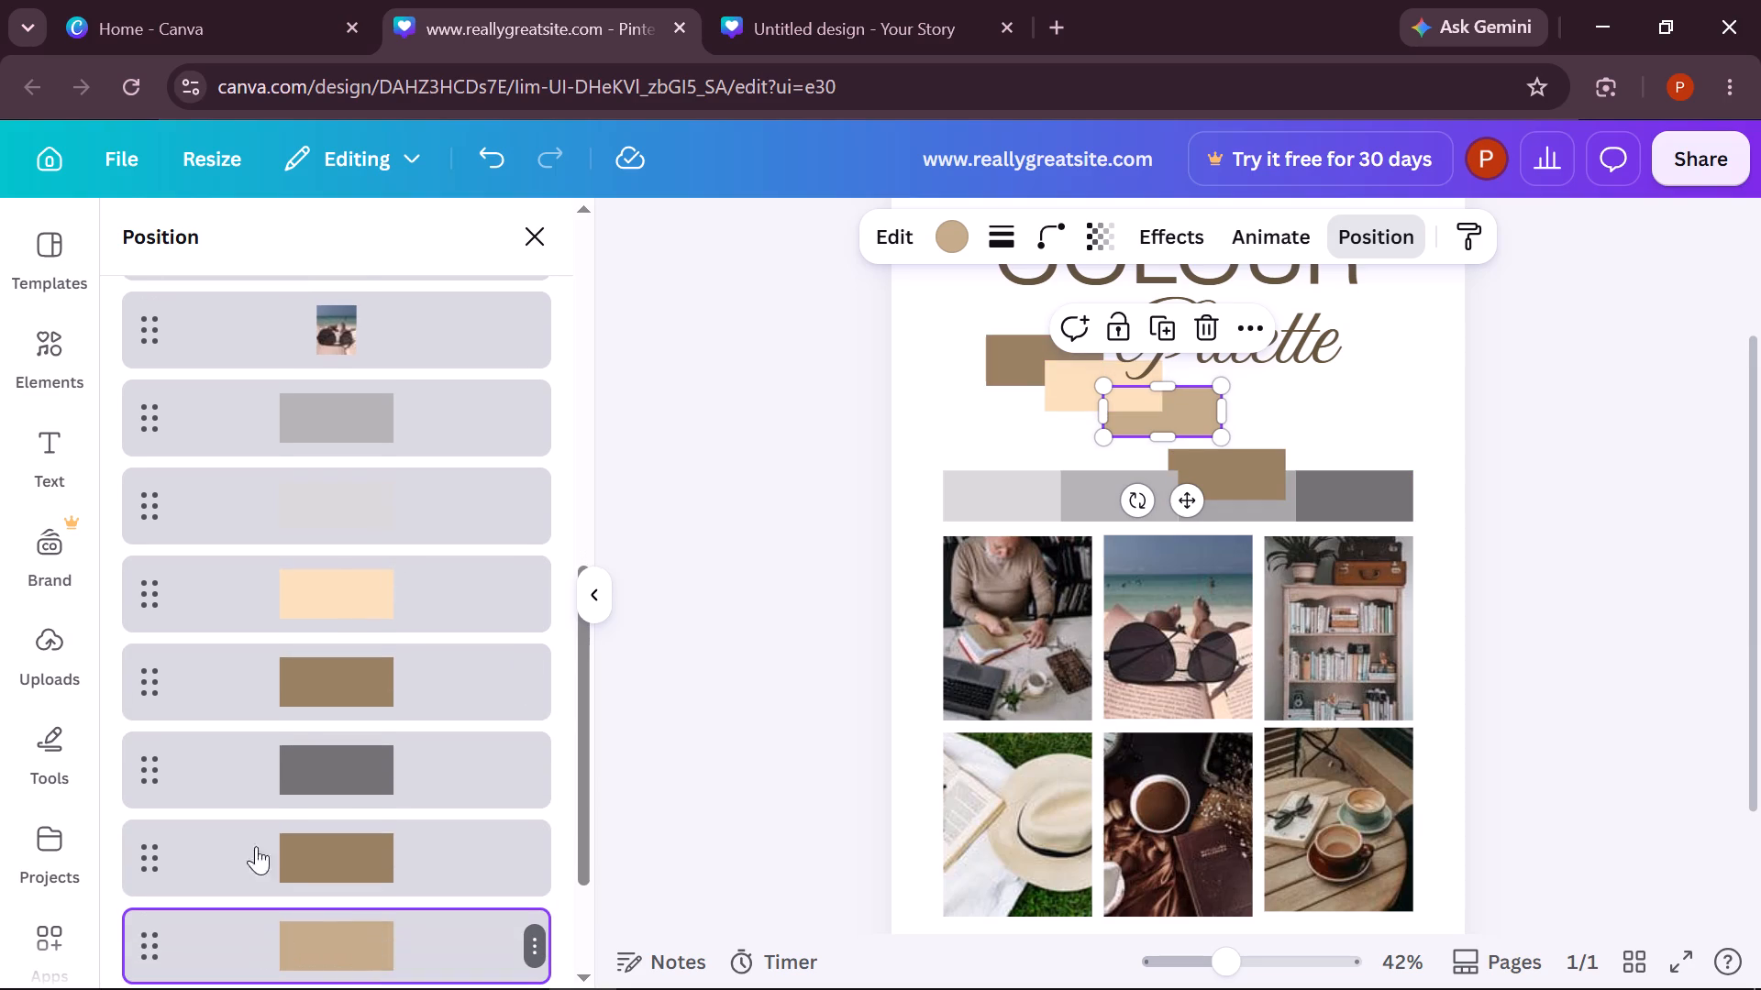
pyautogui.moveTo(256, 846); pyautogui.dragTo(295, 549)
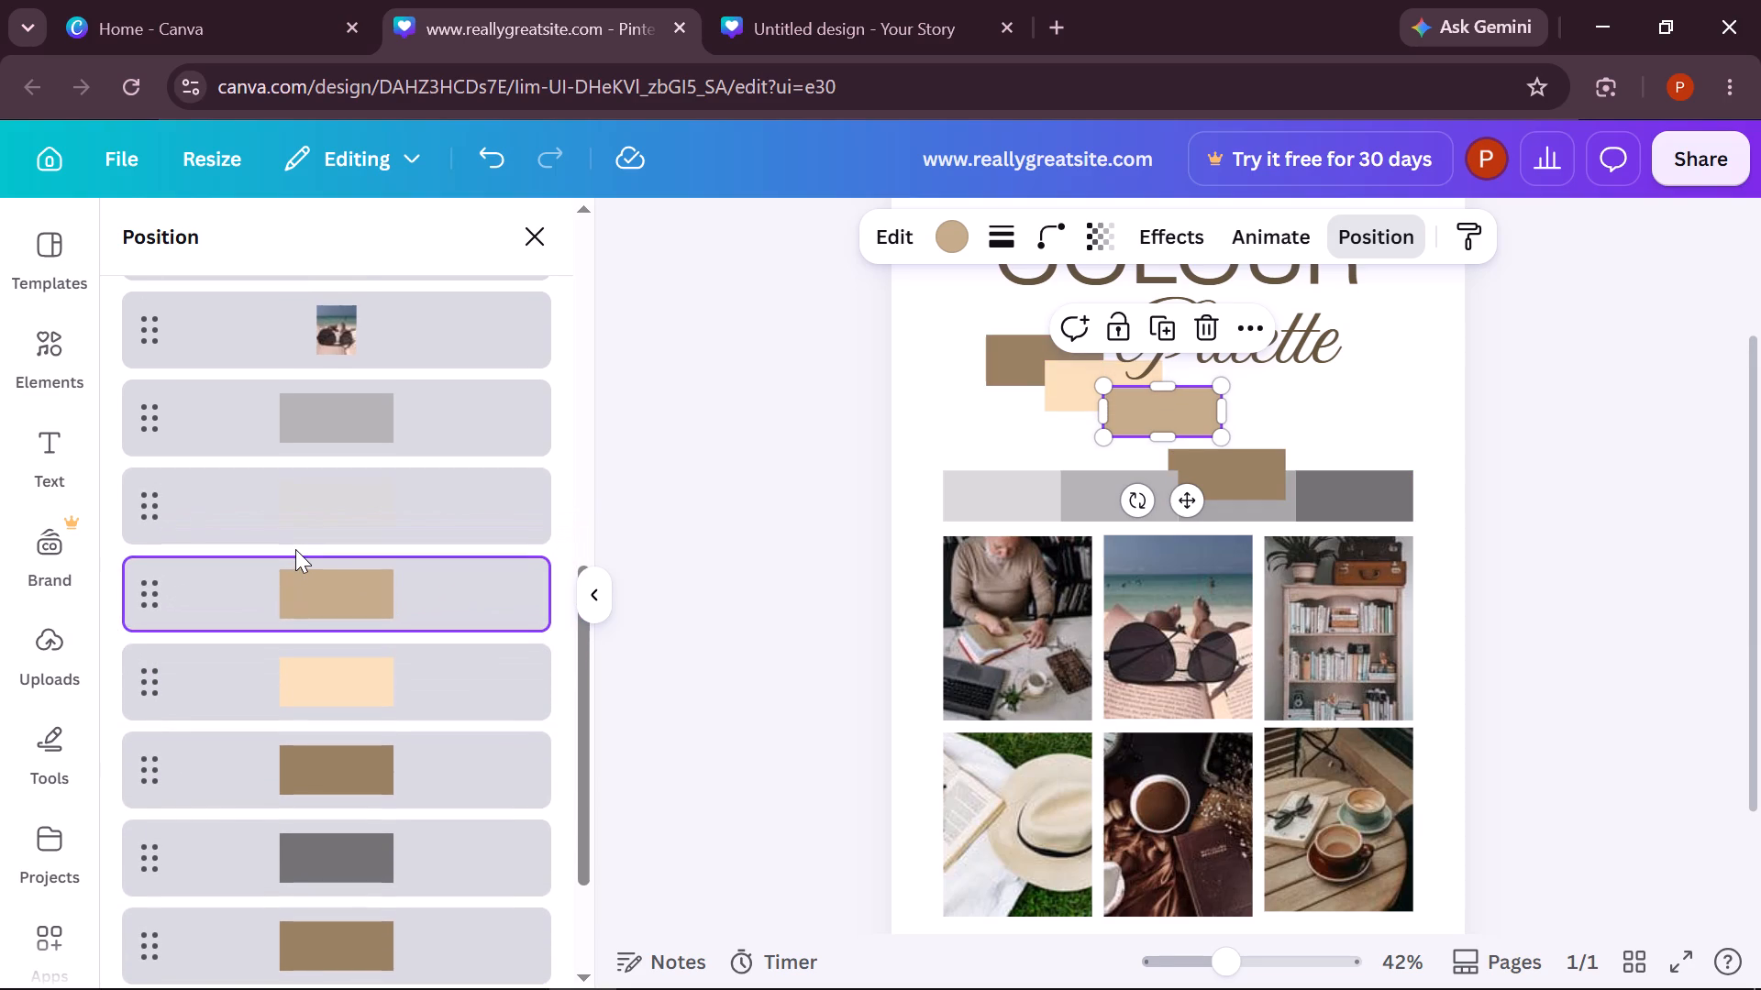
# Move the lower dark brown swatch's layer up to sit directly above the tan swatch's layer.
pyautogui.click(1257, 456)
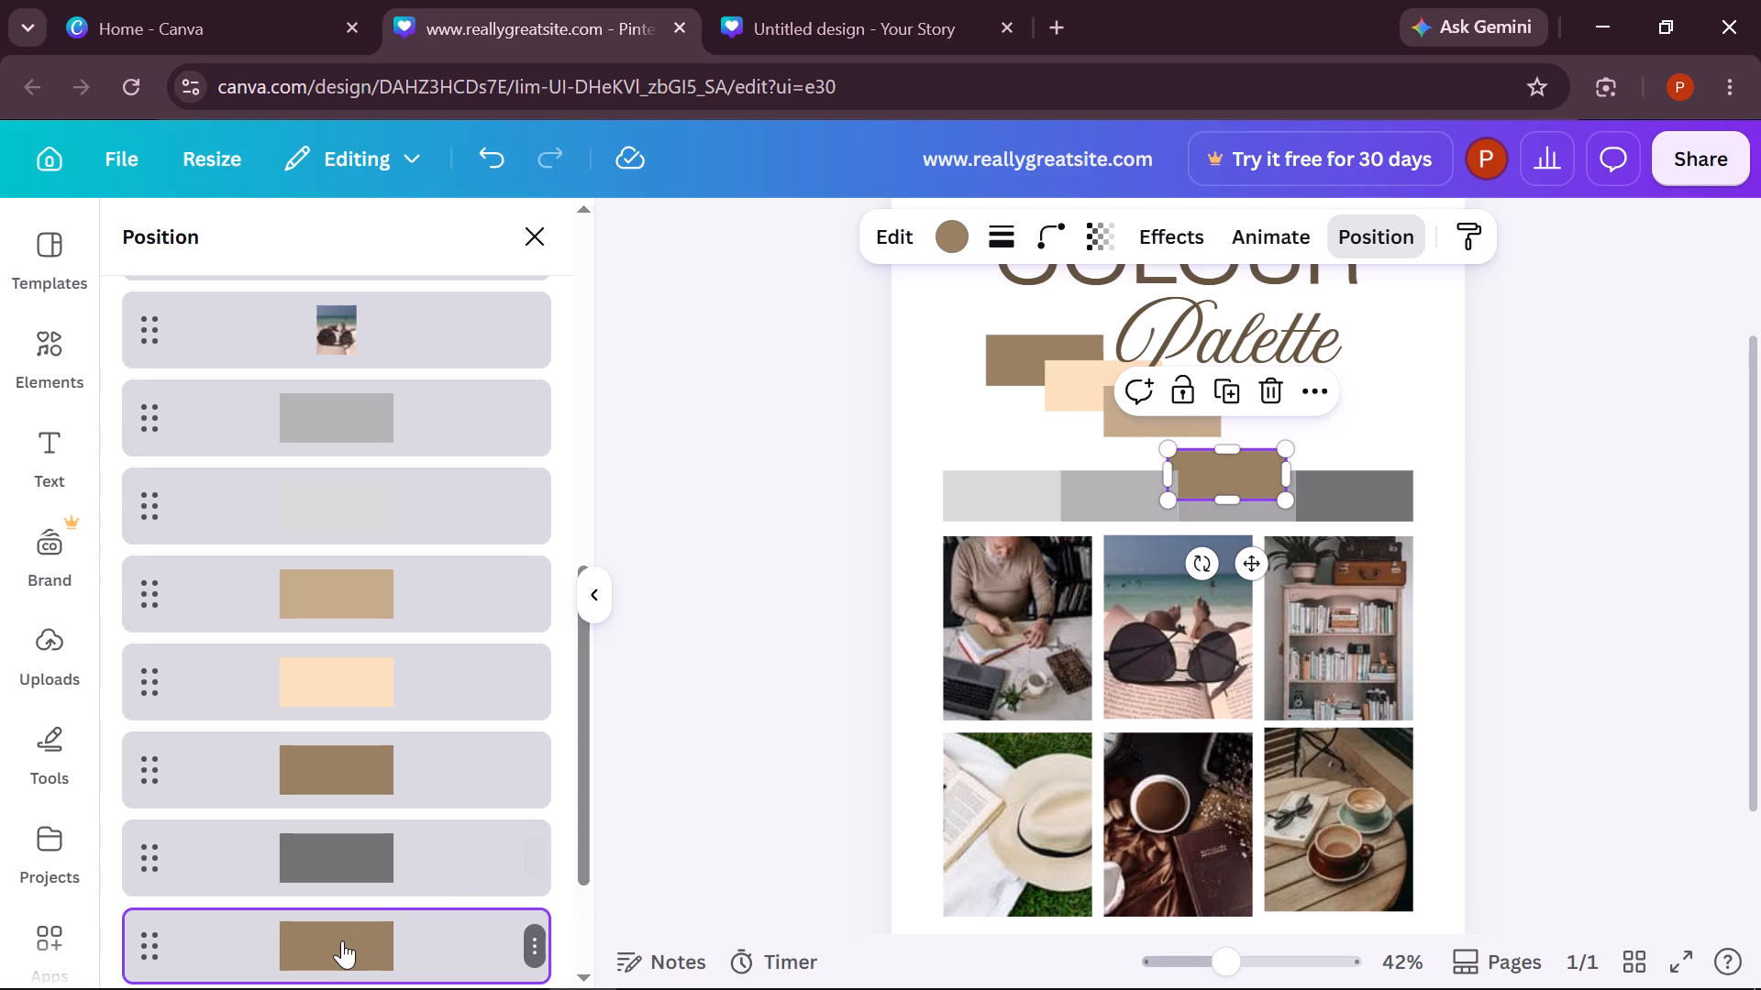
pyautogui.moveTo(342, 940); pyautogui.dragTo(349, 557)
pyautogui.click(352, 497)
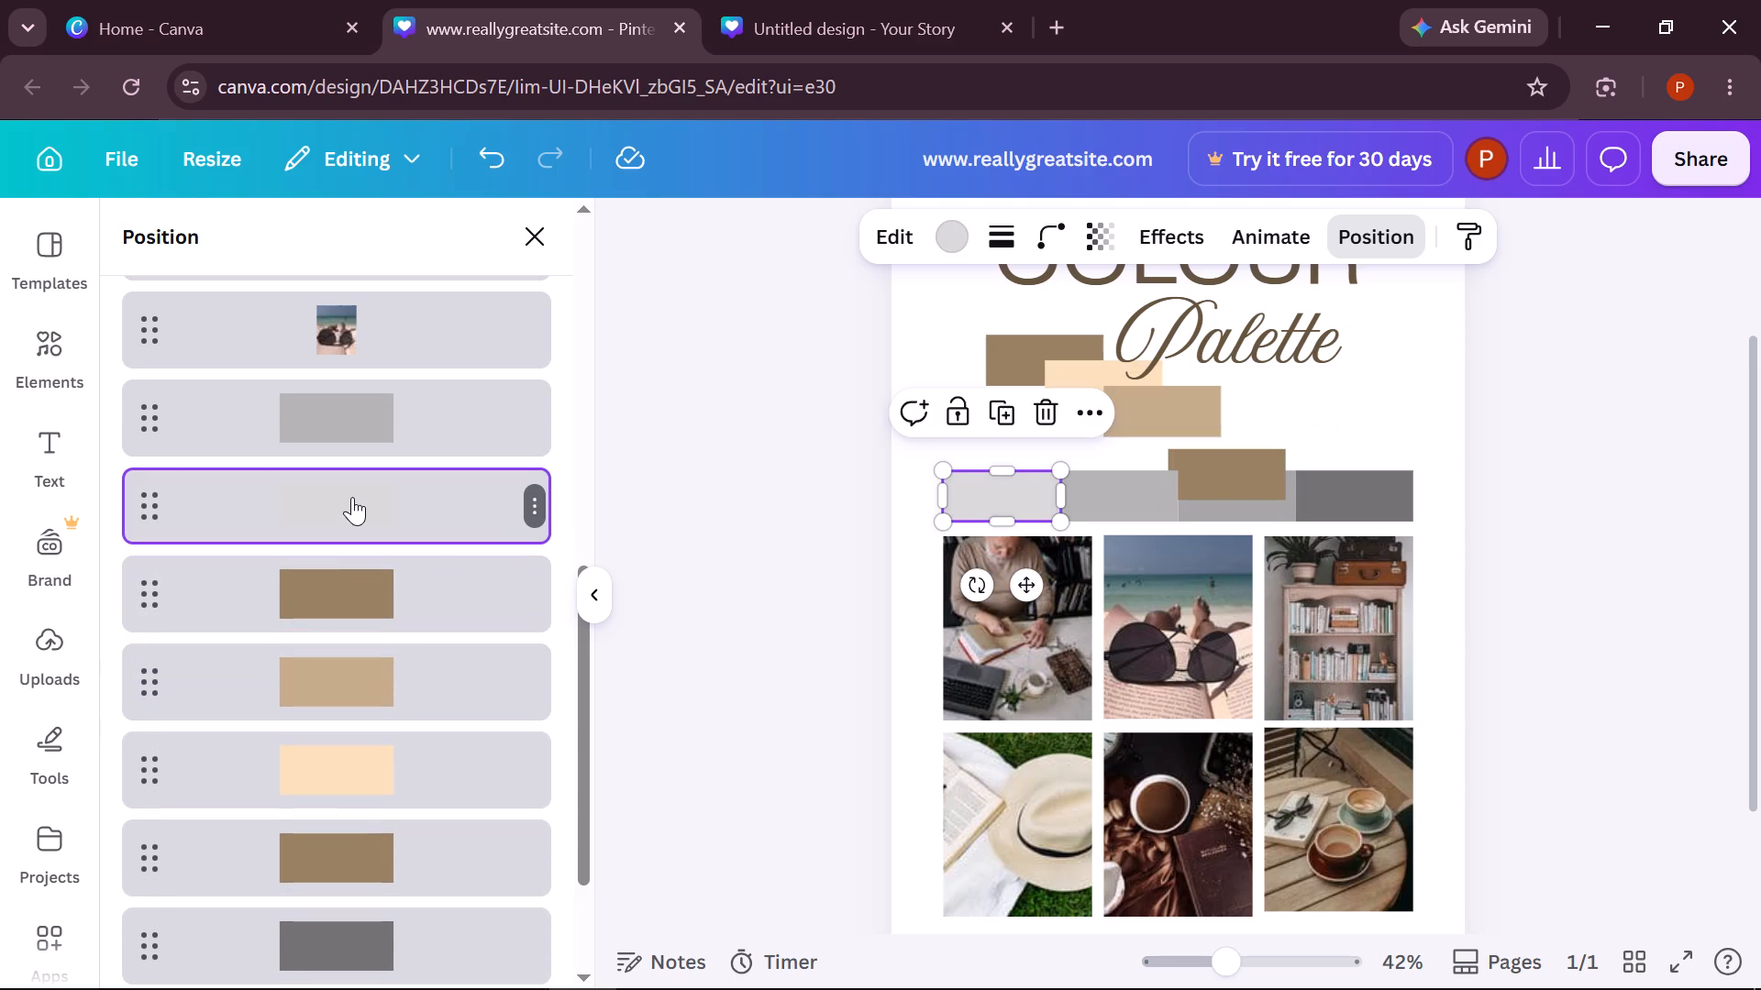
pyautogui.click(755, 646)
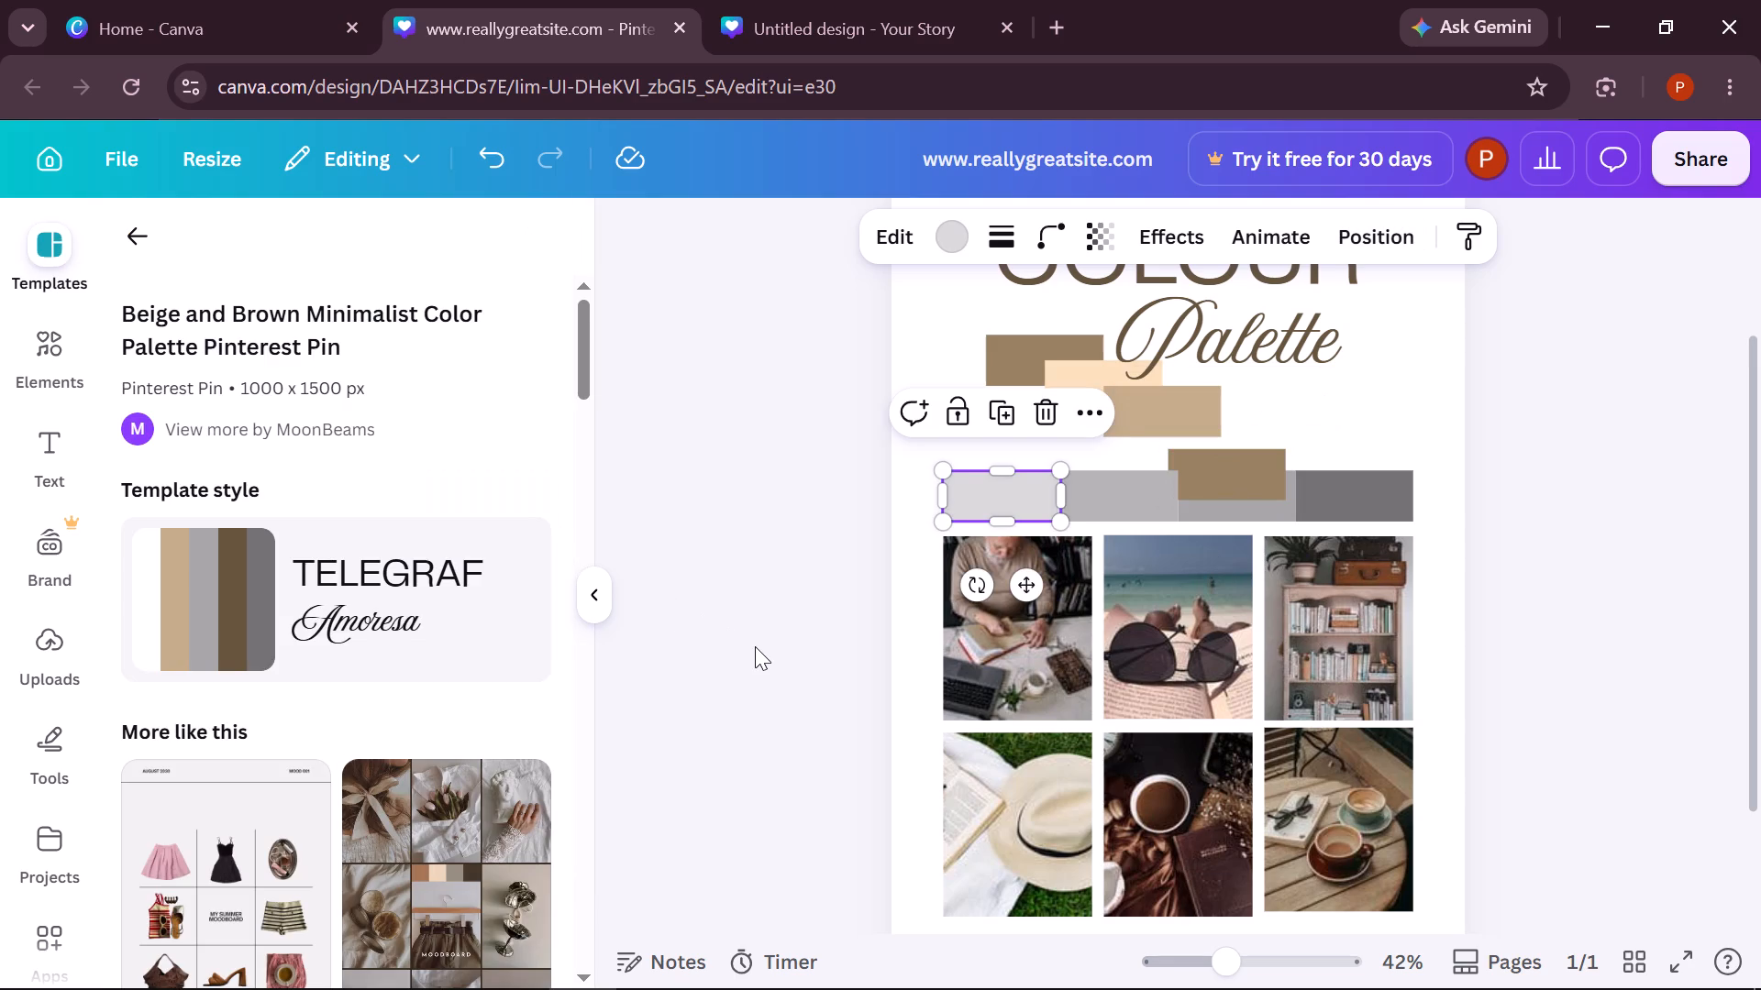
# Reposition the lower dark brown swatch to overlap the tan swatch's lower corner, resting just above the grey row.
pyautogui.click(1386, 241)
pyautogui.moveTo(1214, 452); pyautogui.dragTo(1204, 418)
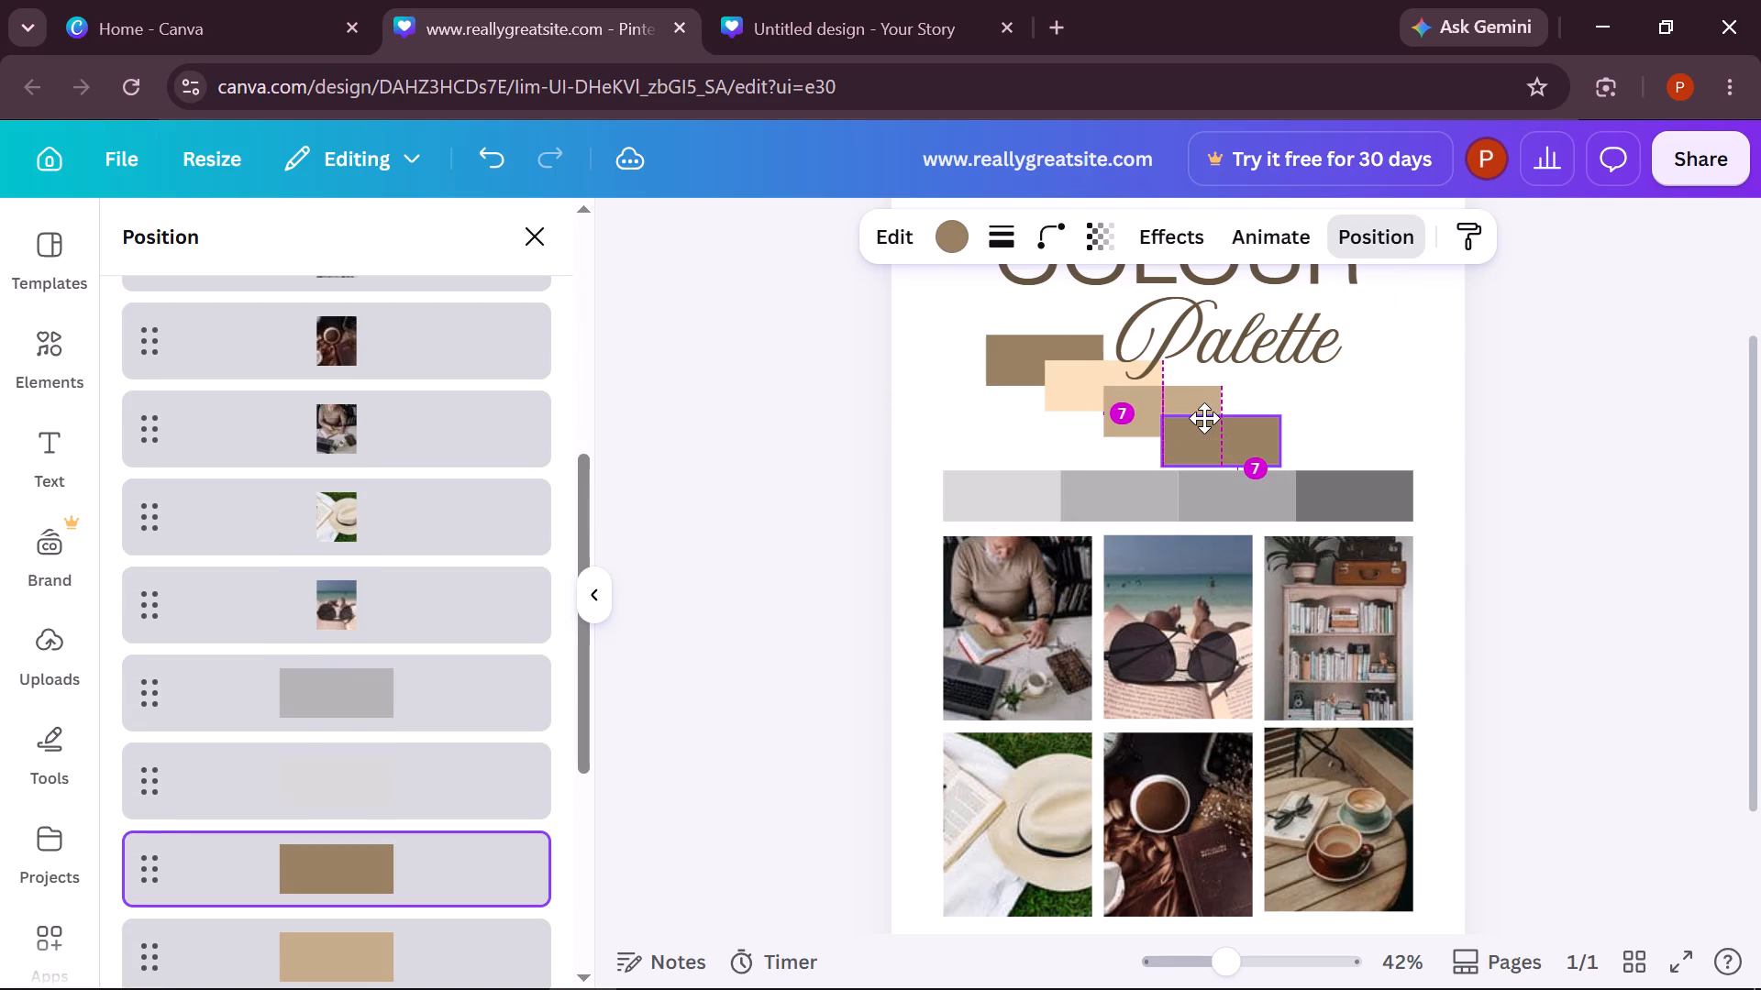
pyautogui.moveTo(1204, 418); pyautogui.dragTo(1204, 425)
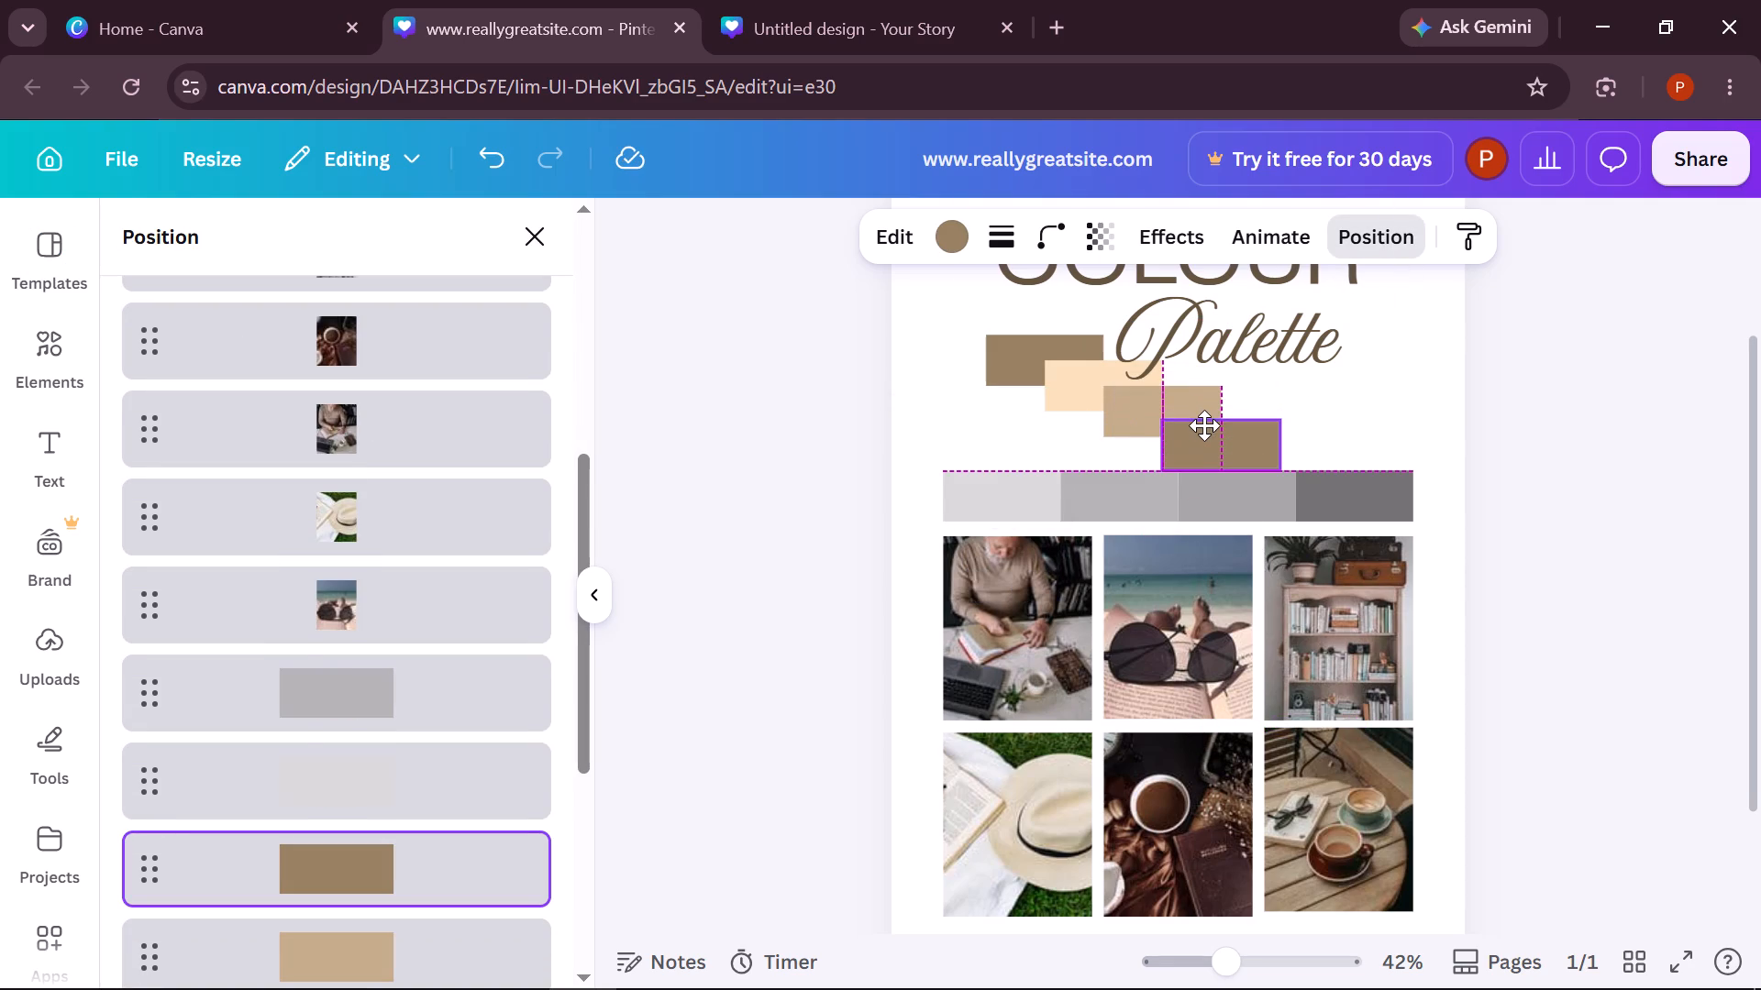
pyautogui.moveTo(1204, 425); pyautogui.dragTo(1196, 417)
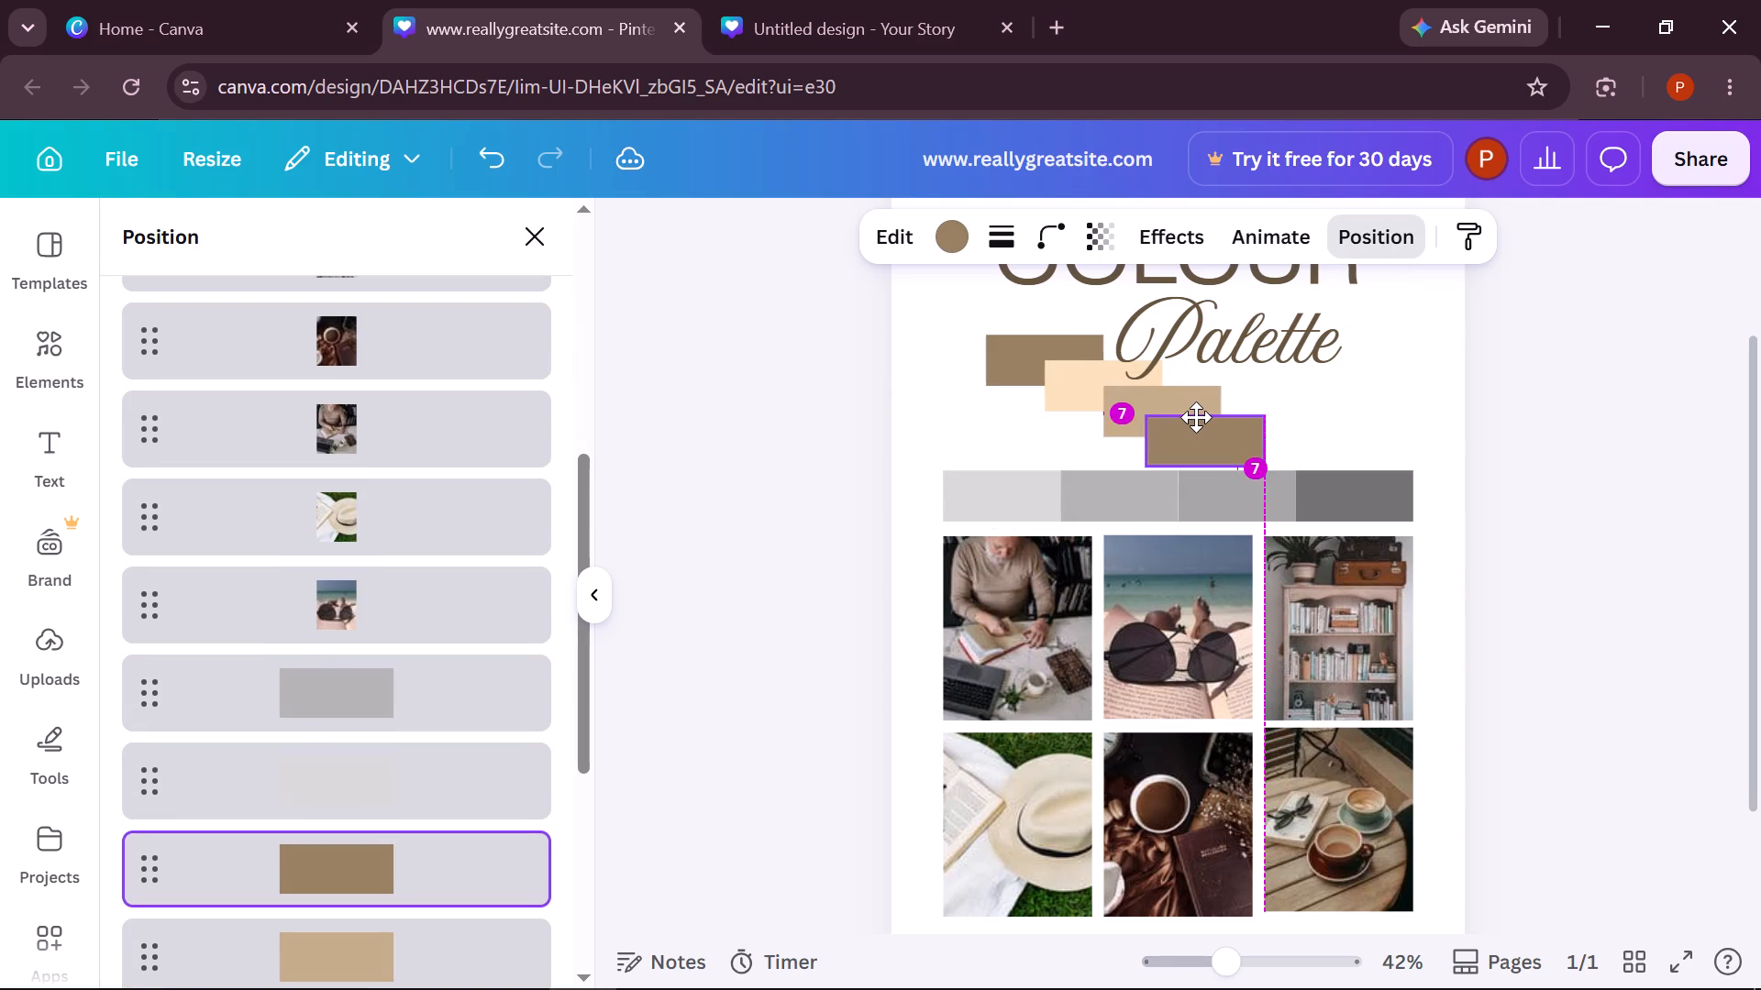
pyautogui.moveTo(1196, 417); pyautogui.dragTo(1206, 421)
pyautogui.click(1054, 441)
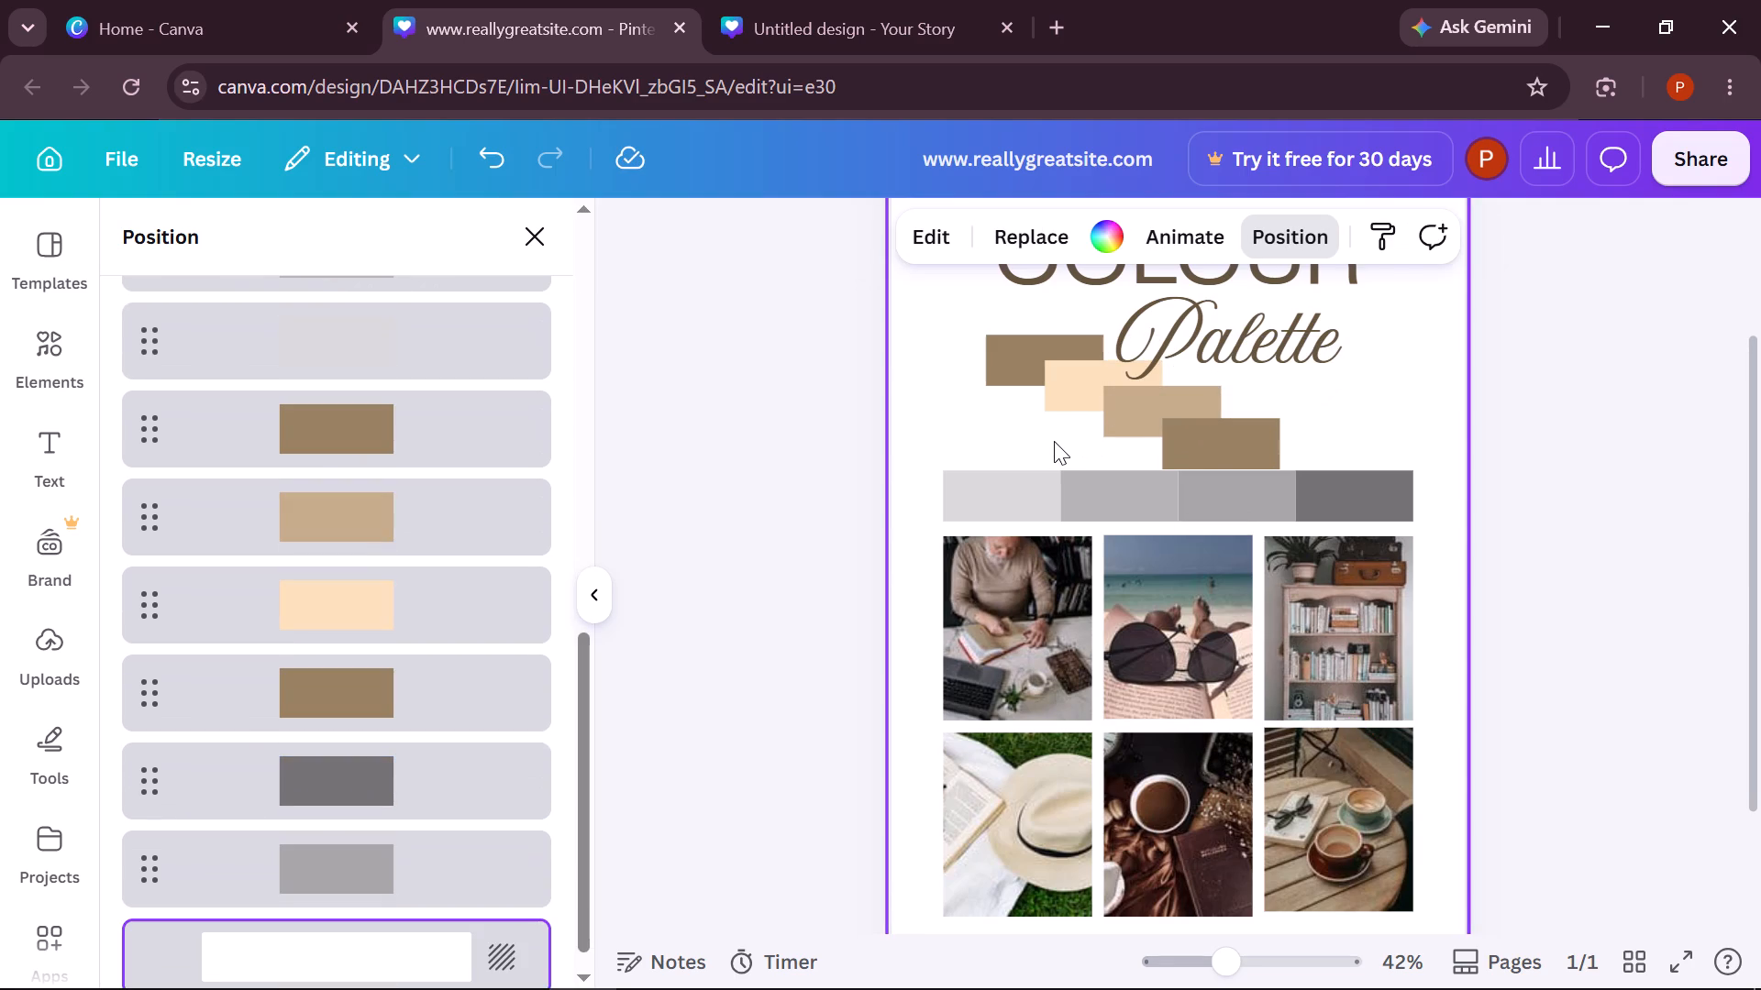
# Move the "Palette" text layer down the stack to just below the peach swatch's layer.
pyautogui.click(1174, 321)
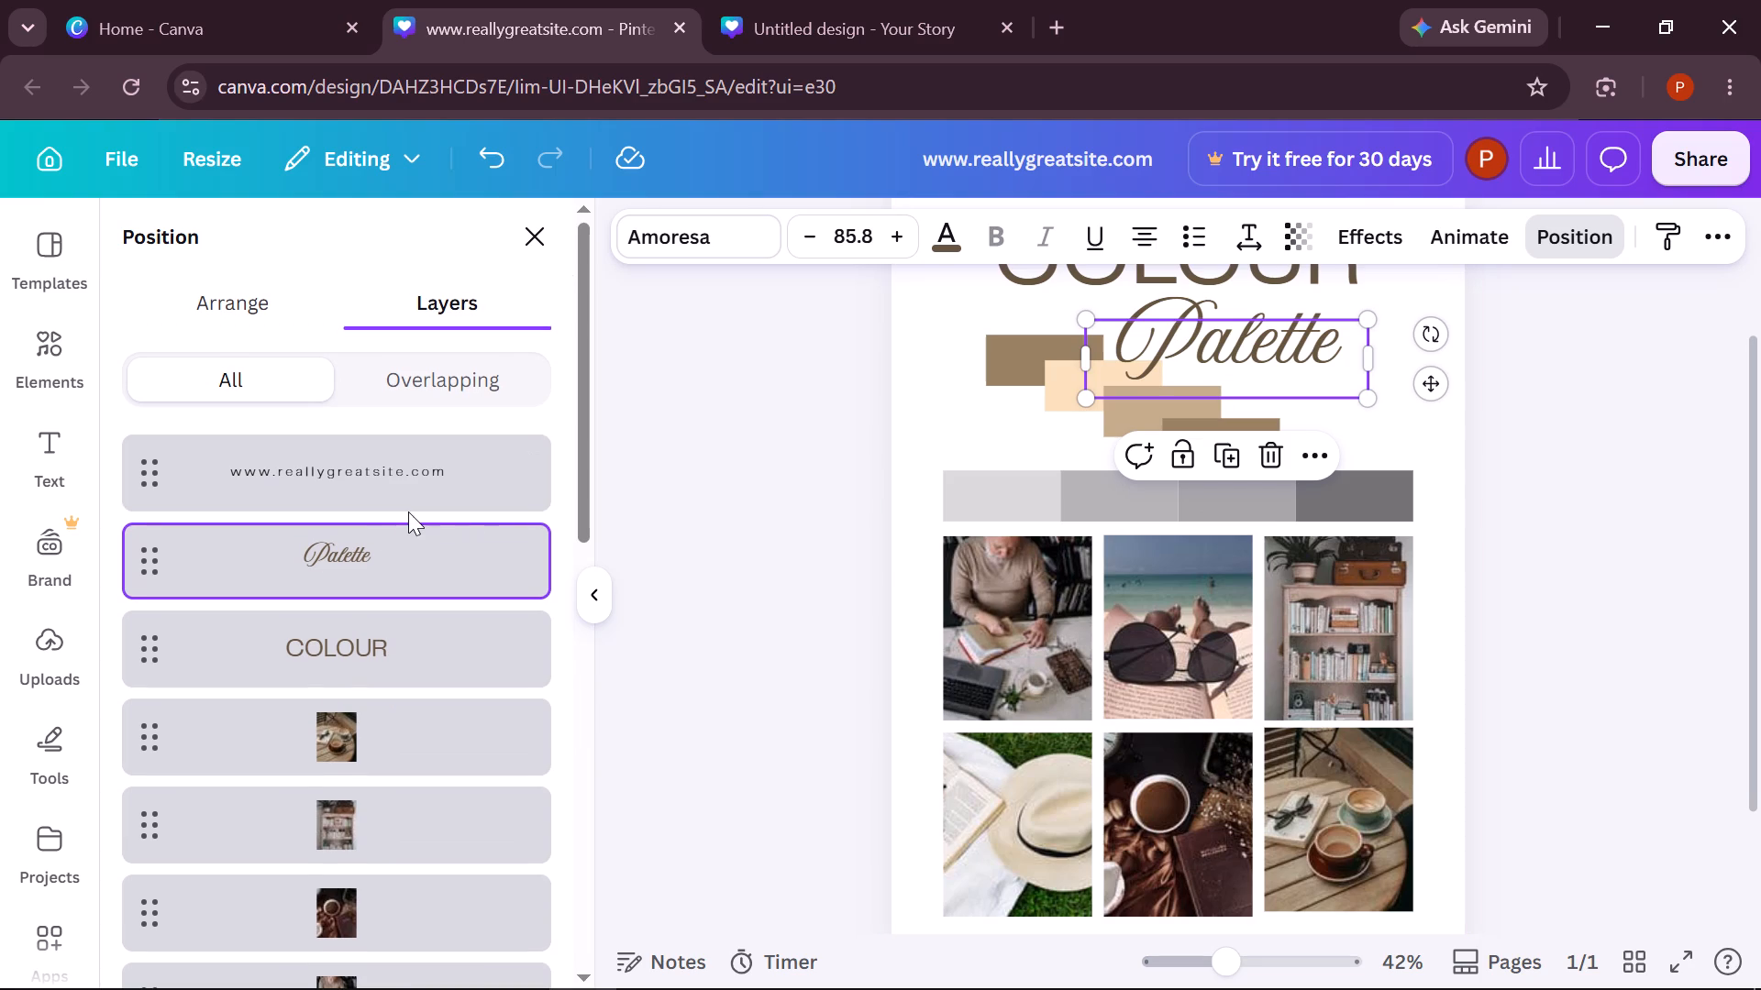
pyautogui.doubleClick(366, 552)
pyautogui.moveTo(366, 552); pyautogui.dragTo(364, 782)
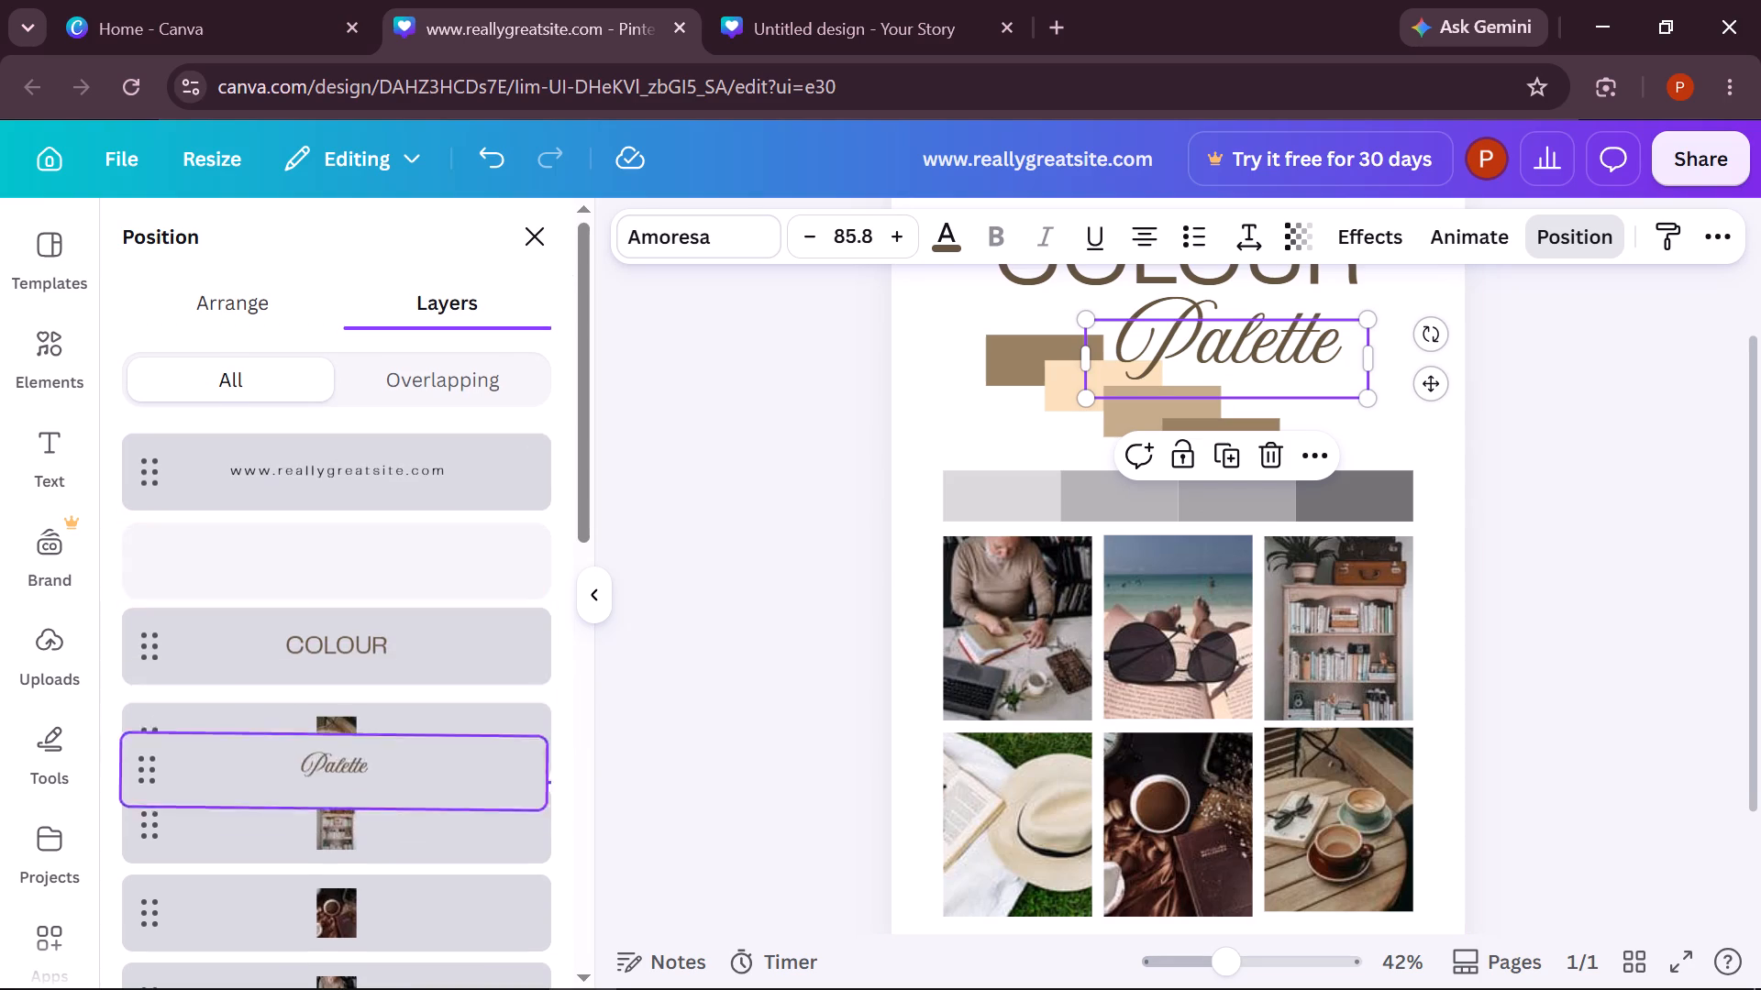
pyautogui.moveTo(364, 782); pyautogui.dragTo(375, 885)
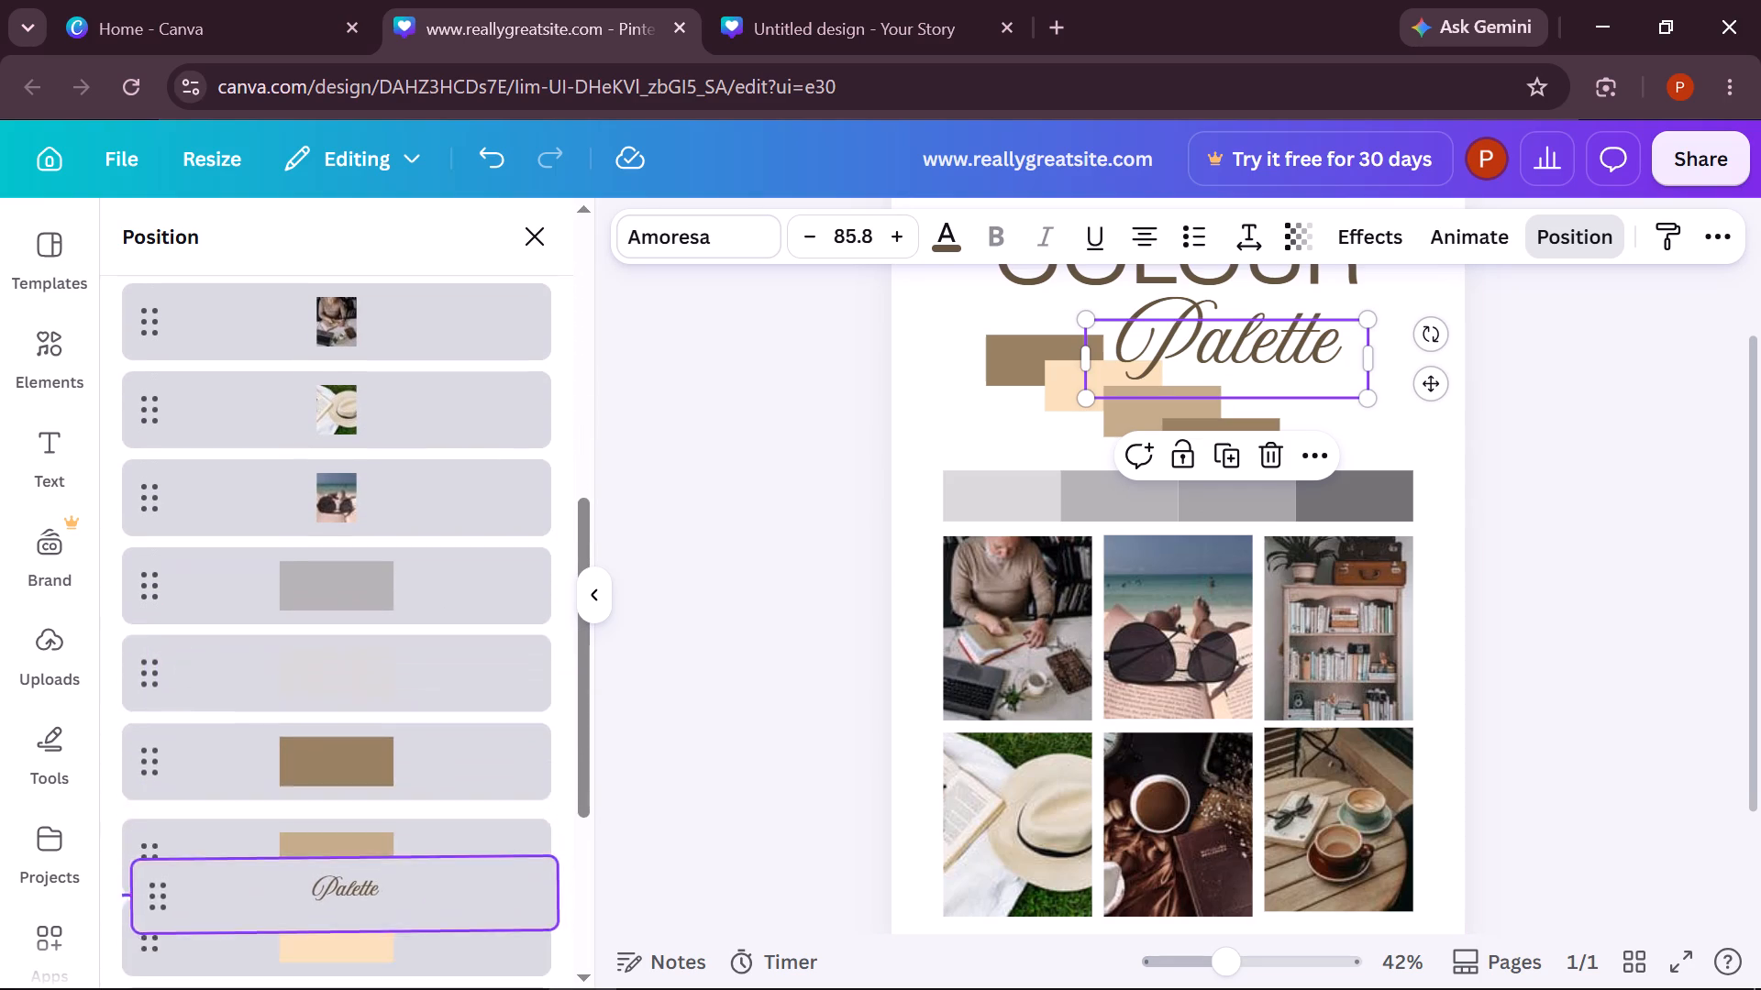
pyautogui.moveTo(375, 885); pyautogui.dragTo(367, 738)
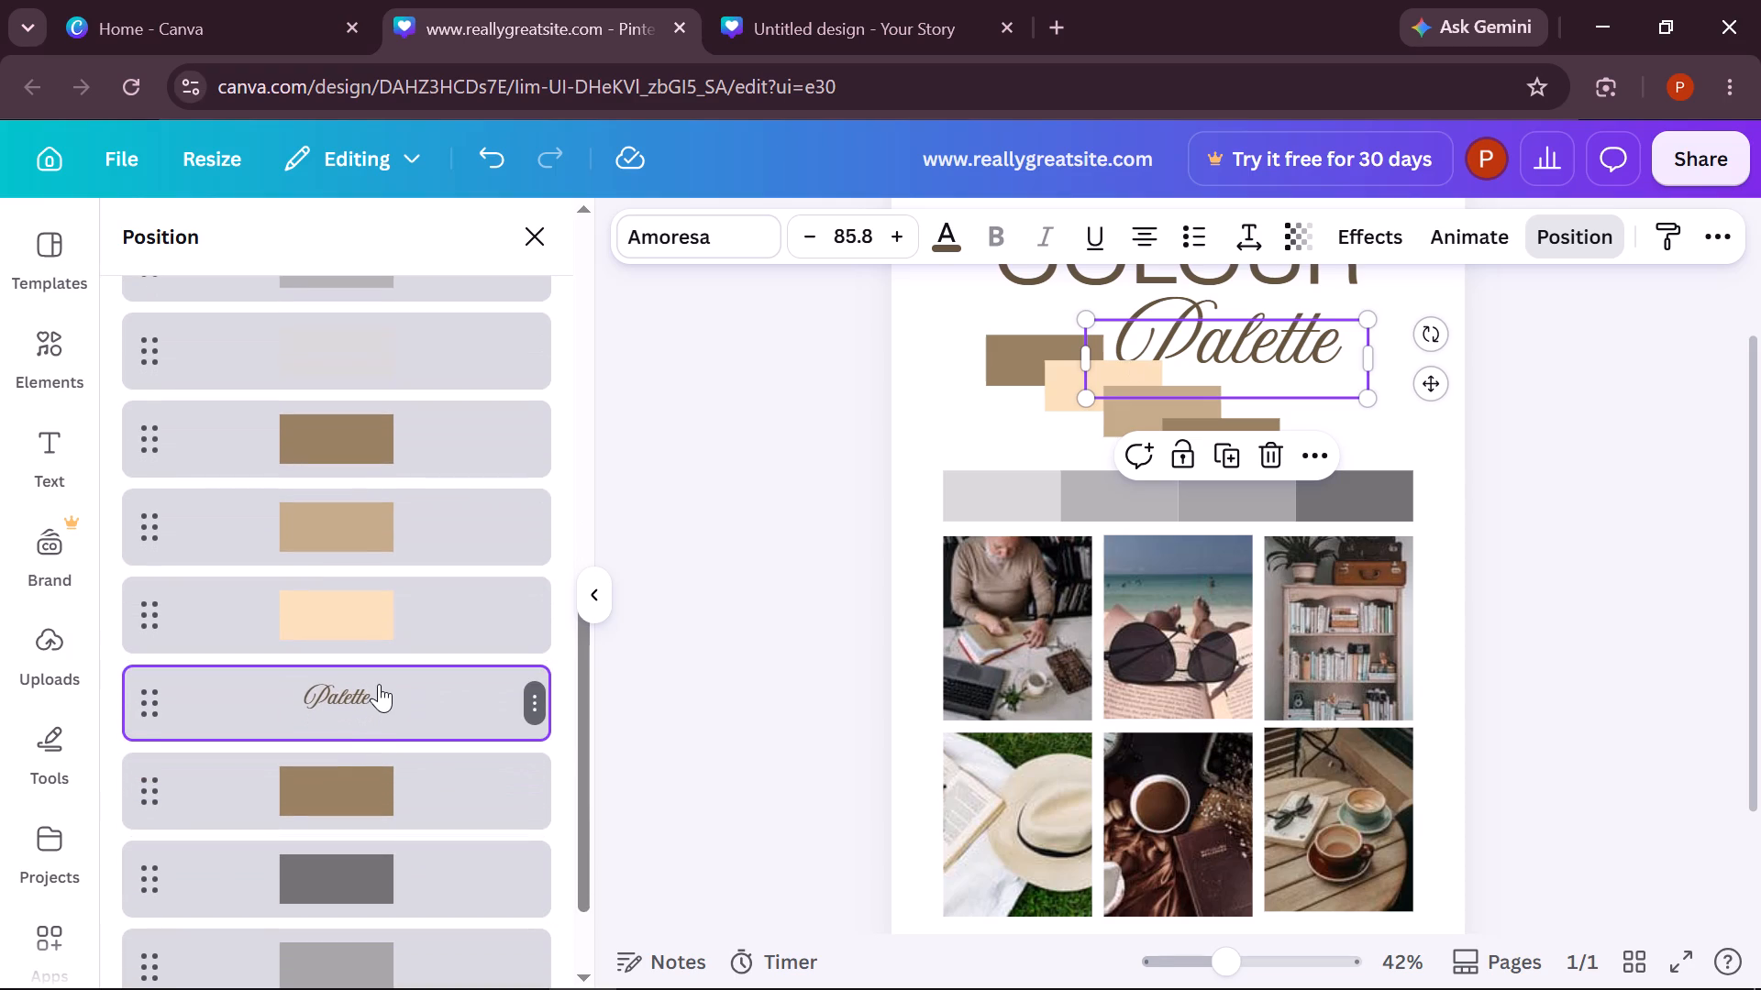
# Move the "Palette" text layer back up the stack to directly below the "COLOUR" text layer.
pyautogui.moveTo(379, 684); pyautogui.dragTo(388, 272)
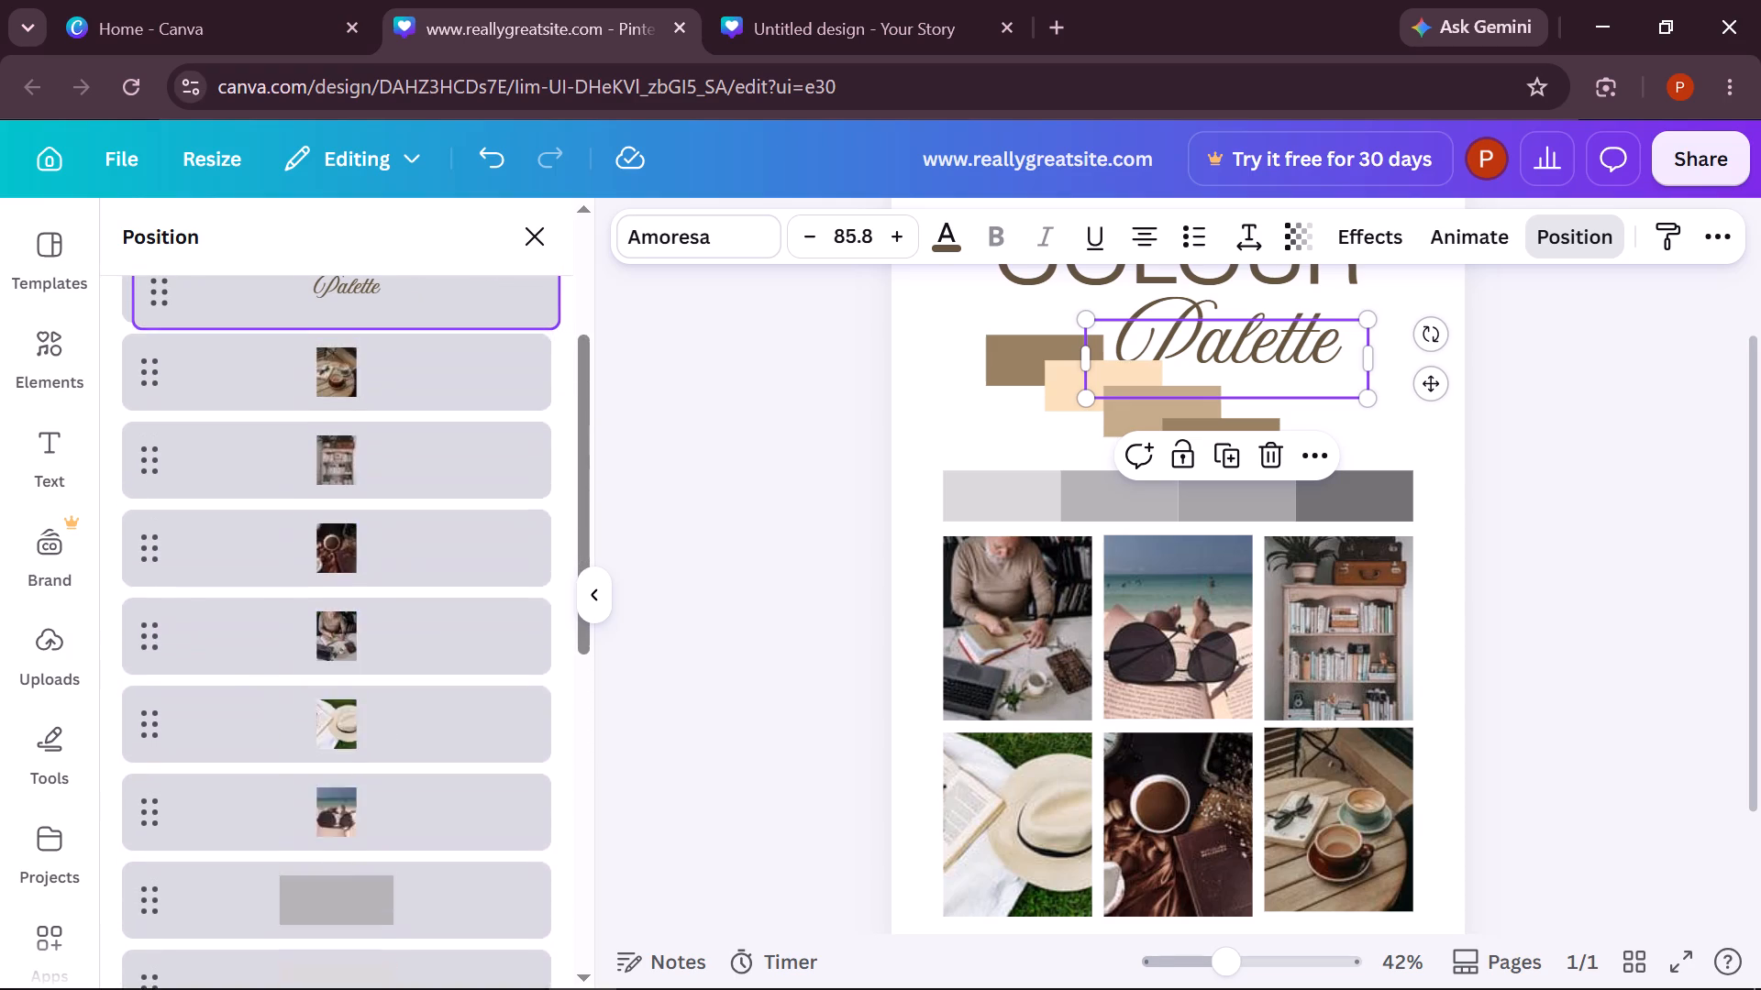
pyautogui.moveTo(388, 272); pyautogui.dragTo(383, 552)
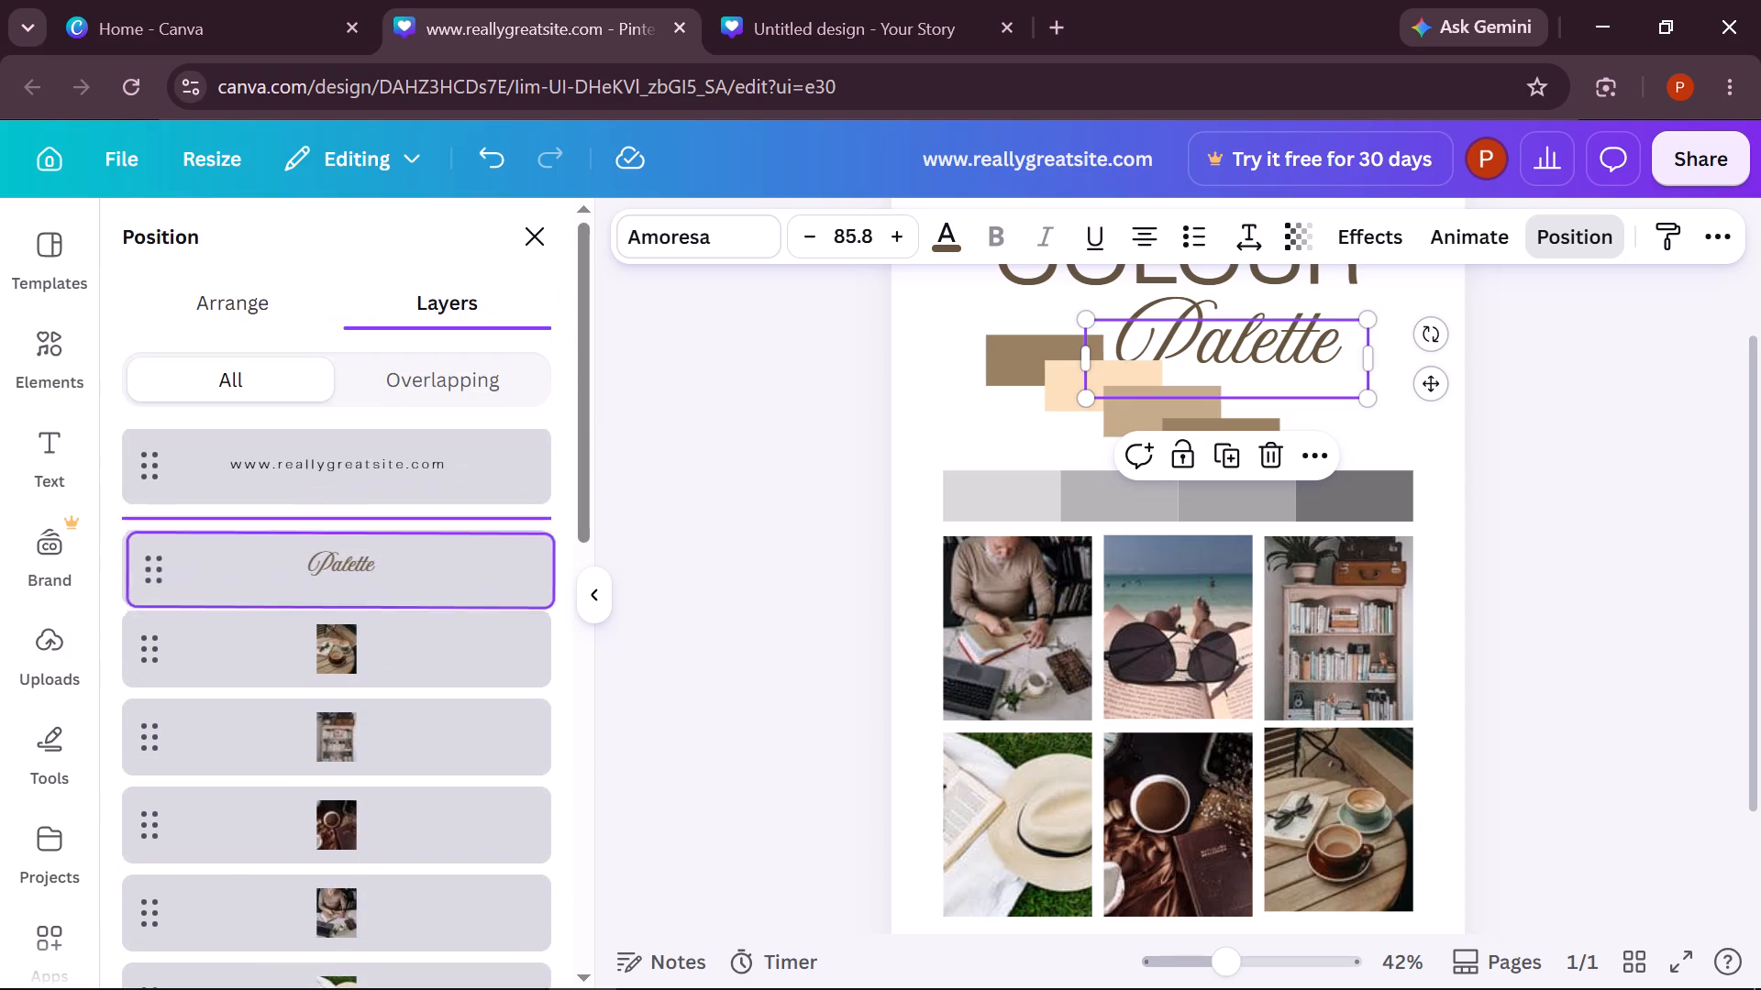
pyautogui.moveTo(383, 552); pyautogui.dragTo(378, 583)
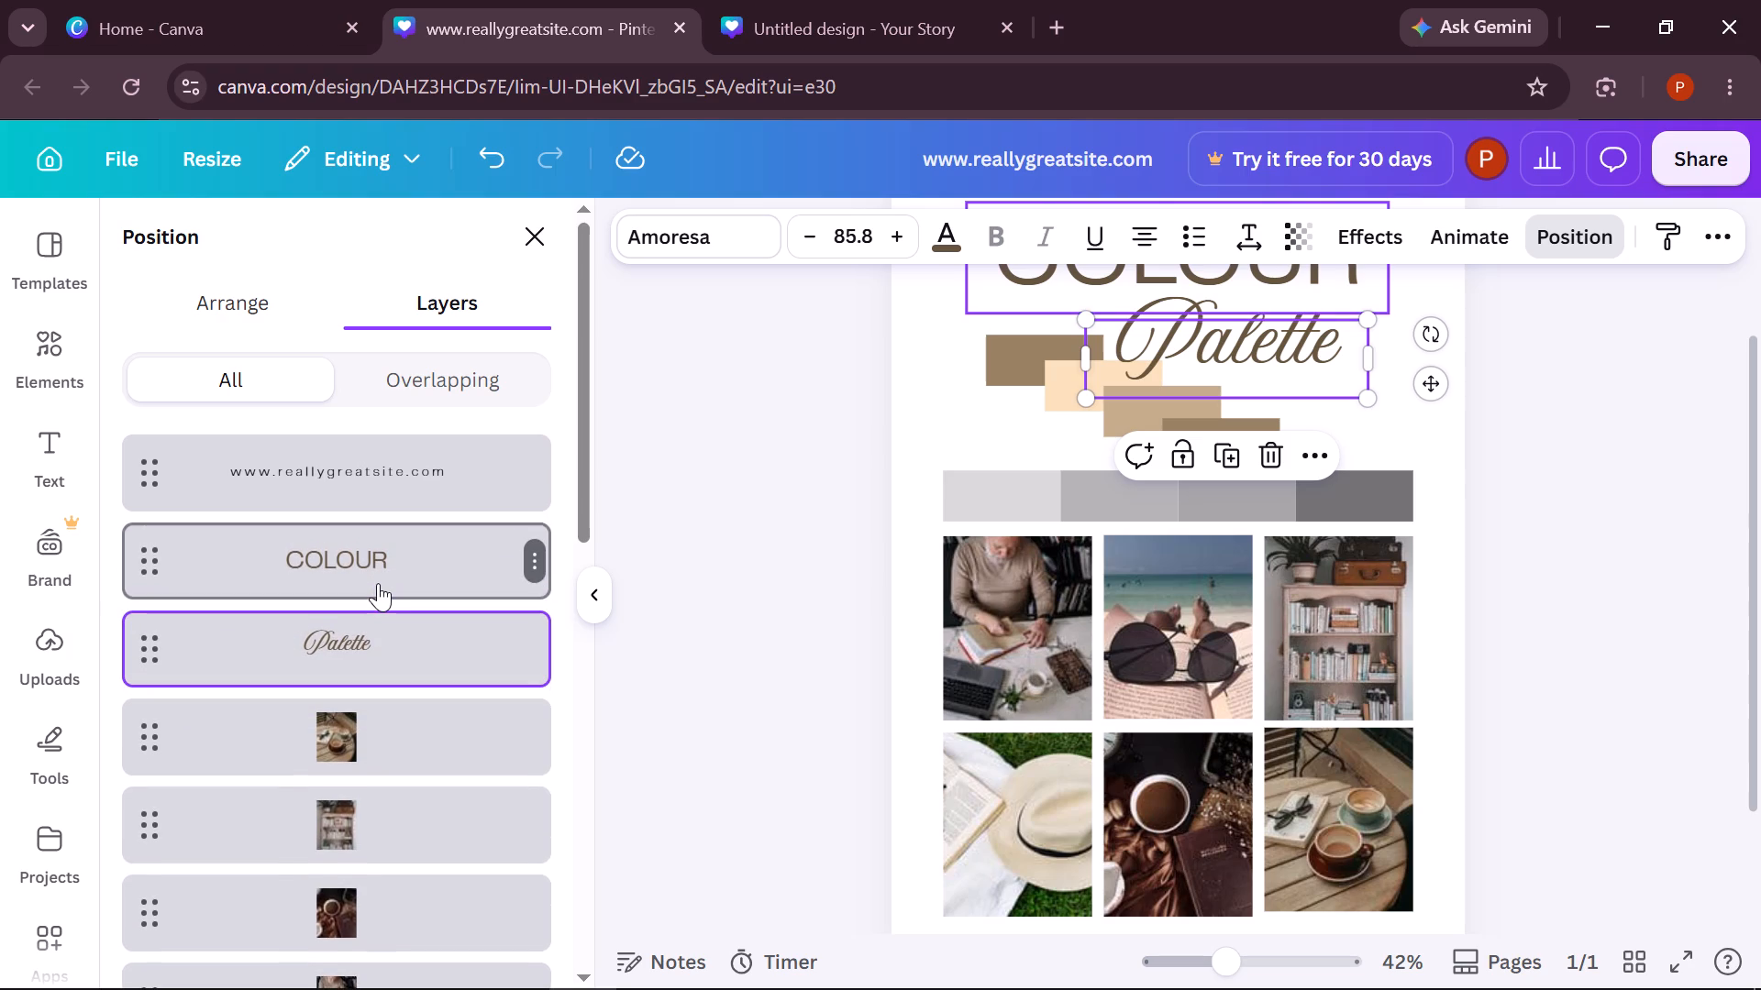
pyautogui.click(416, 717)
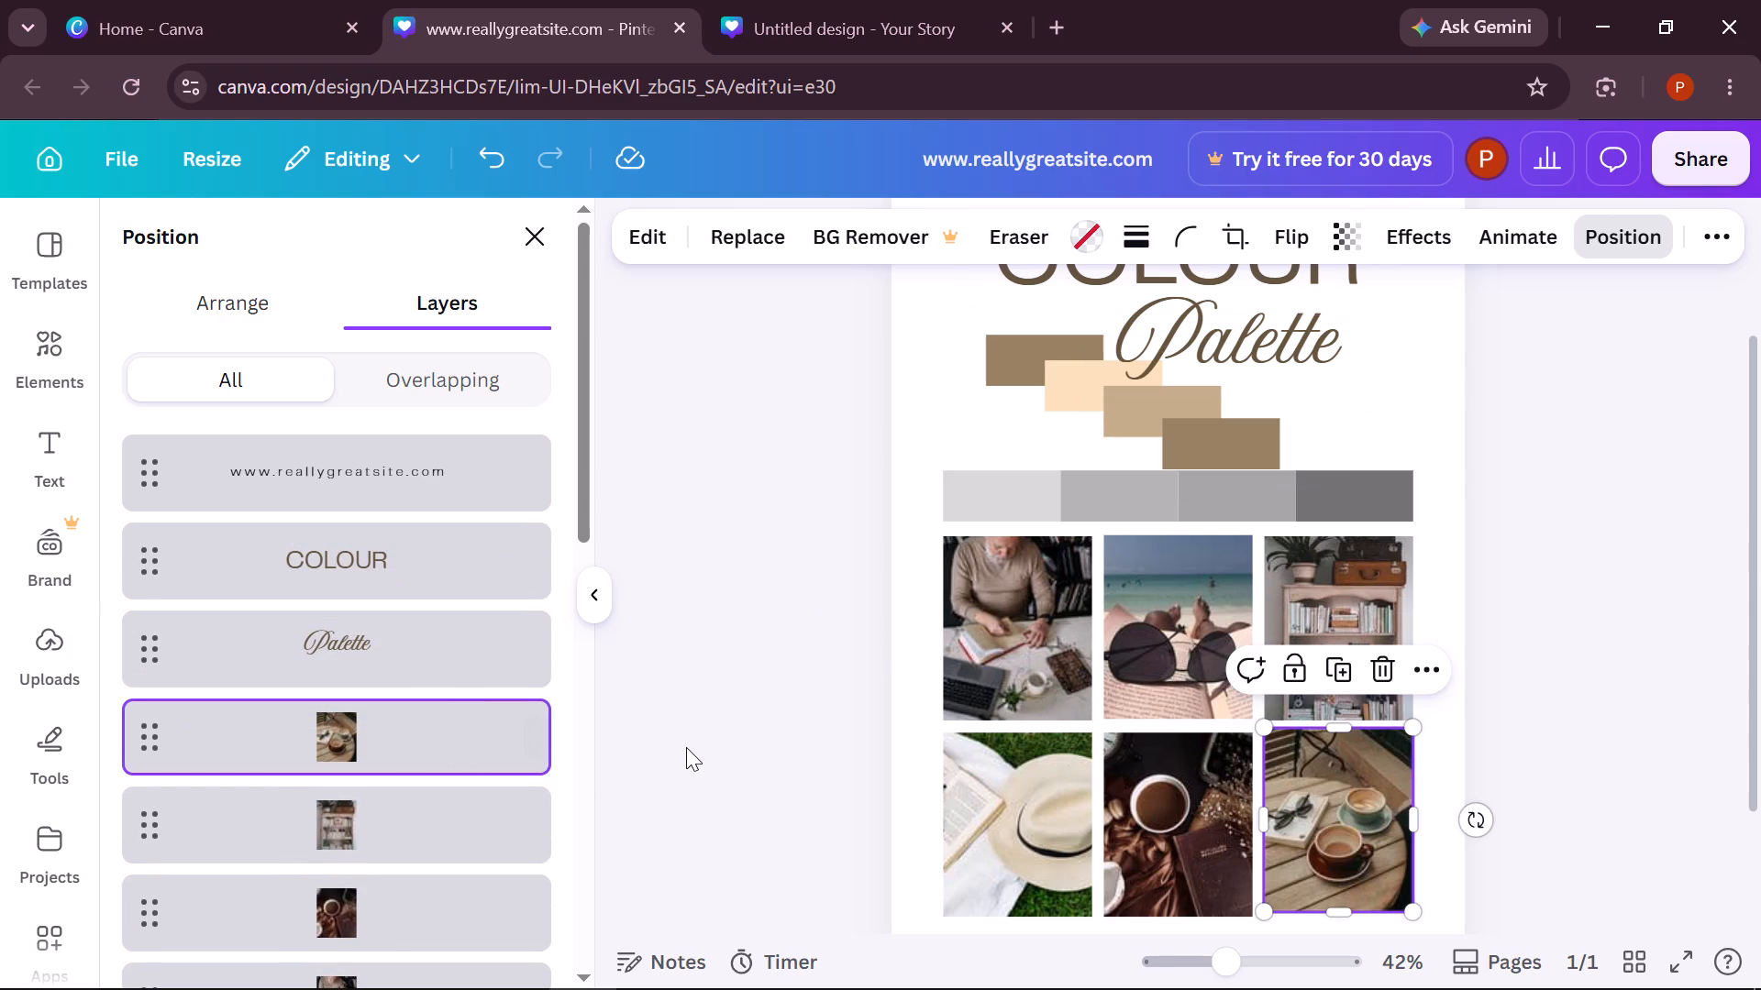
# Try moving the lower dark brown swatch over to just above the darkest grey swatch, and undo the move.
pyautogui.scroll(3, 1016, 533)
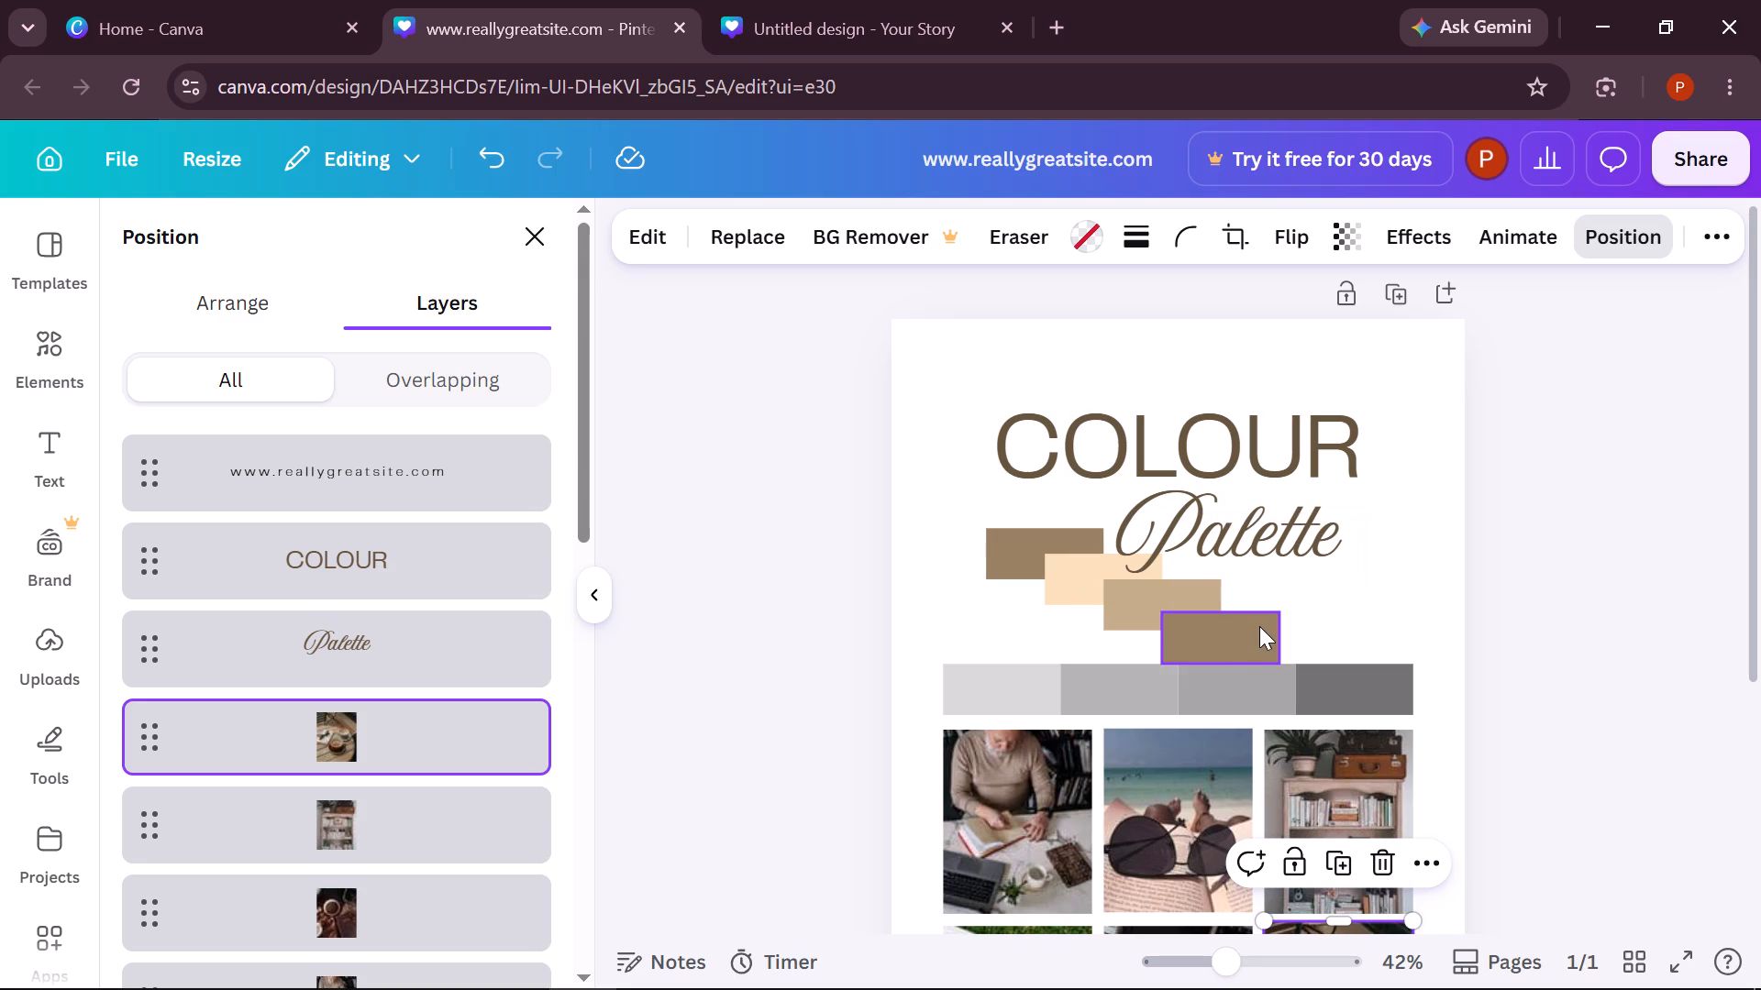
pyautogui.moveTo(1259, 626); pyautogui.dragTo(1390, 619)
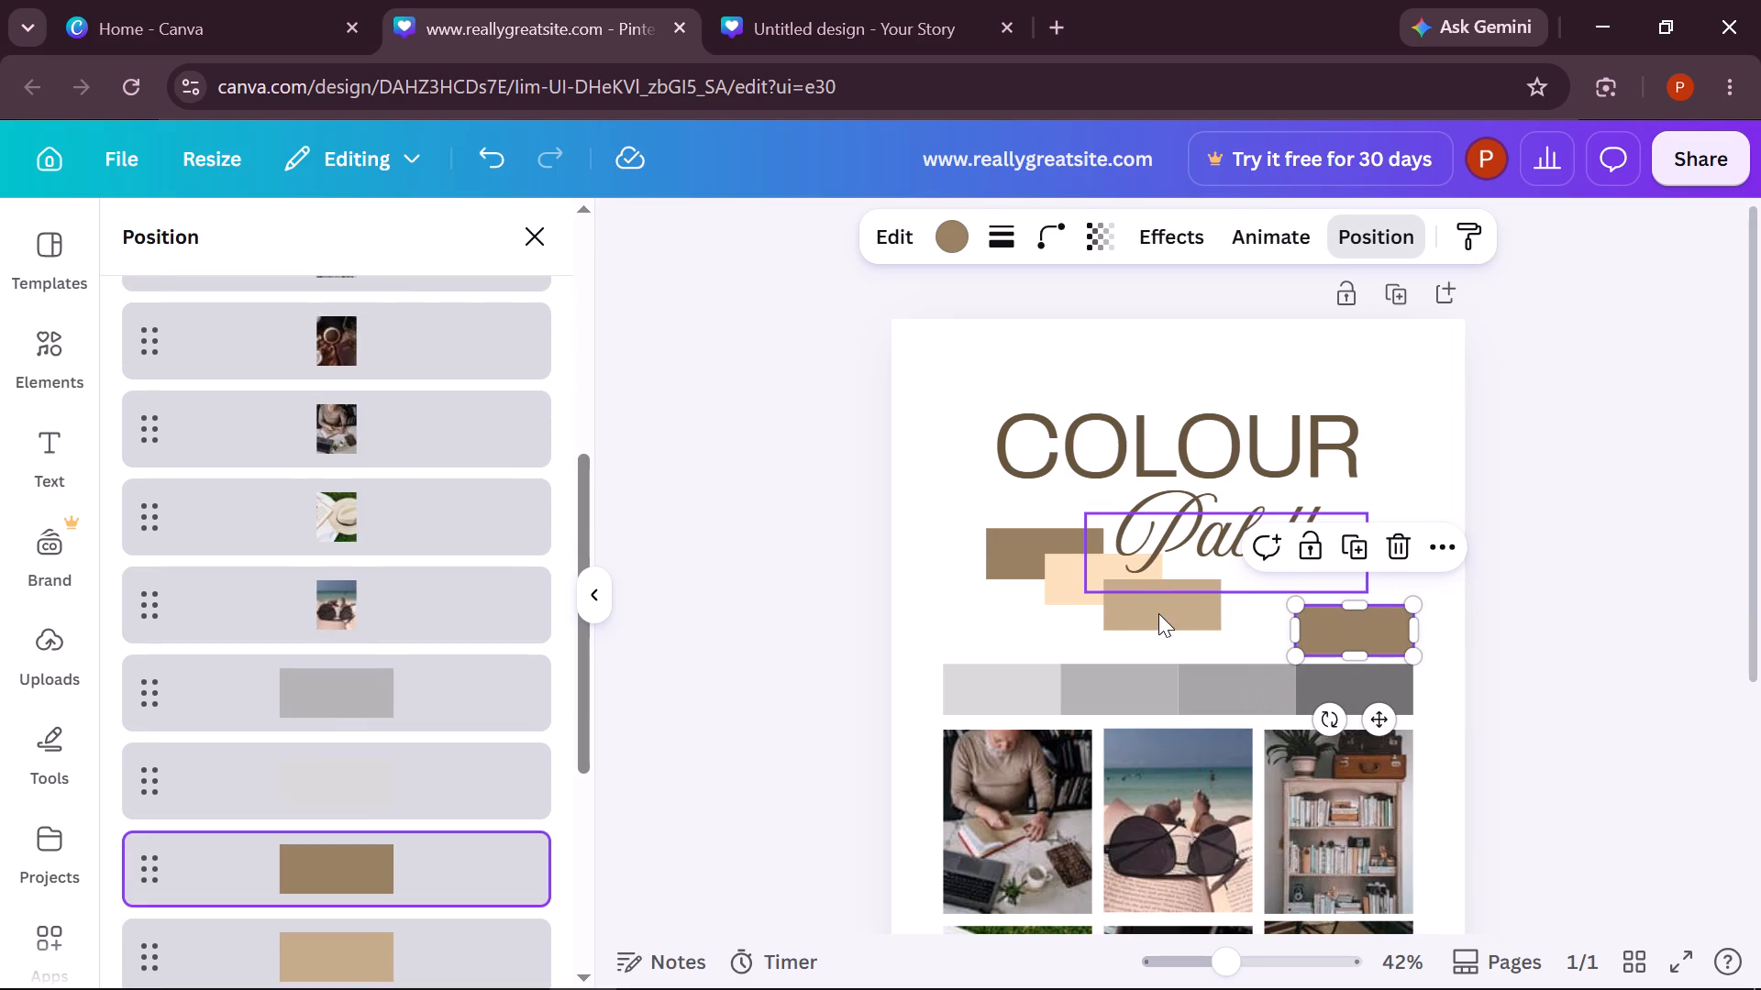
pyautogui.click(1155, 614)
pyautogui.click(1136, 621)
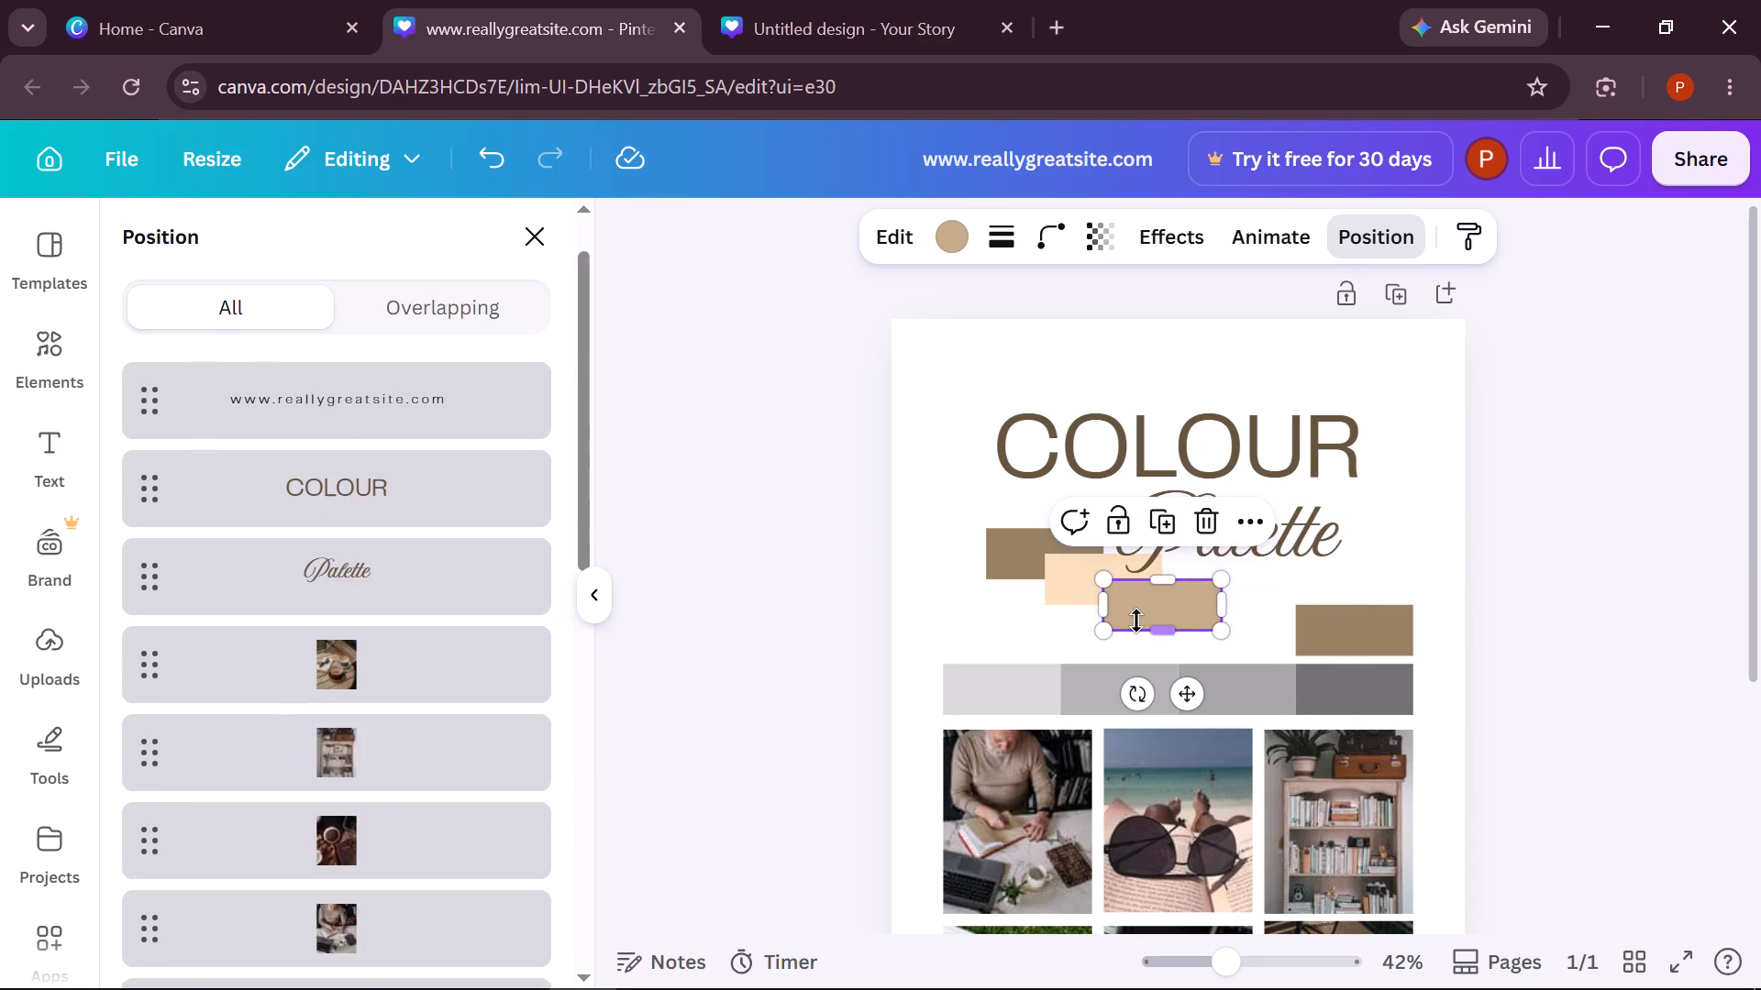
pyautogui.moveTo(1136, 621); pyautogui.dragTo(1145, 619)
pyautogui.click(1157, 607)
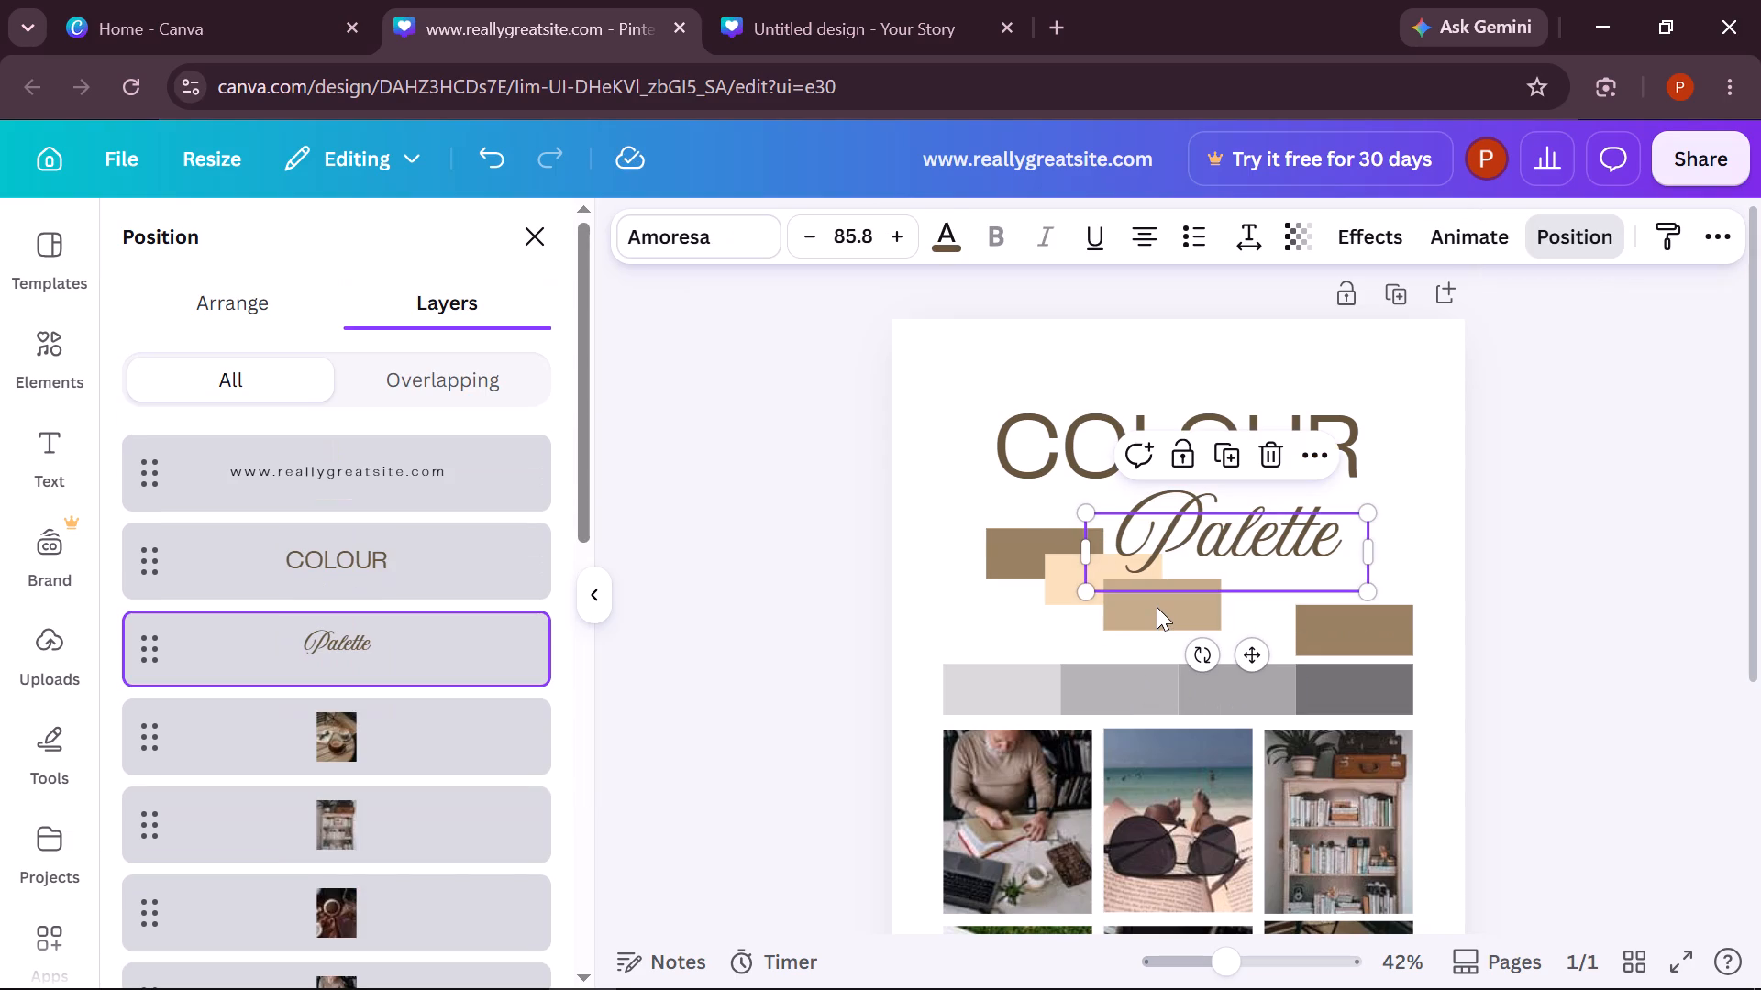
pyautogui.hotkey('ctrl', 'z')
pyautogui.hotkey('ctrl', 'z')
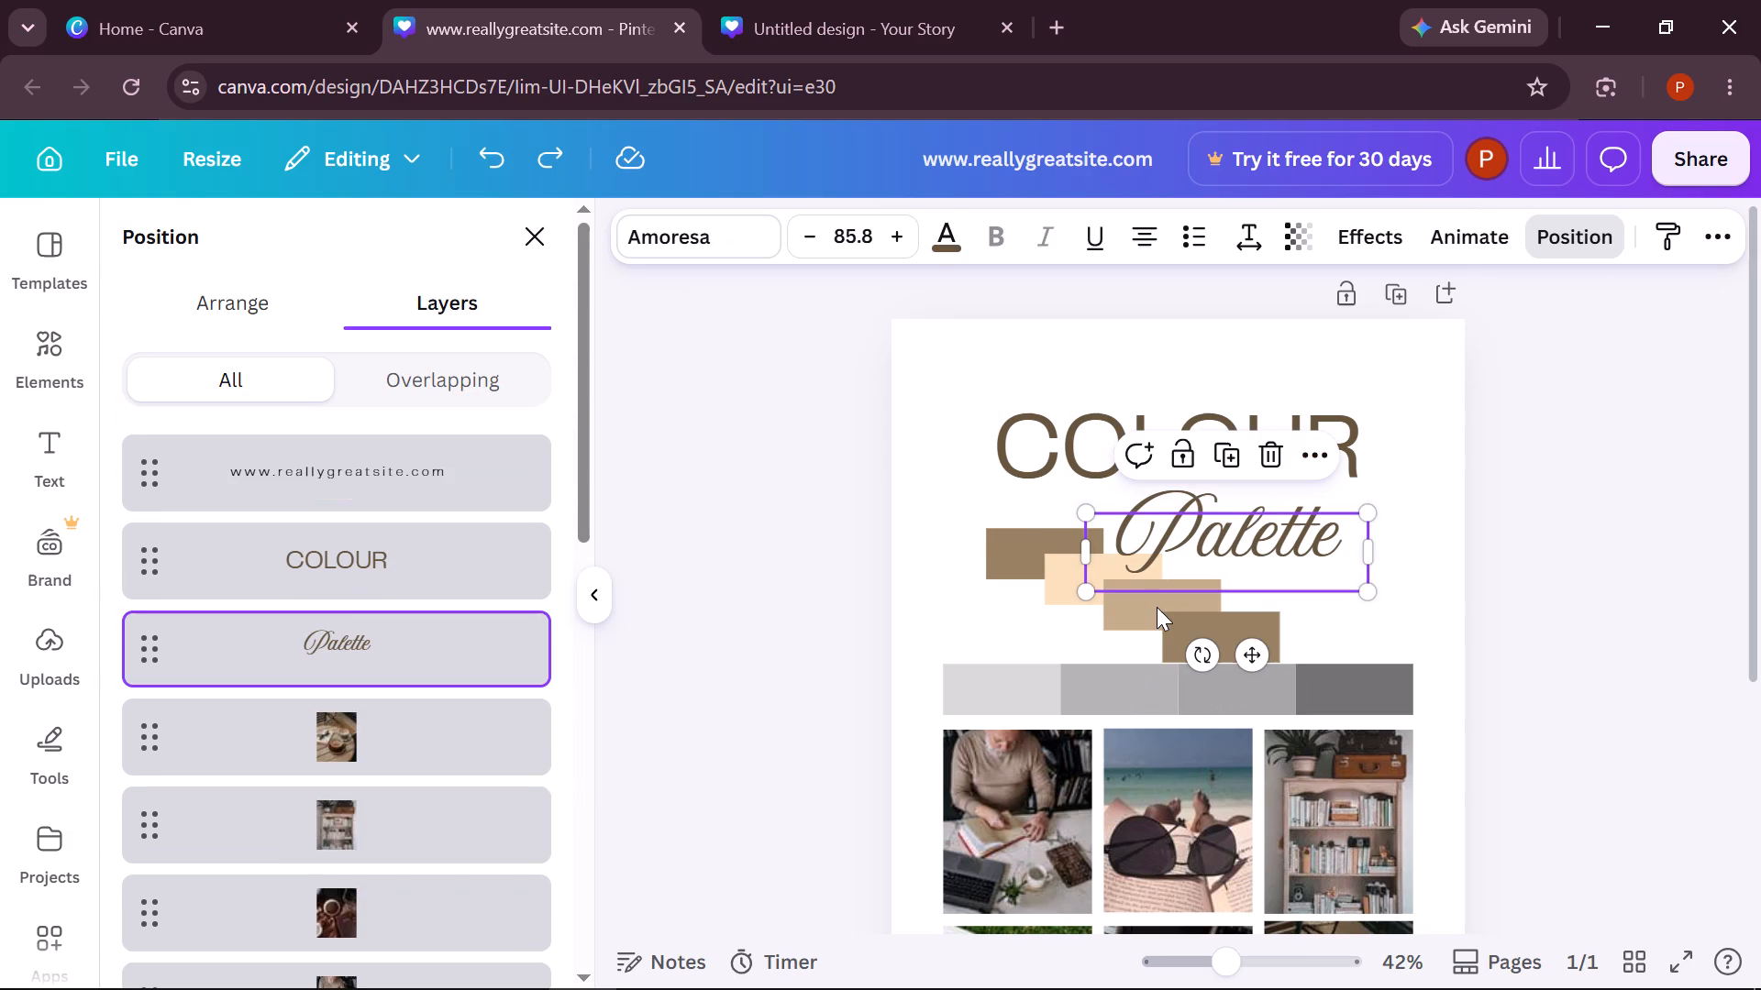
# Move the lower dark brown swatch just above the darkest grey swatch, aligned with the grey row's right end.
pyautogui.moveTo(1183, 629); pyautogui.dragTo(1303, 628)
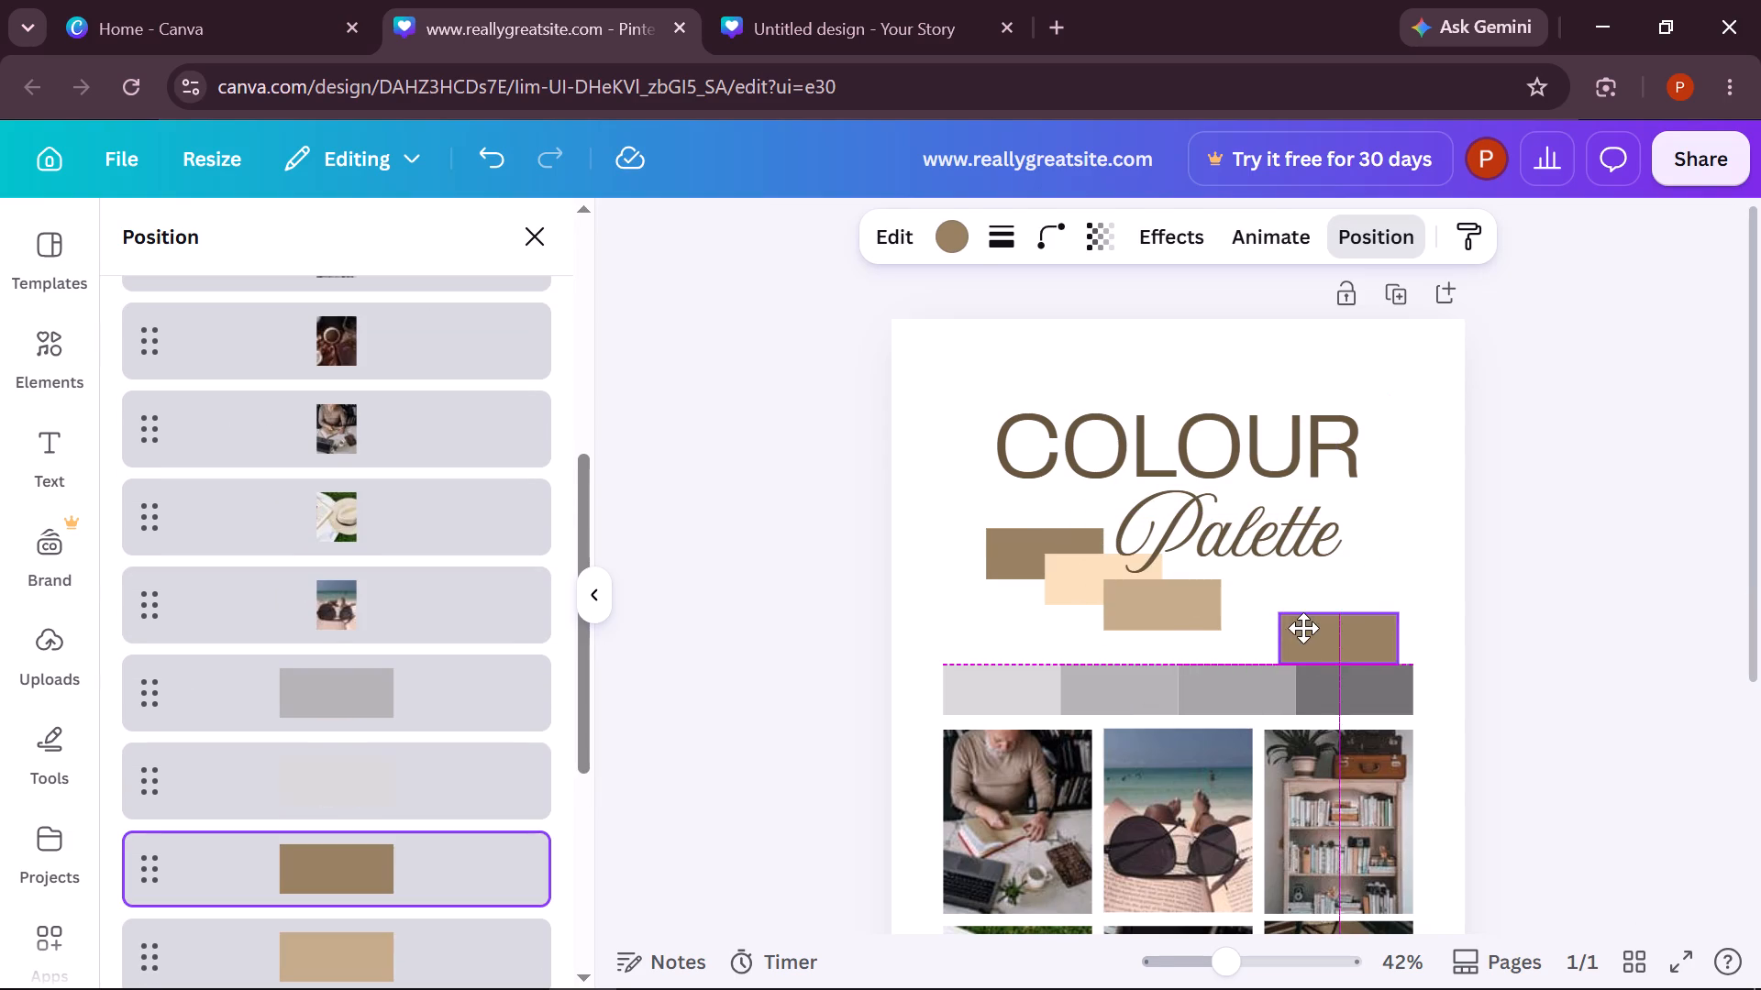
pyautogui.moveTo(1303, 628); pyautogui.dragTo(1316, 623)
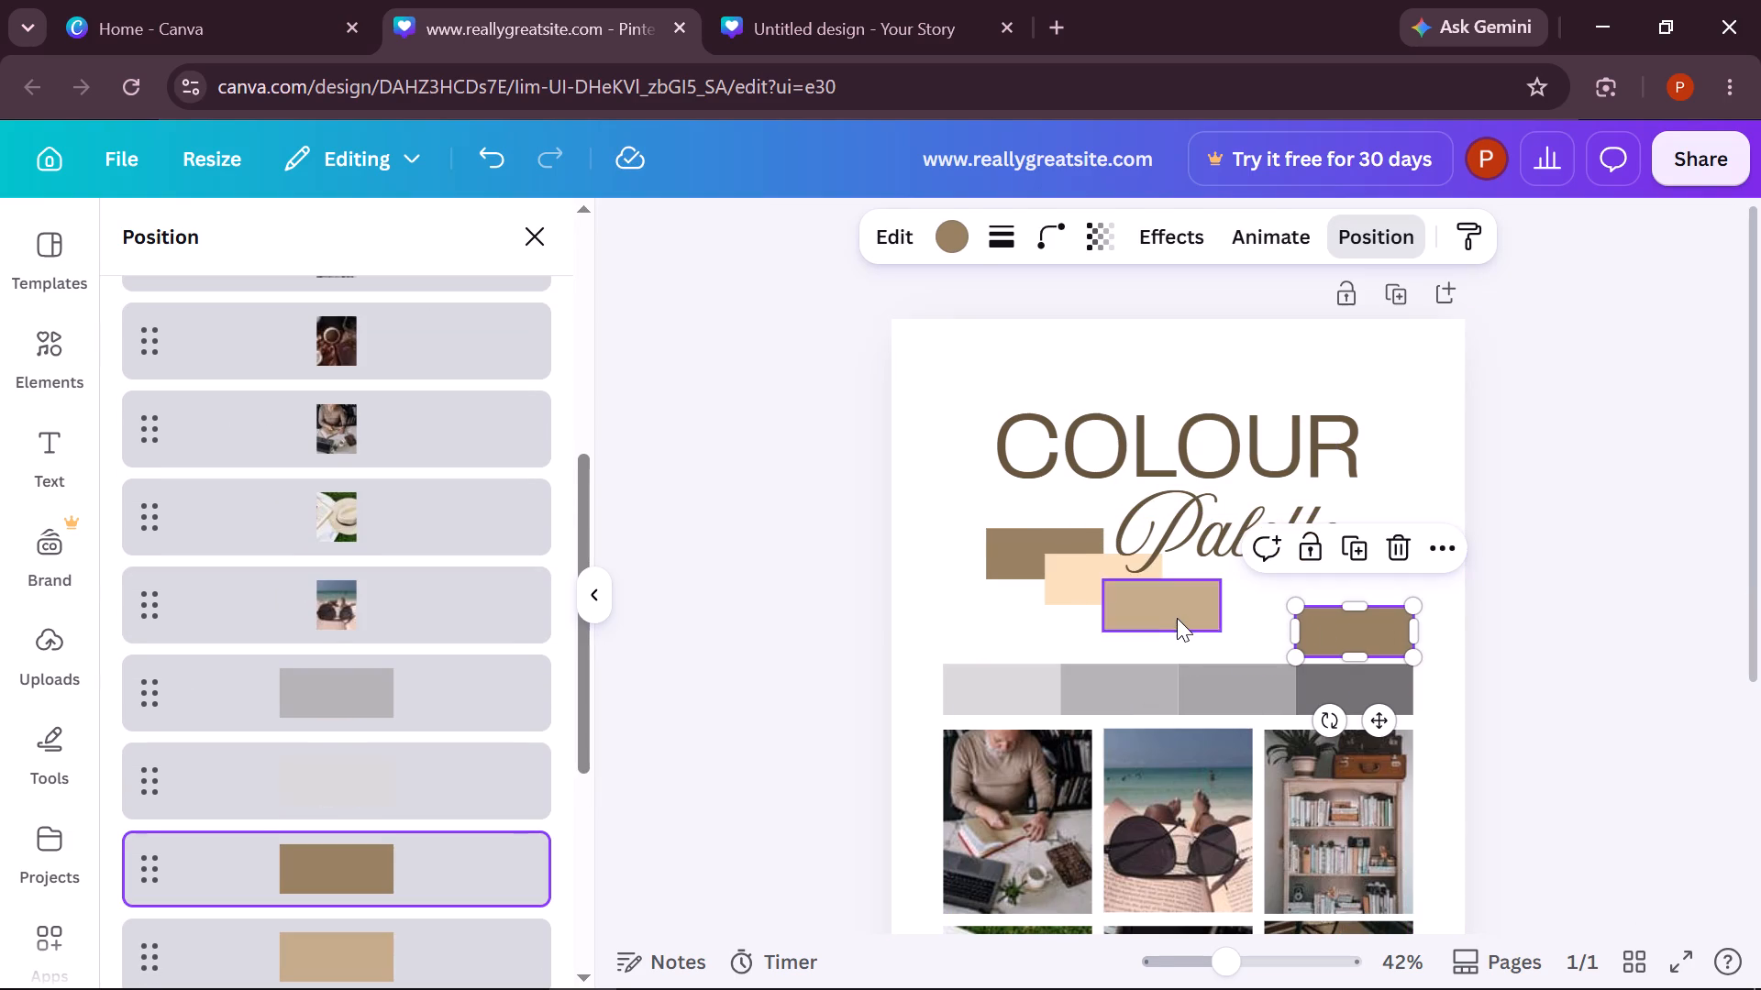
# Move the tan swatch under the "Palette" text so it overlaps the upper-left corner of the lower dark brown swatch.
pyautogui.click(1167, 626)
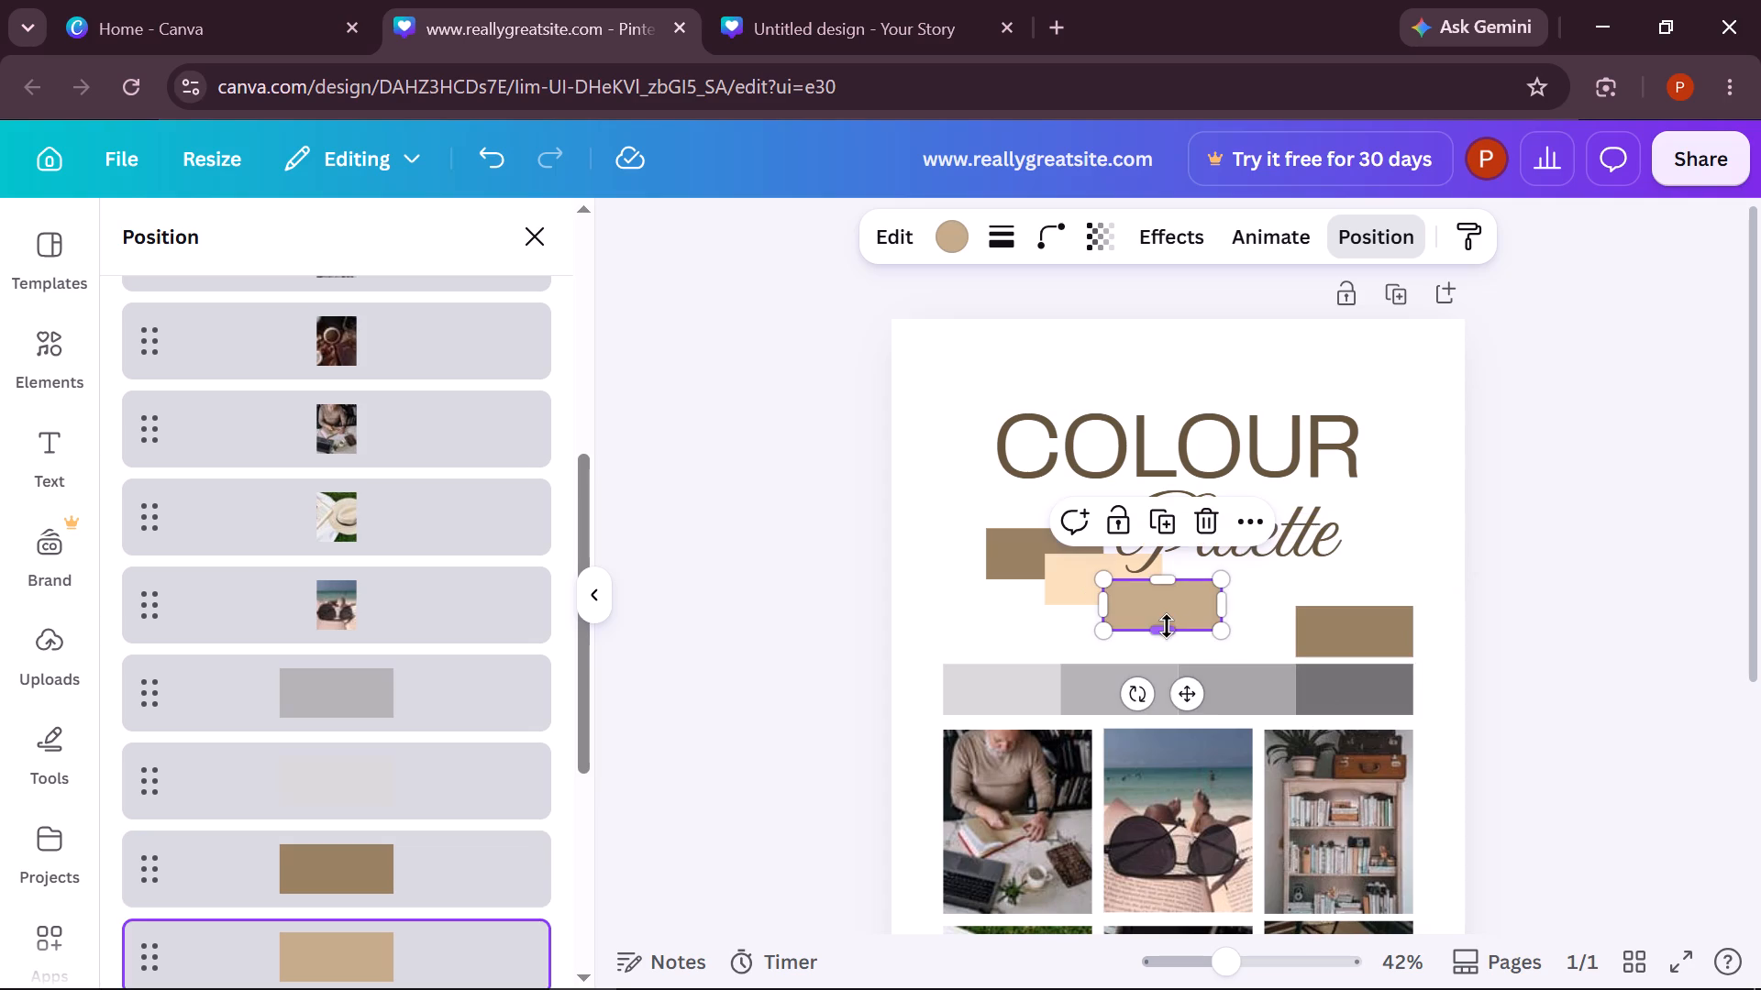
pyautogui.moveTo(1191, 700); pyautogui.dragTo(1287, 686)
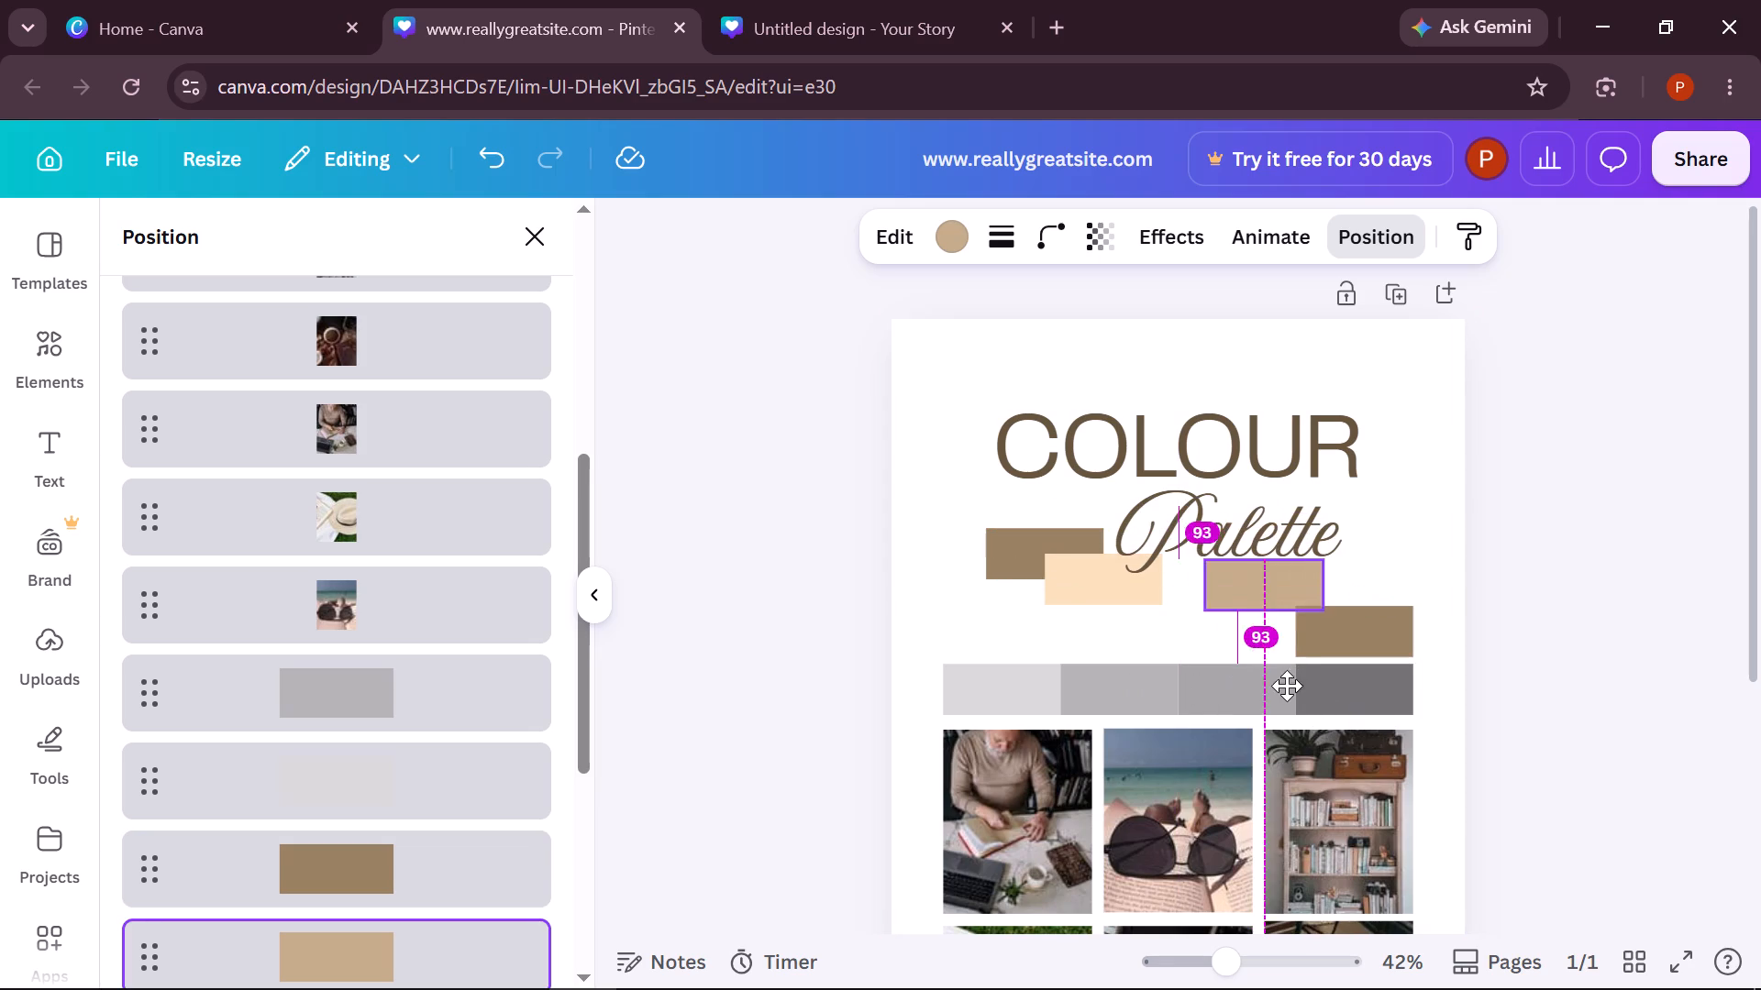
pyautogui.moveTo(1287, 686); pyautogui.dragTo(1329, 708)
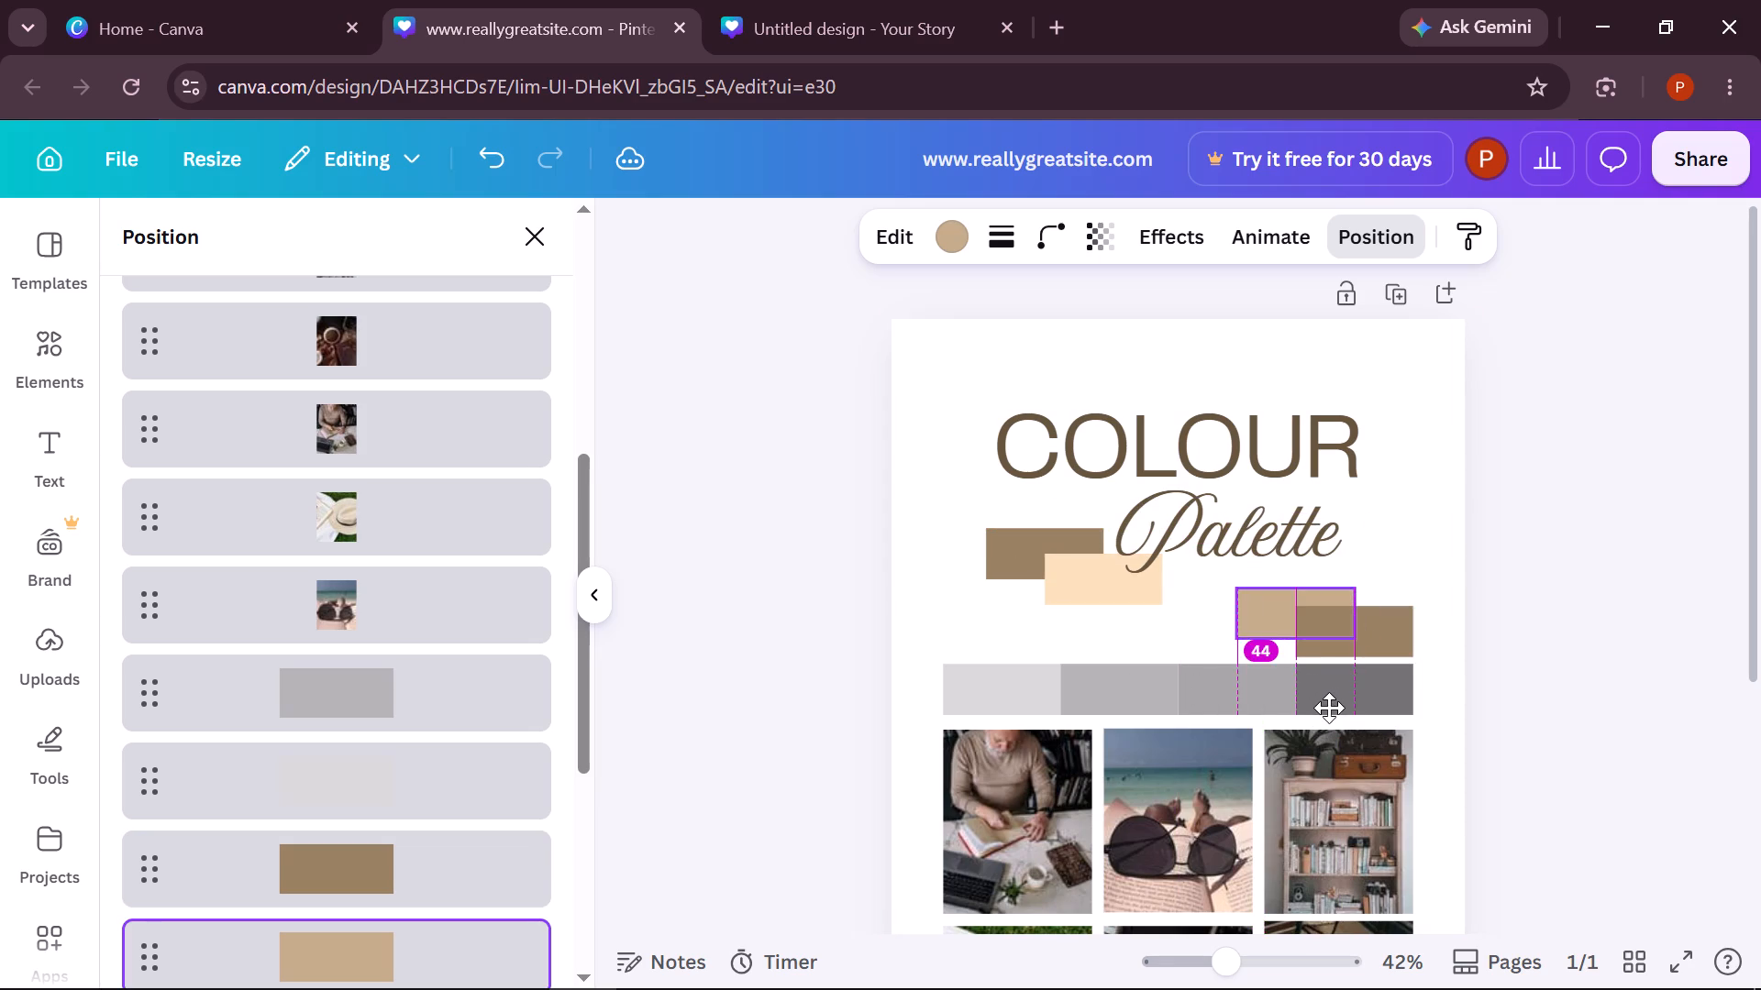
pyautogui.moveTo(1329, 708); pyautogui.dragTo(1327, 701)
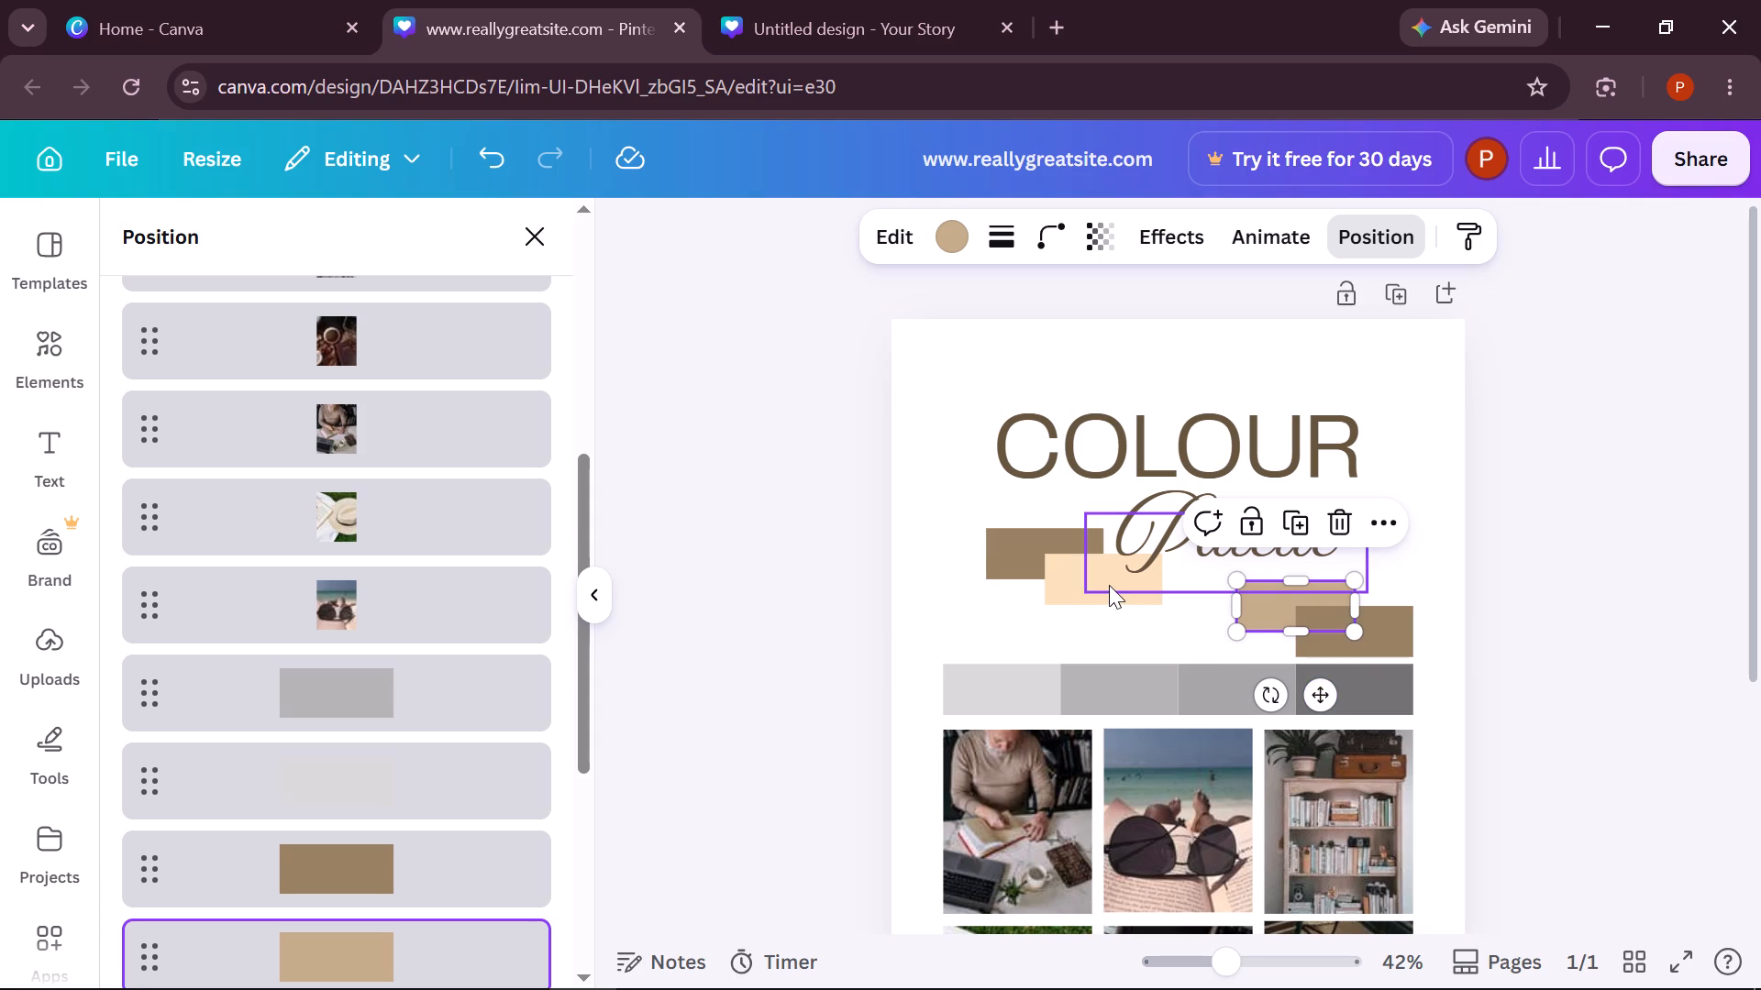
# Move the peach swatch under the "Palette" text so it overlaps the upper-left corner of the tan swatch.
pyautogui.click(1109, 585)
pyautogui.click(1069, 586)
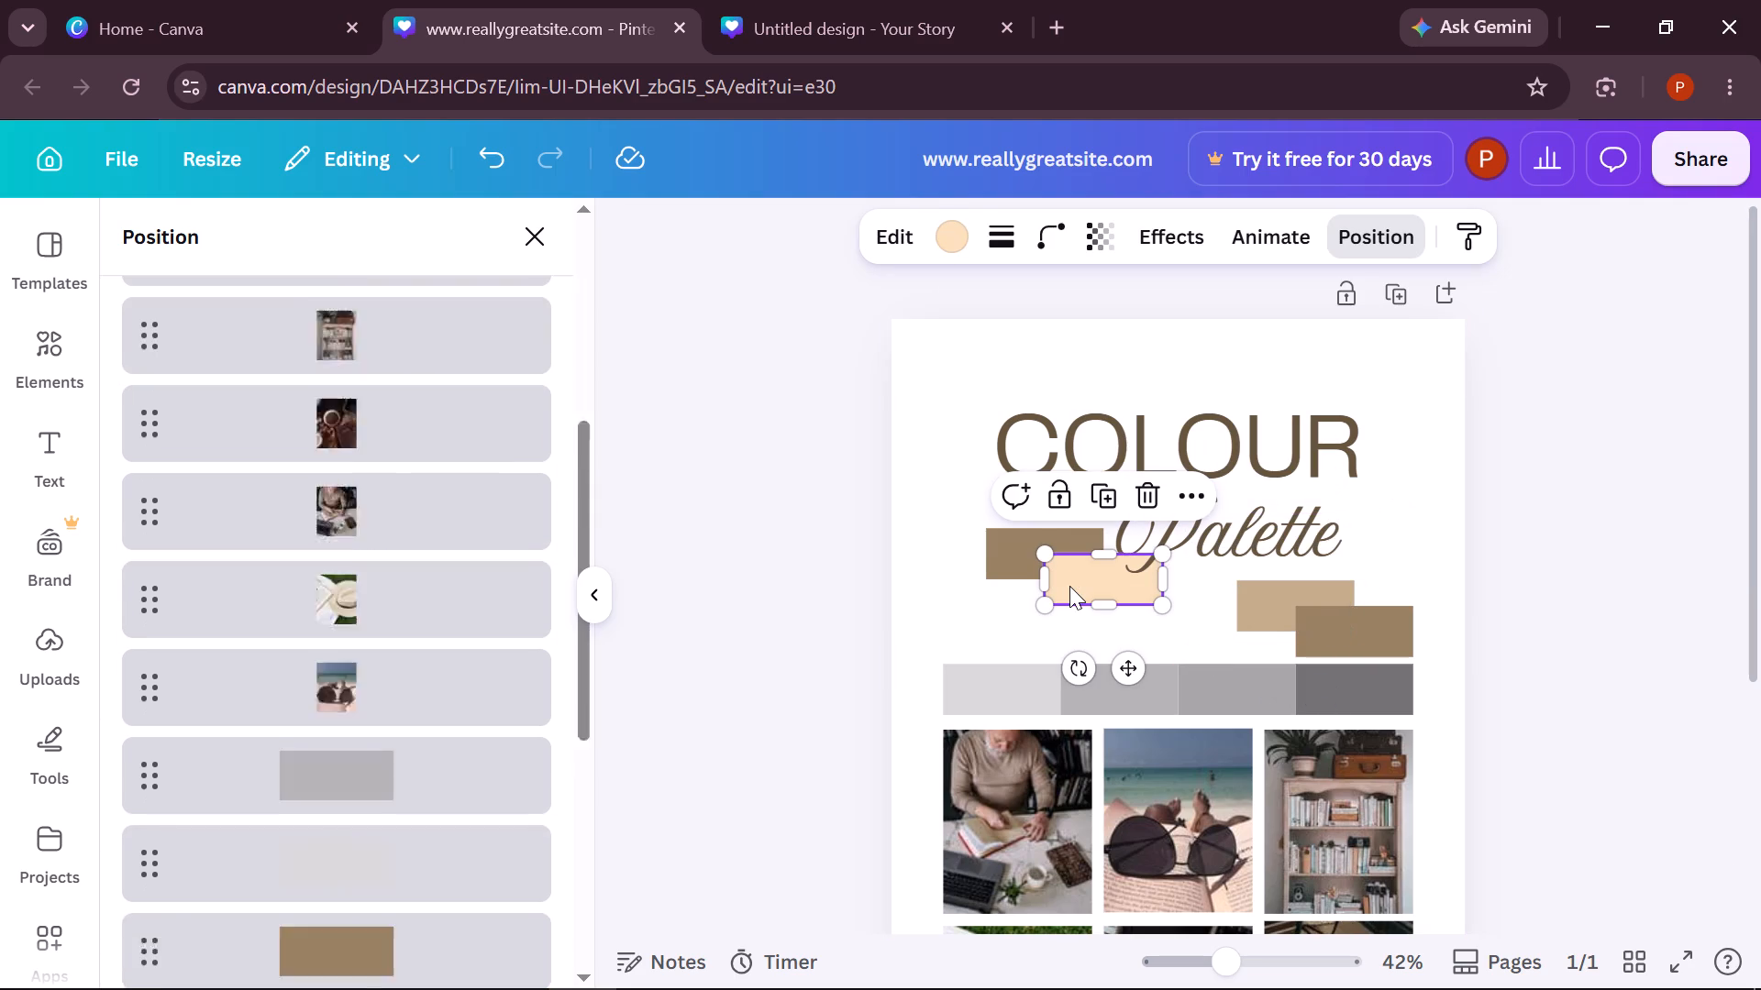
pyautogui.moveTo(1121, 664); pyautogui.dragTo(1214, 624)
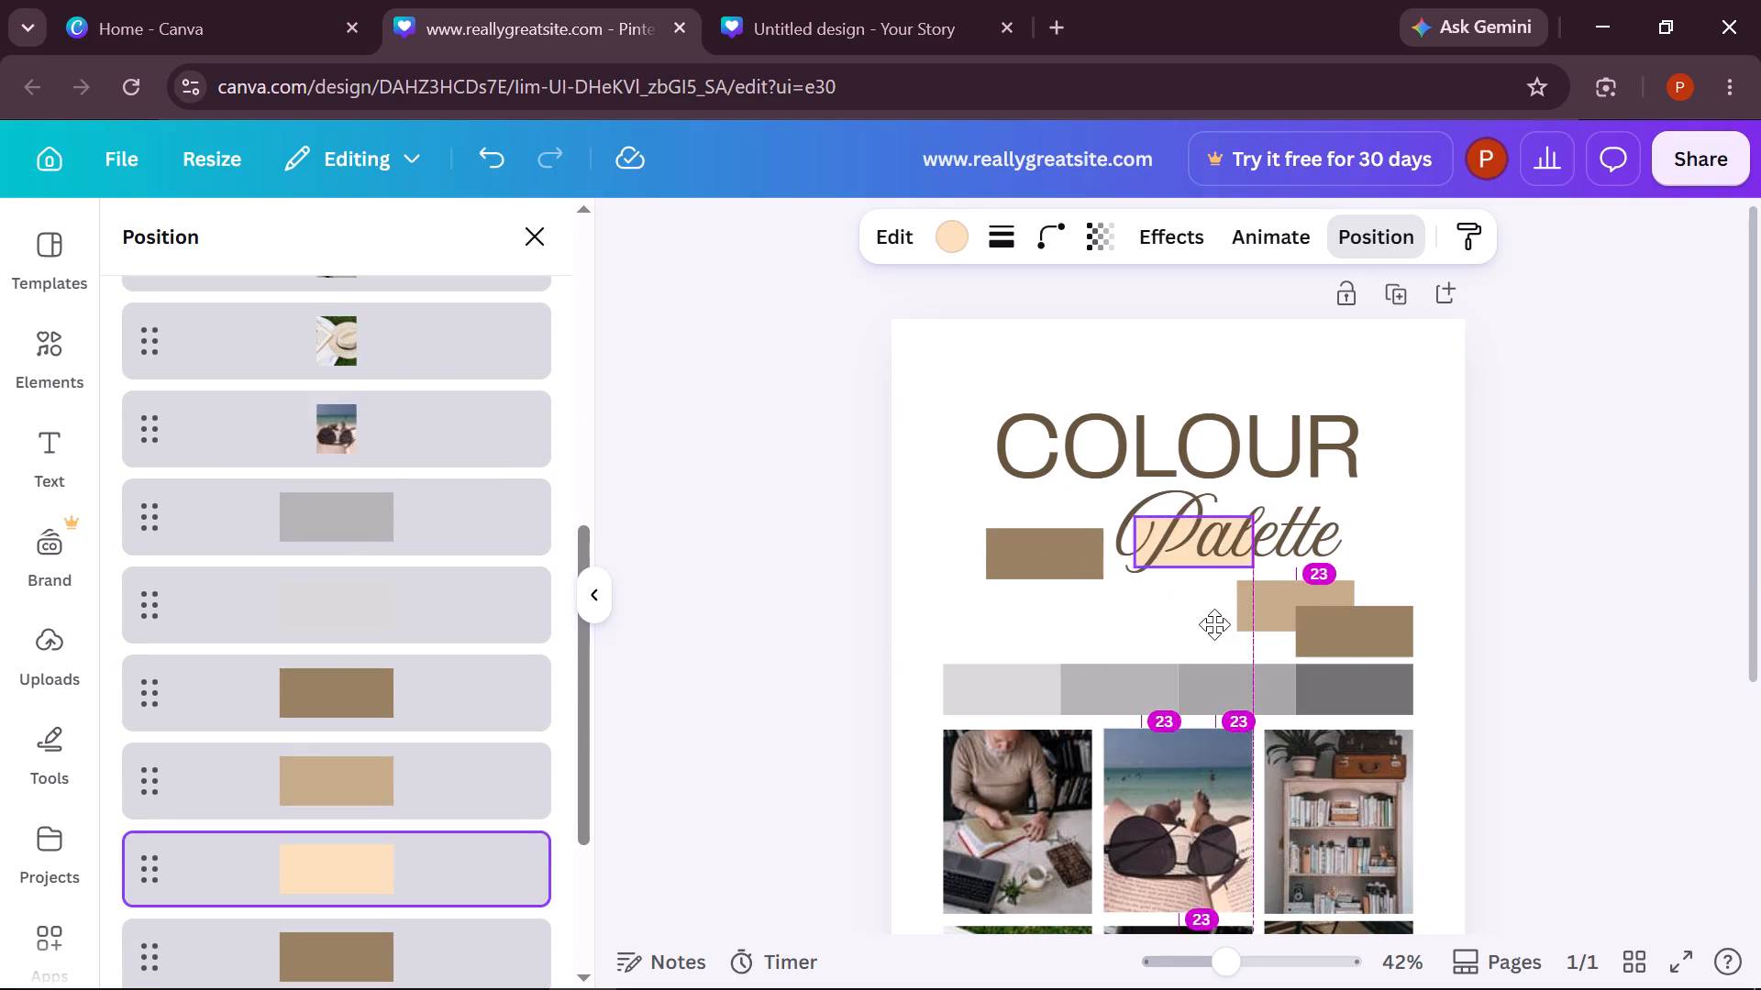
pyautogui.moveTo(1214, 624); pyautogui.dragTo(1256, 665)
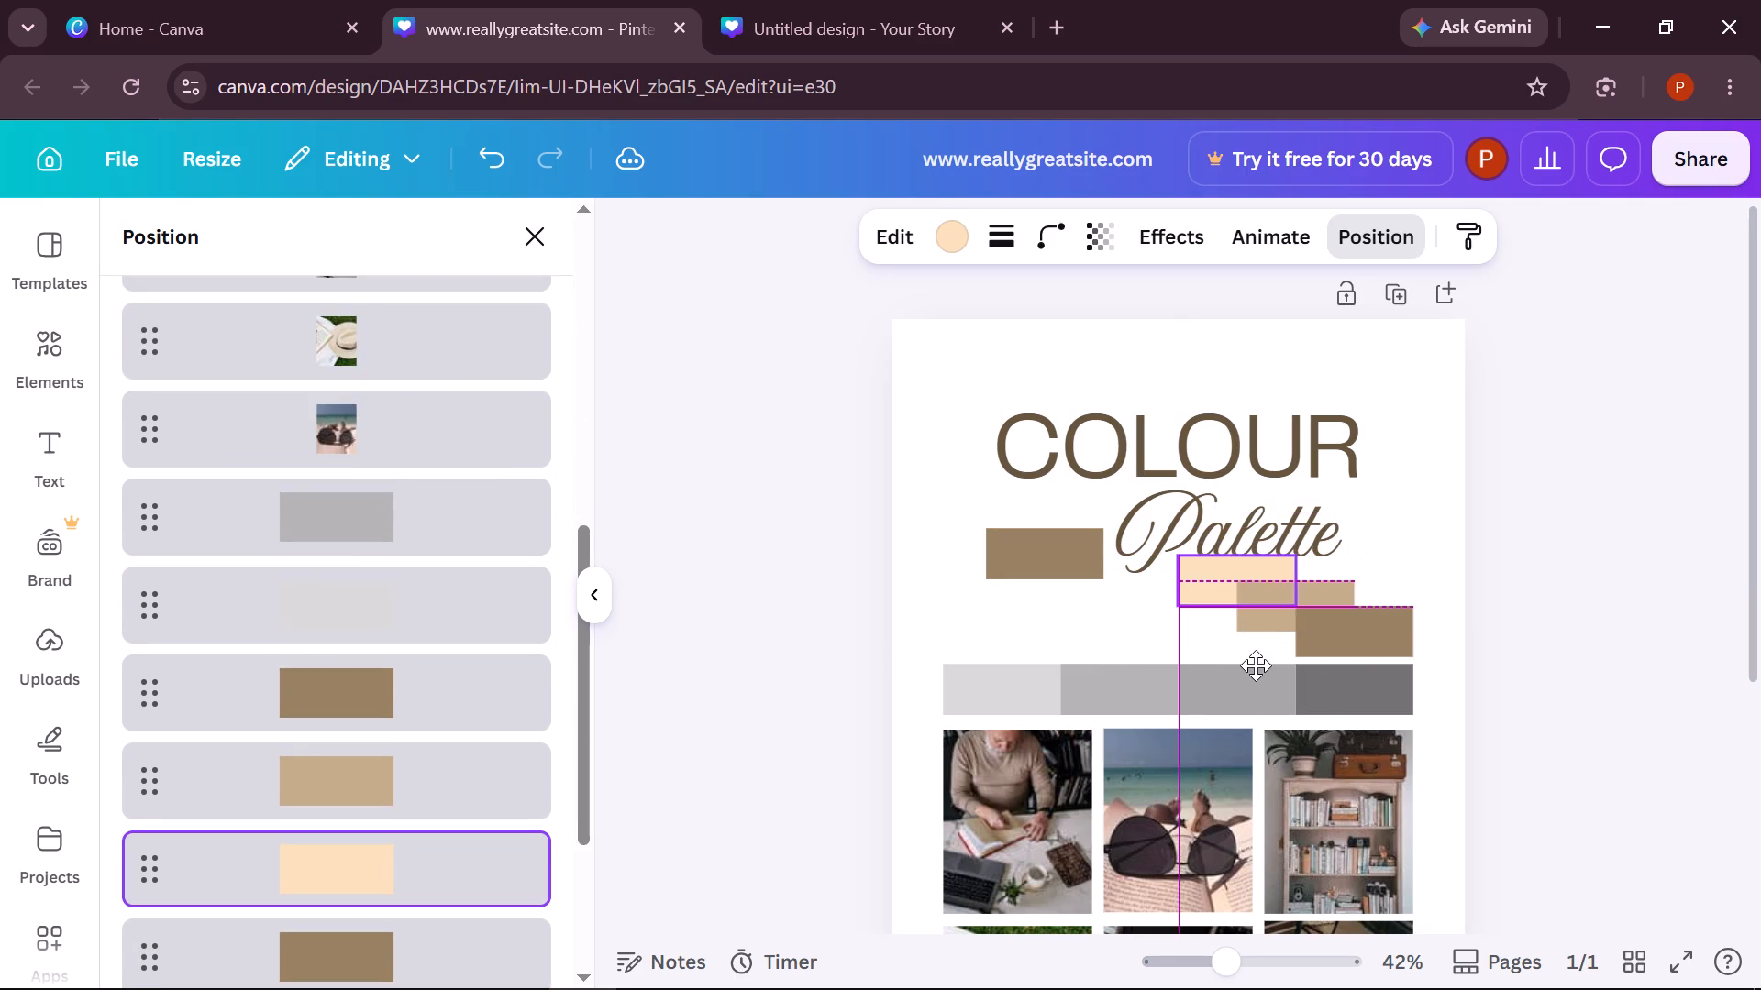
pyautogui.moveTo(1256, 665); pyautogui.dragTo(1254, 665)
pyautogui.moveTo(1254, 665); pyautogui.dragTo(1248, 662)
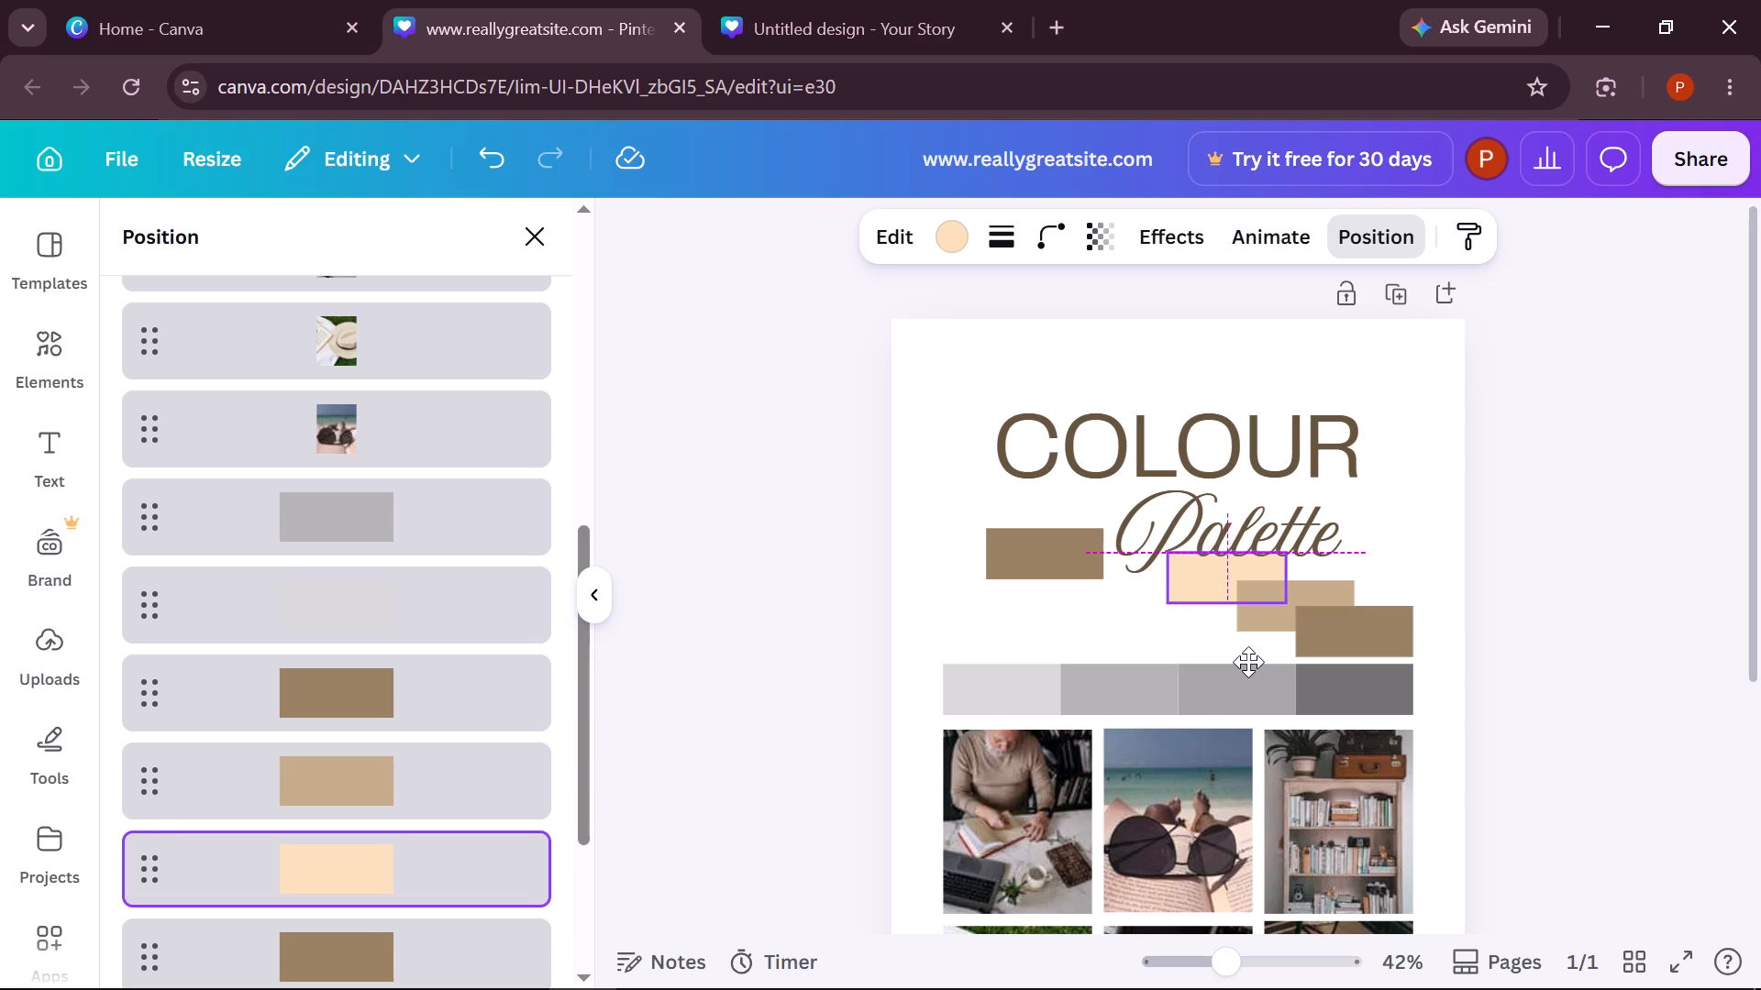
pyautogui.moveTo(1248, 662); pyautogui.dragTo(1247, 661)
pyautogui.moveTo(1247, 661); pyautogui.dragTo(1249, 661)
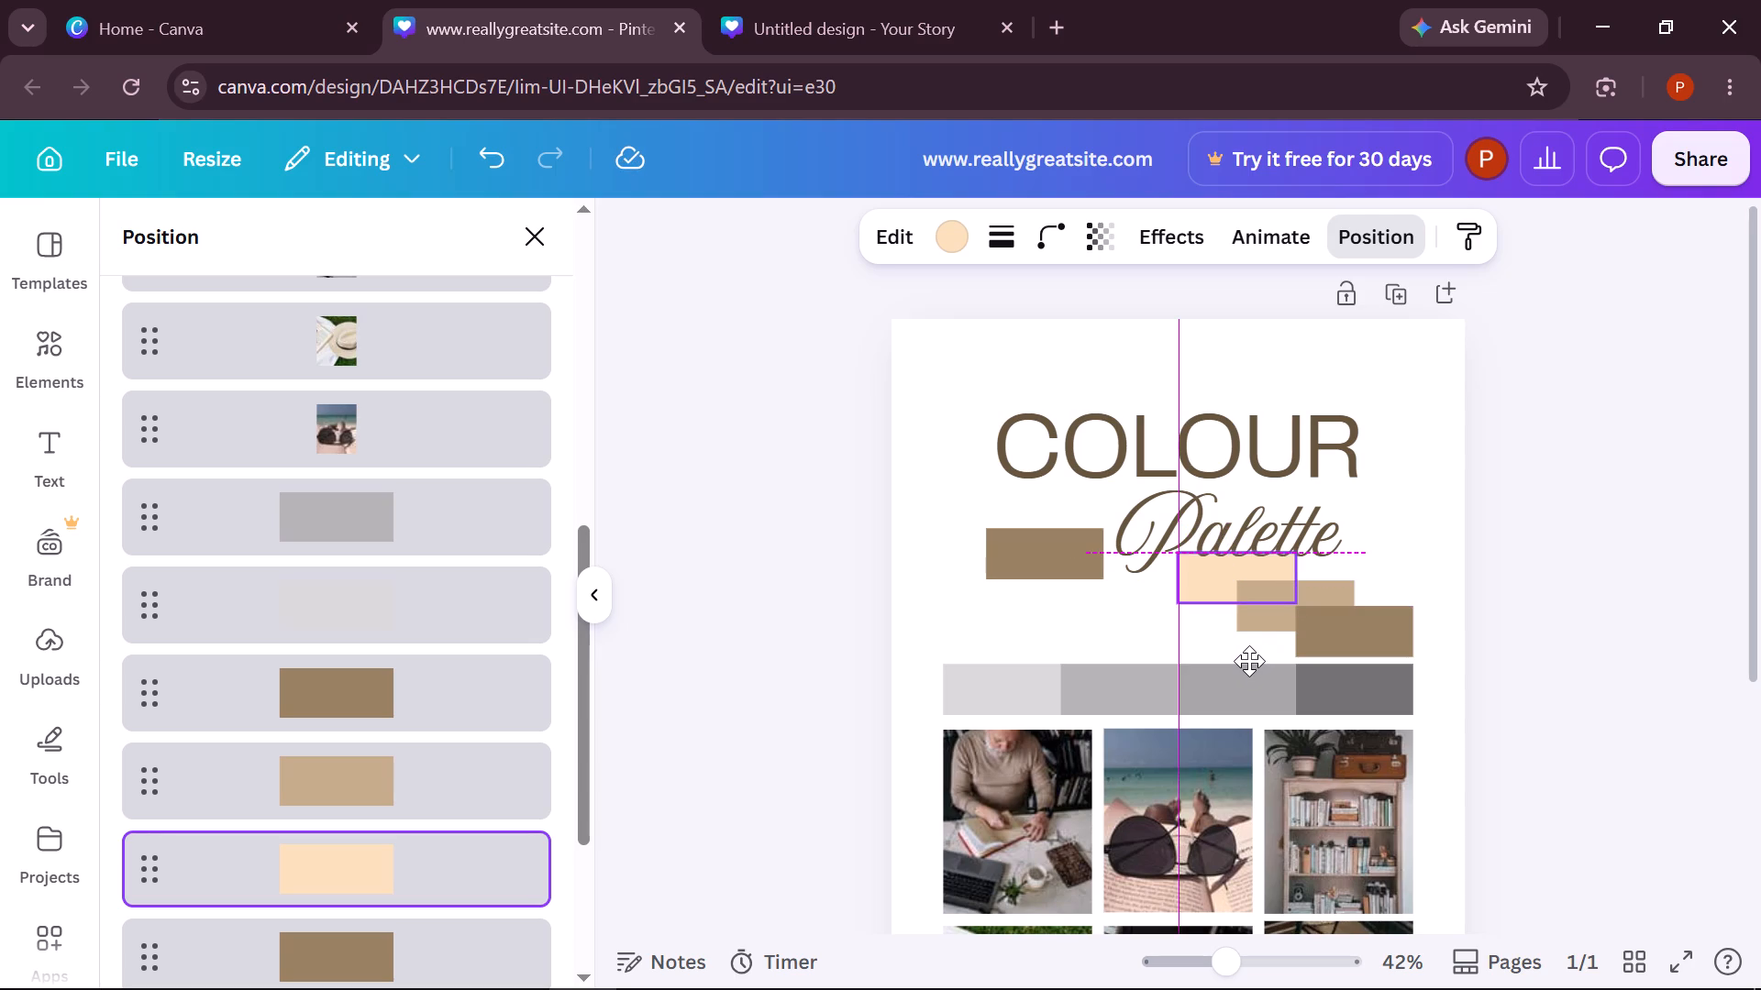
pyautogui.moveTo(1249, 661); pyautogui.dragTo(1250, 662)
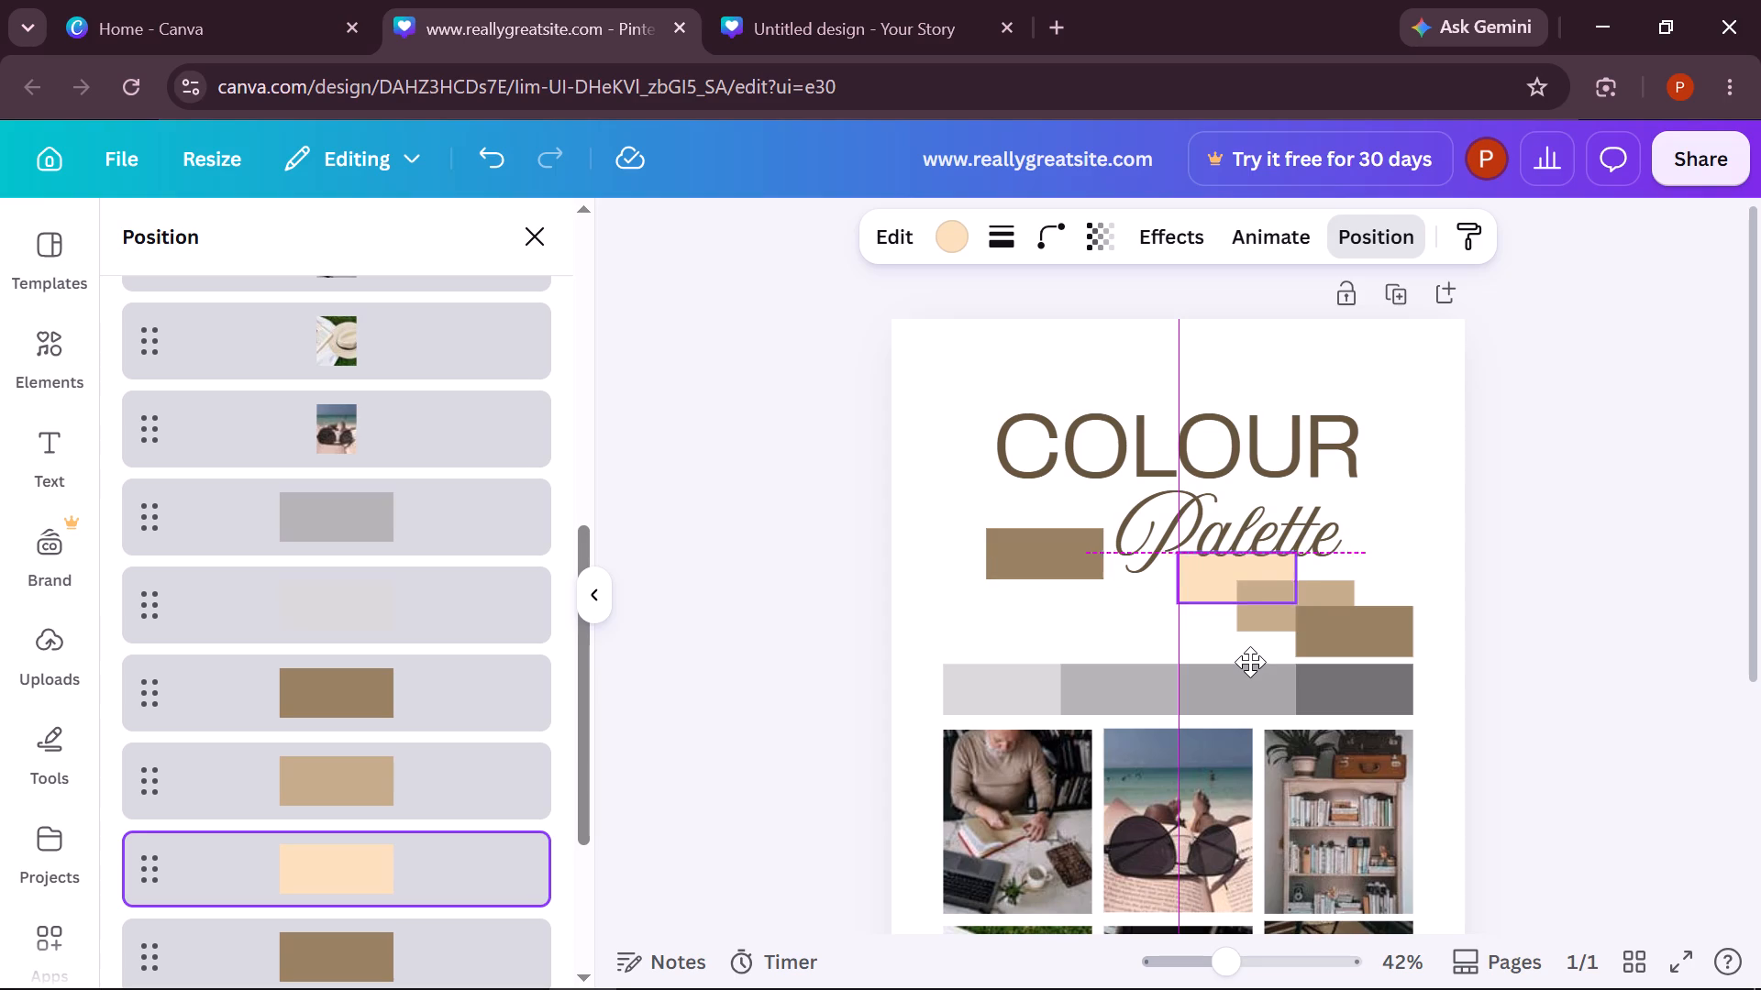
pyautogui.click(1255, 663)
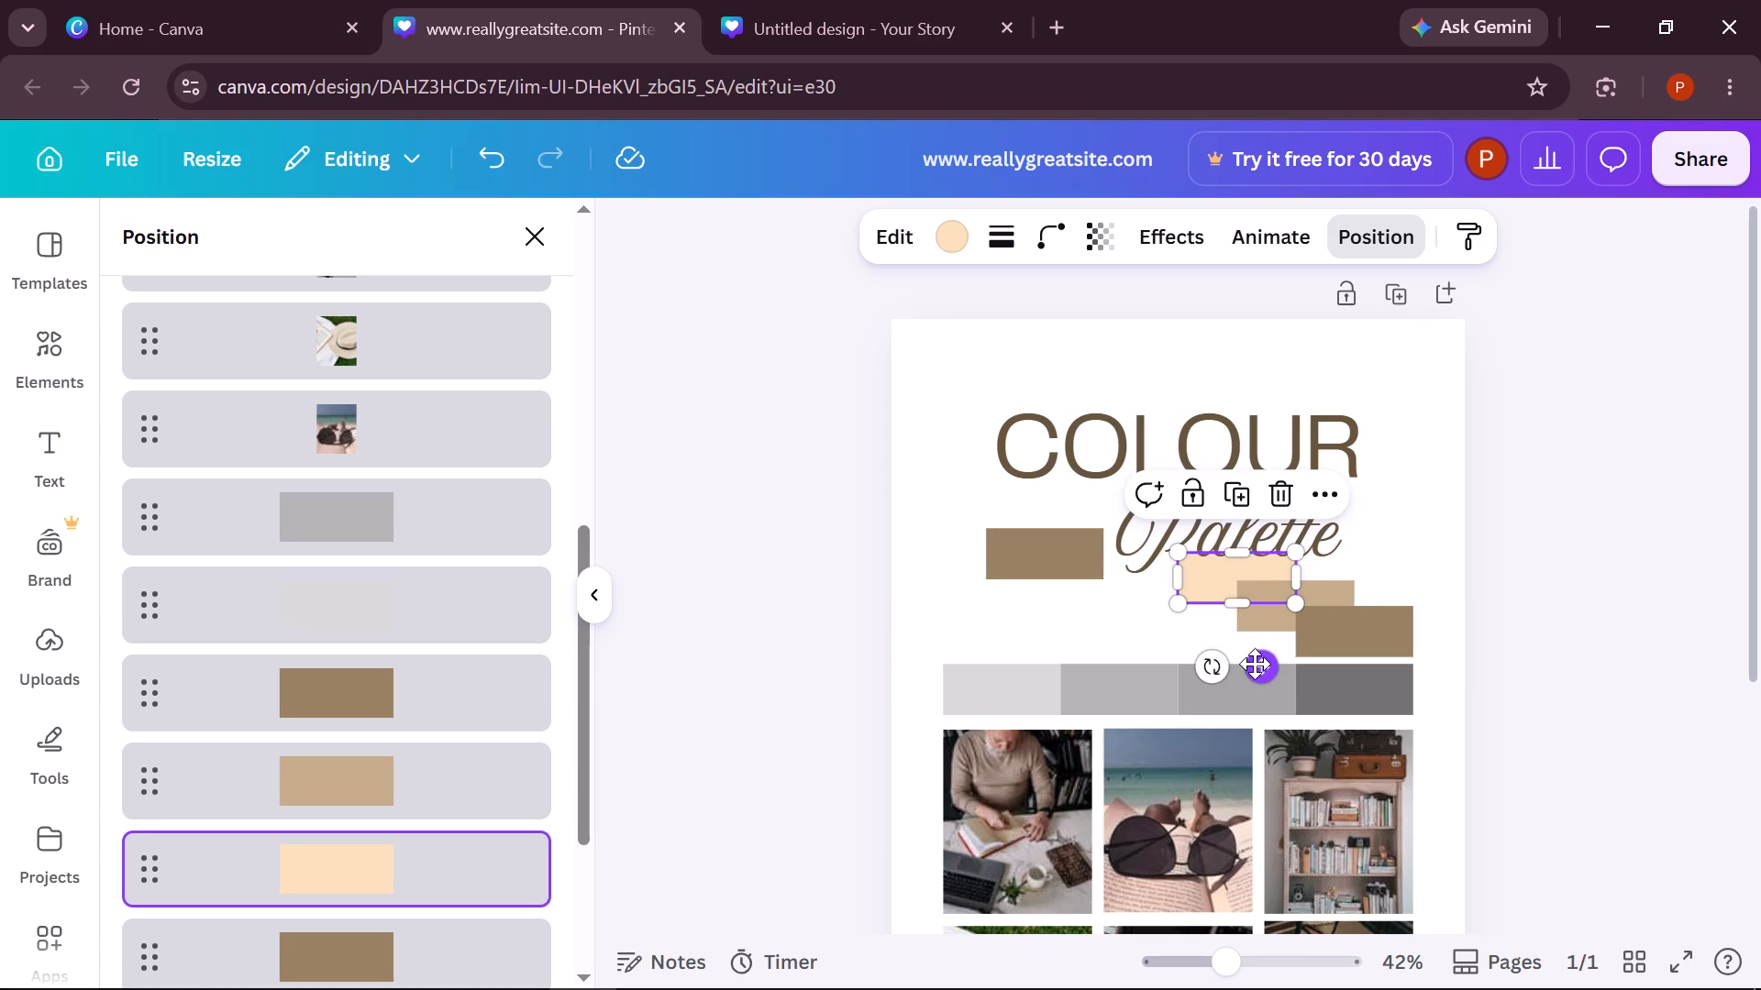
# Move the upper dark brown swatch over to overlap the upper-left corner of the peach swatch, completing the staggered brown row.
pyautogui.click(1039, 555)
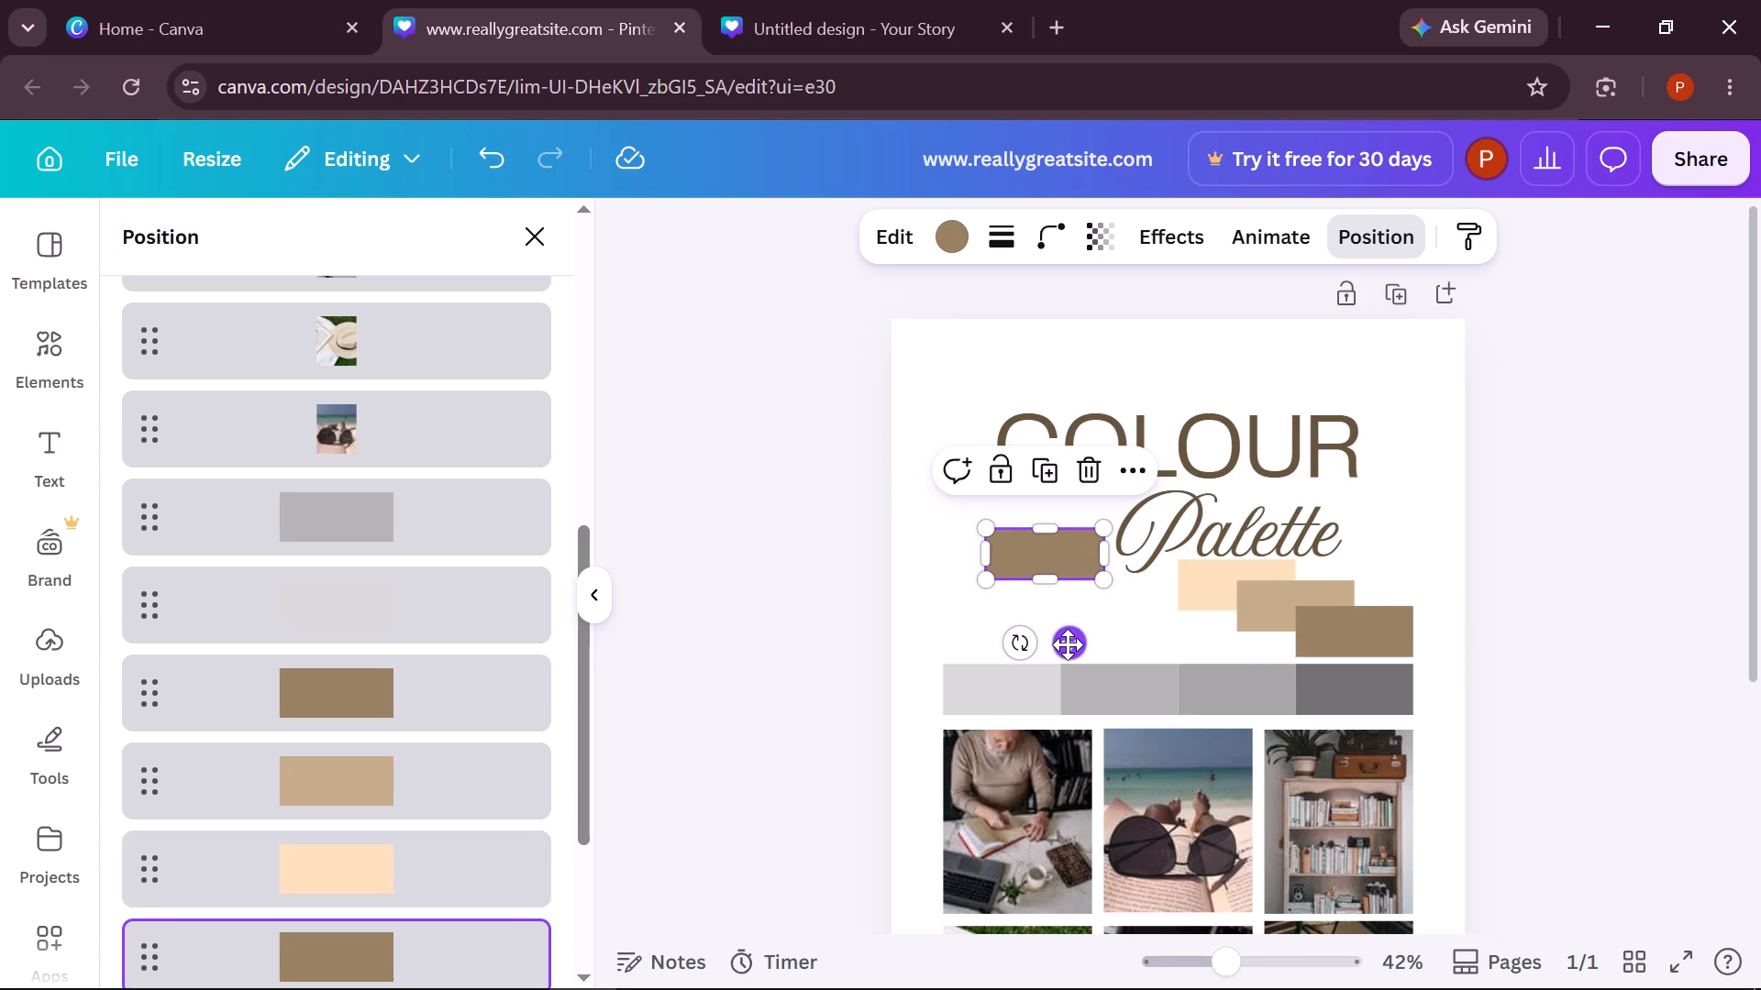
pyautogui.moveTo(1068, 644); pyautogui.dragTo(1165, 640)
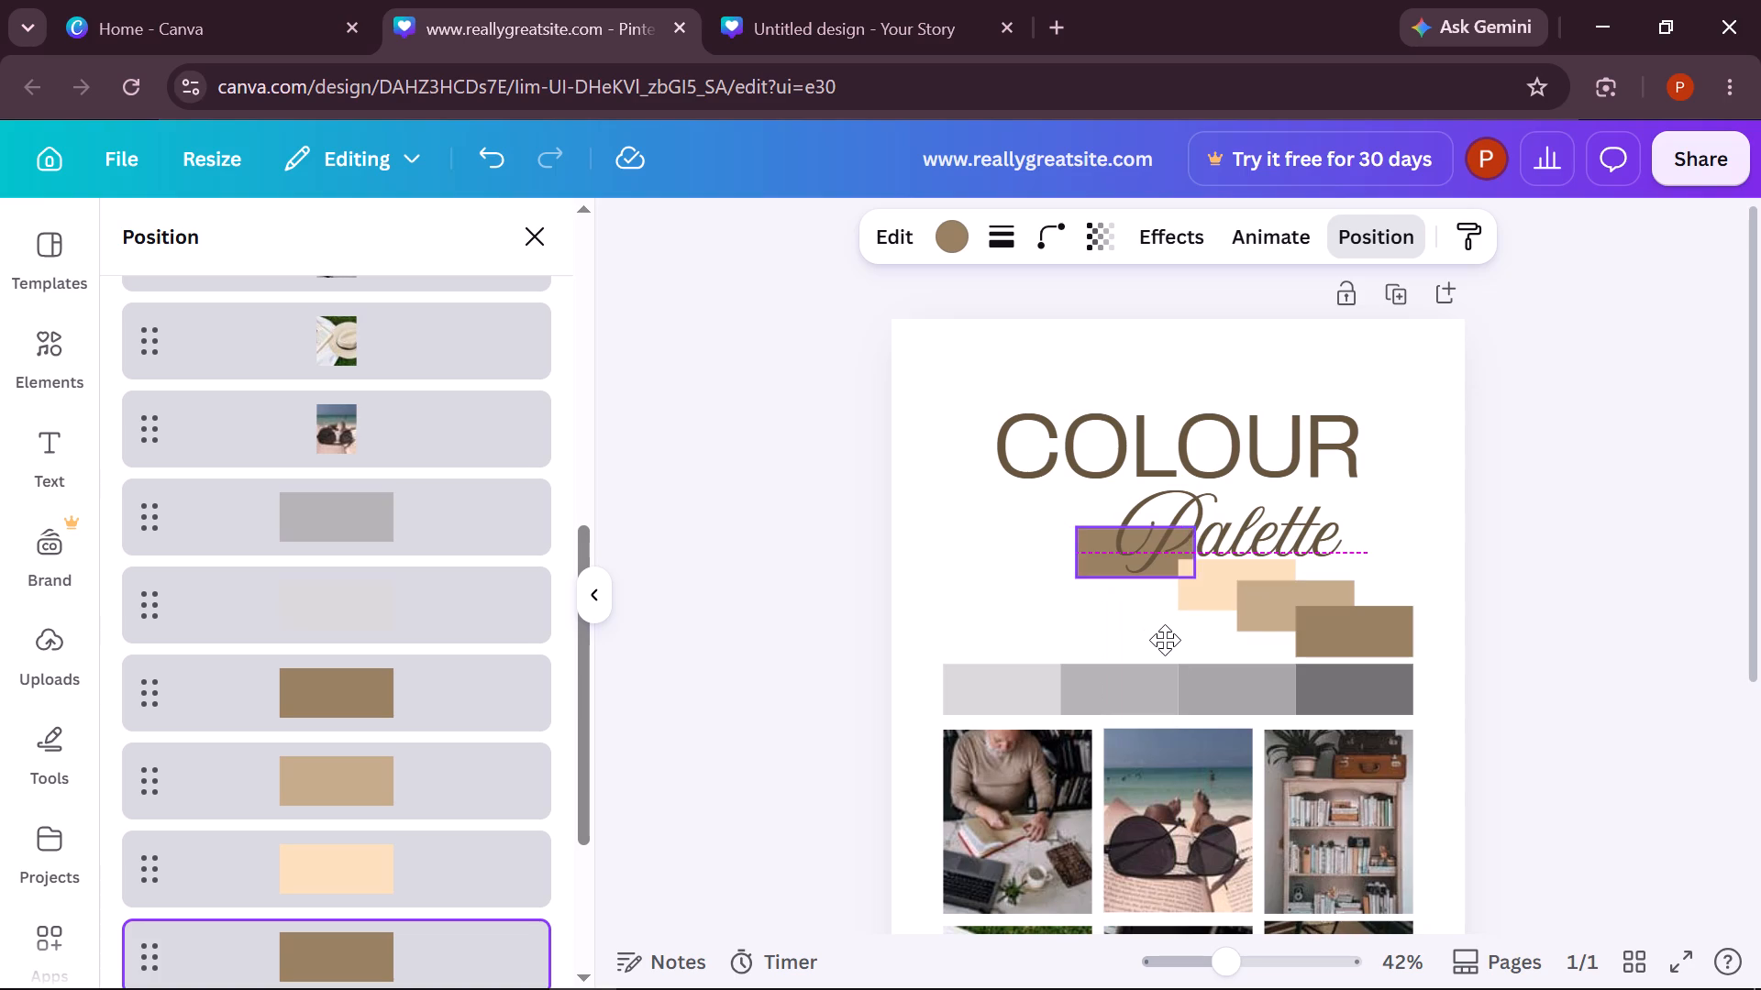
pyautogui.moveTo(1165, 640); pyautogui.dragTo(1200, 647)
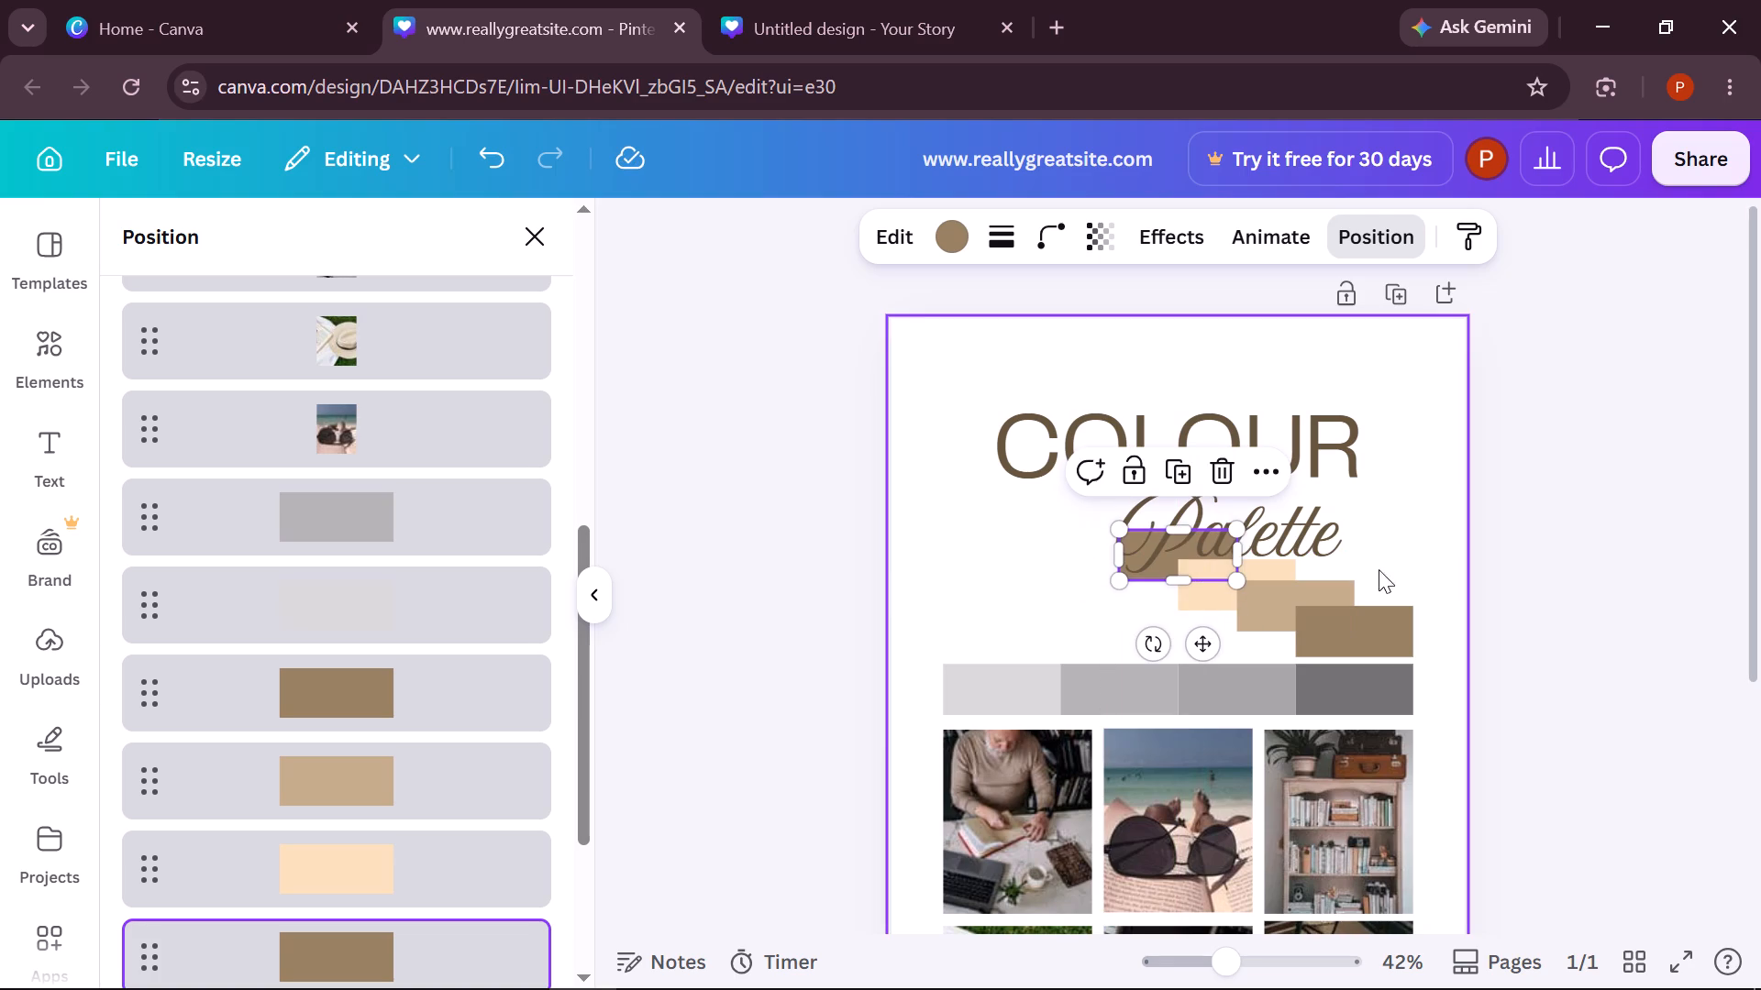
pyautogui.click(1393, 555)
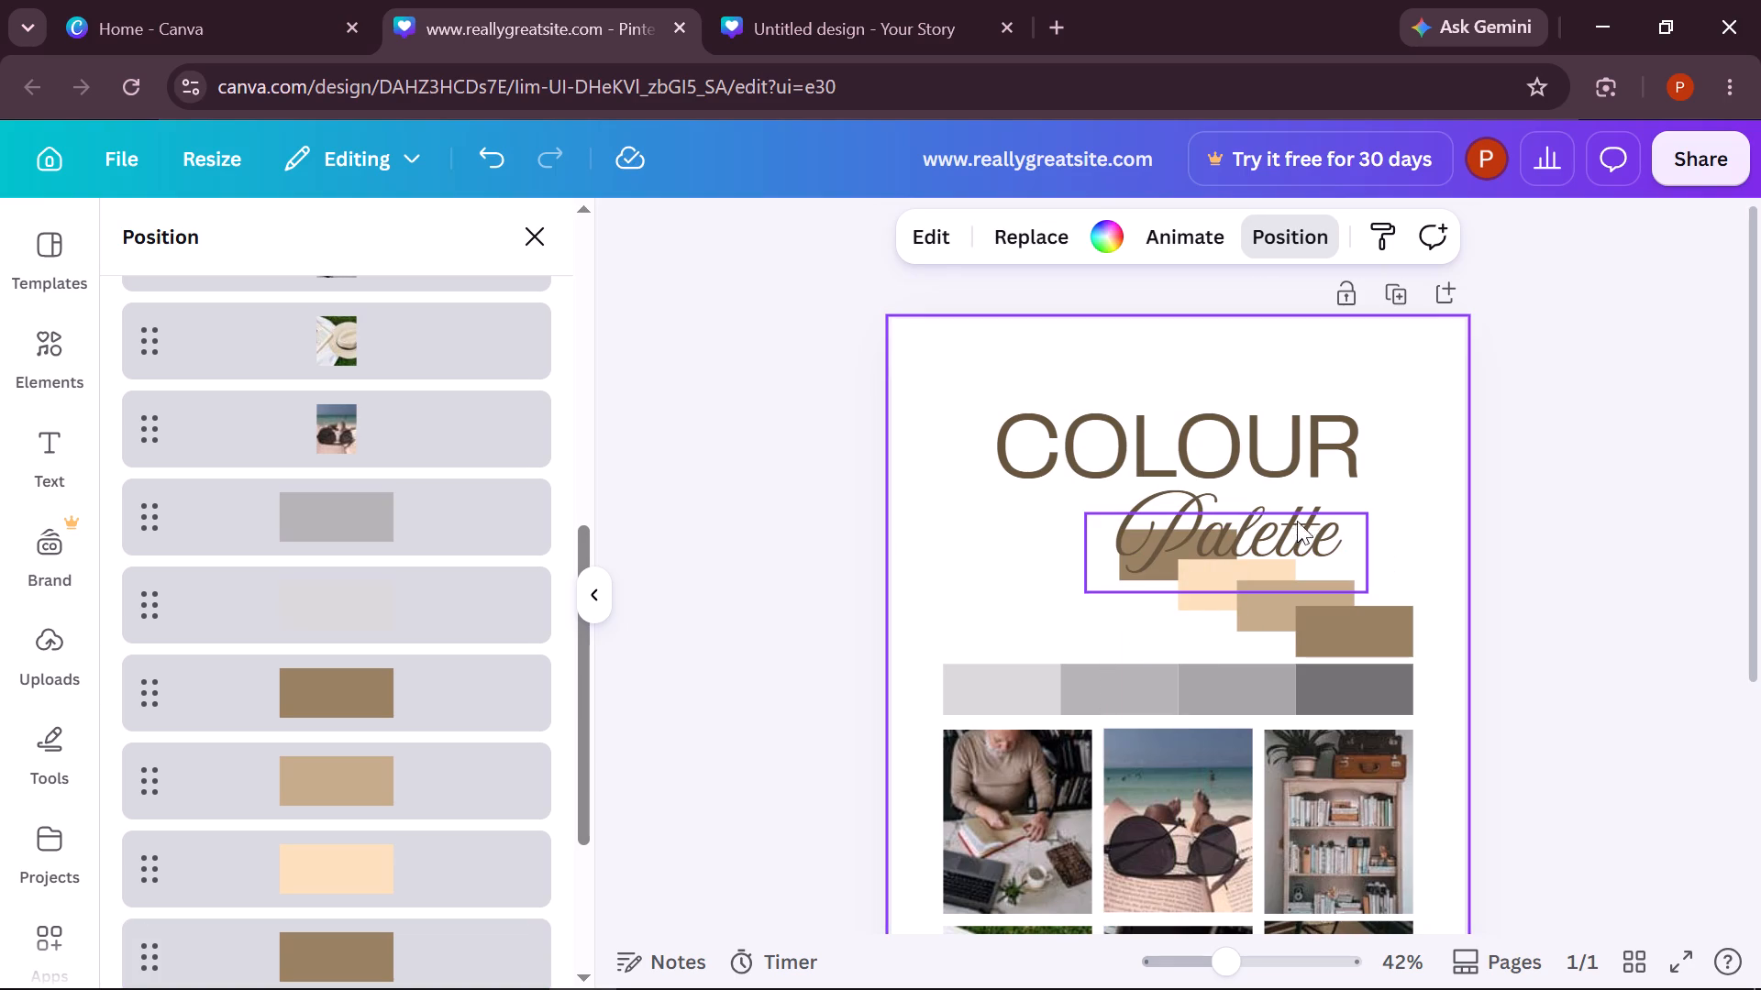
# Move the "COLOUR" title up near the page's top edge and raise the "Palette" text between it and the brown swatches.
pyautogui.moveTo(1240, 456); pyautogui.dragTo(1244, 388)
pyautogui.moveTo(1308, 536); pyautogui.dragTo(1308, 502)
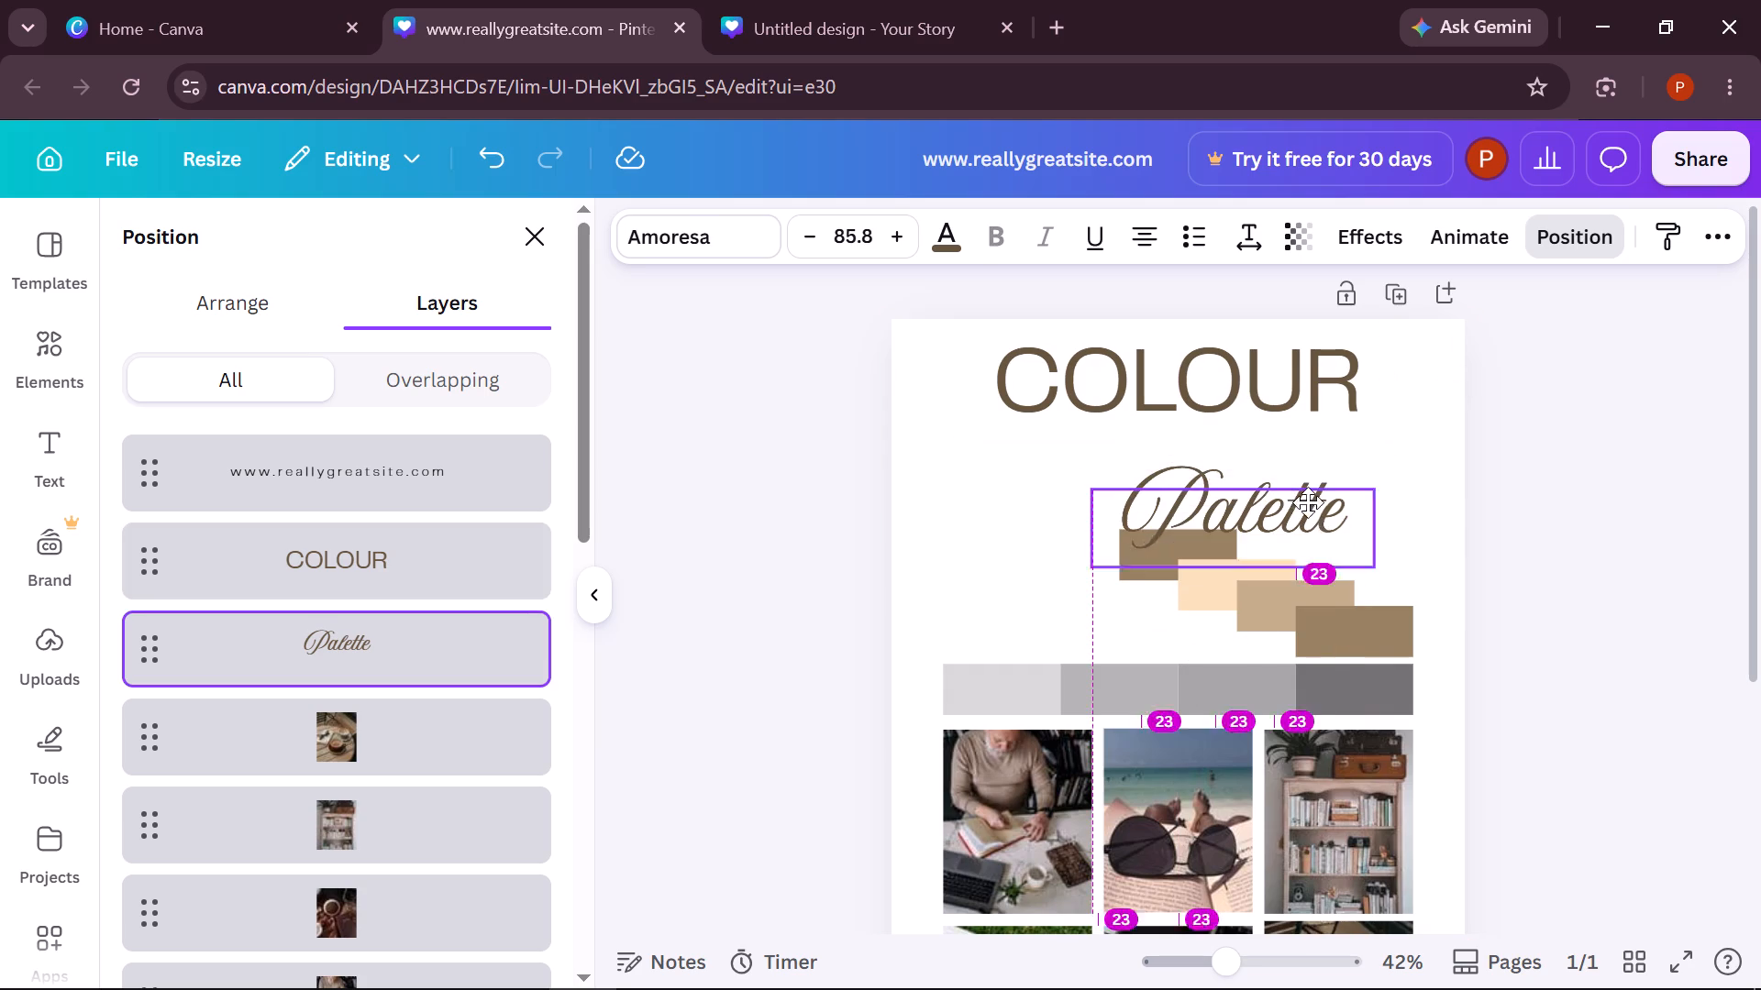
pyautogui.moveTo(1308, 502); pyautogui.dragTo(1308, 483)
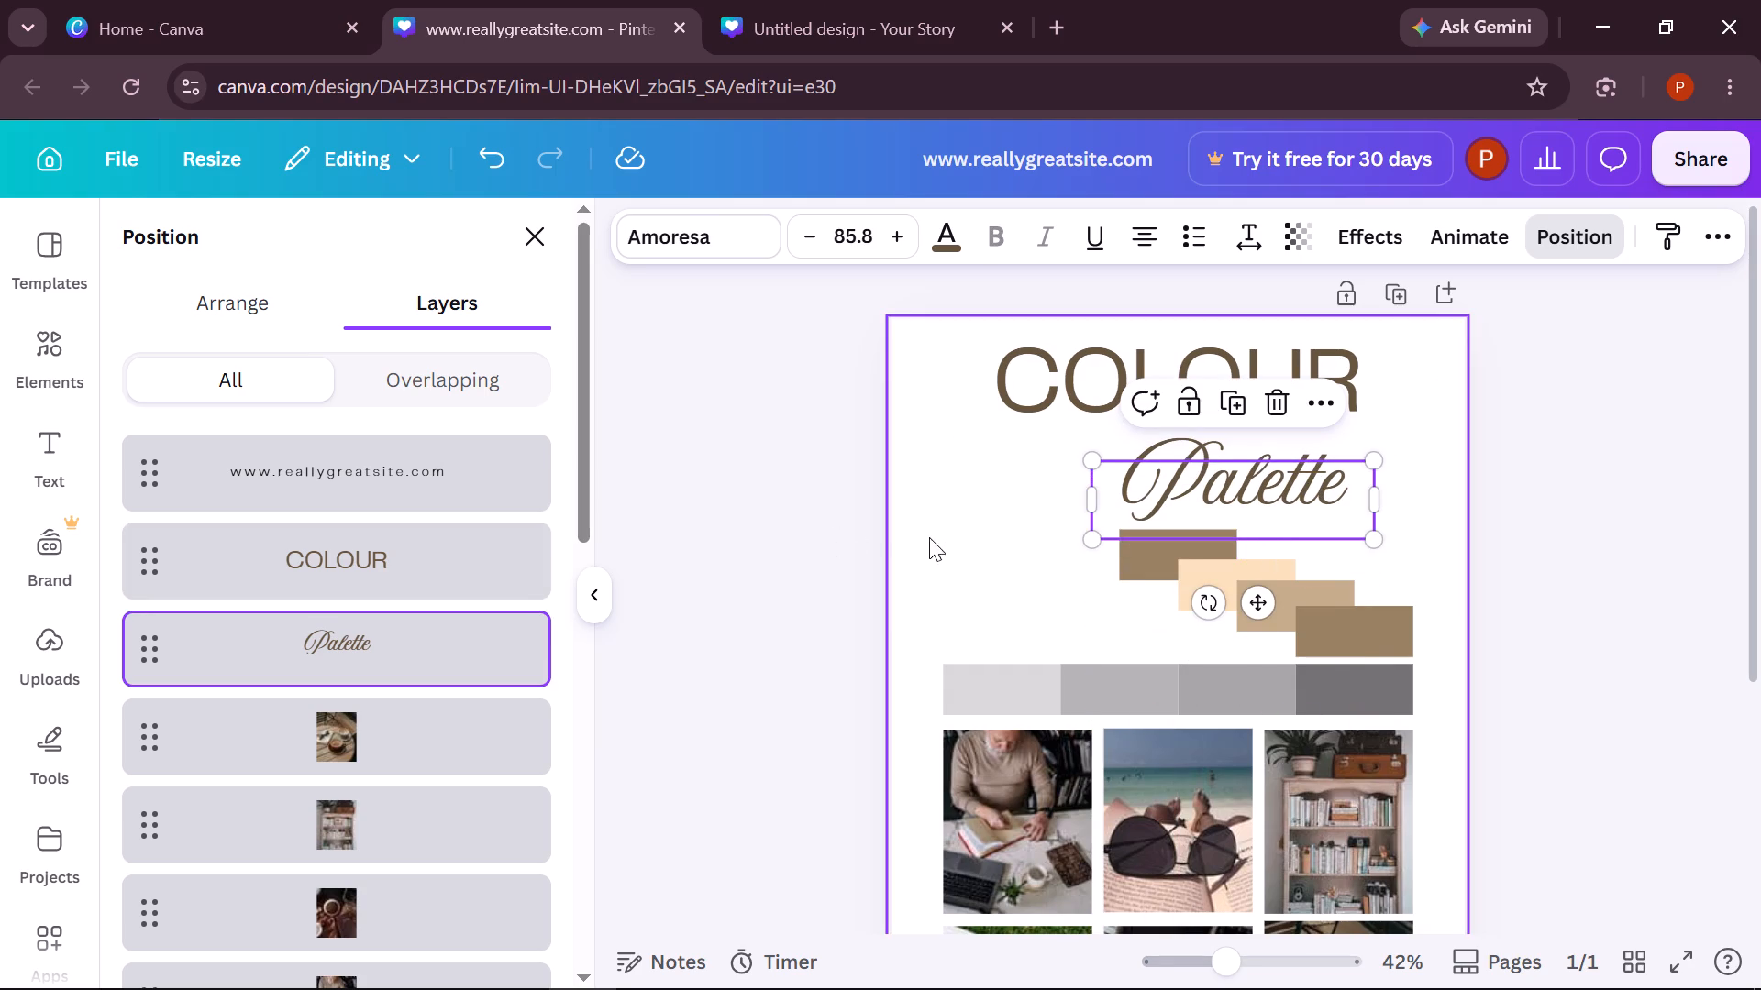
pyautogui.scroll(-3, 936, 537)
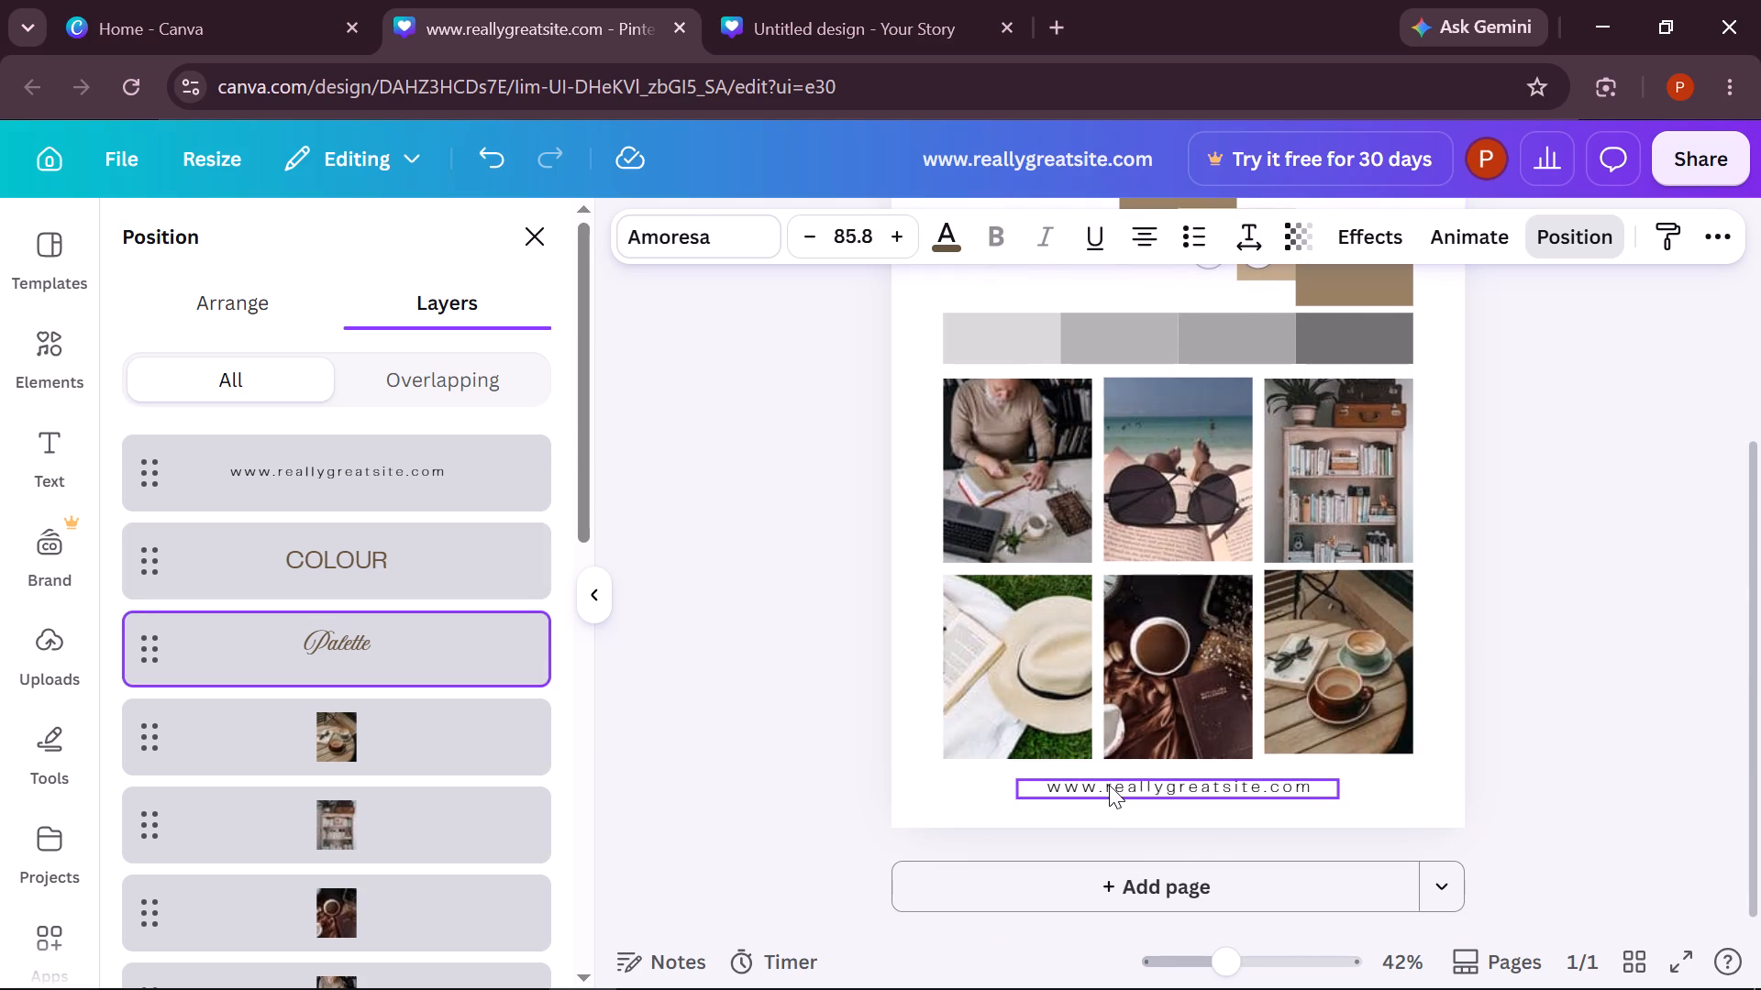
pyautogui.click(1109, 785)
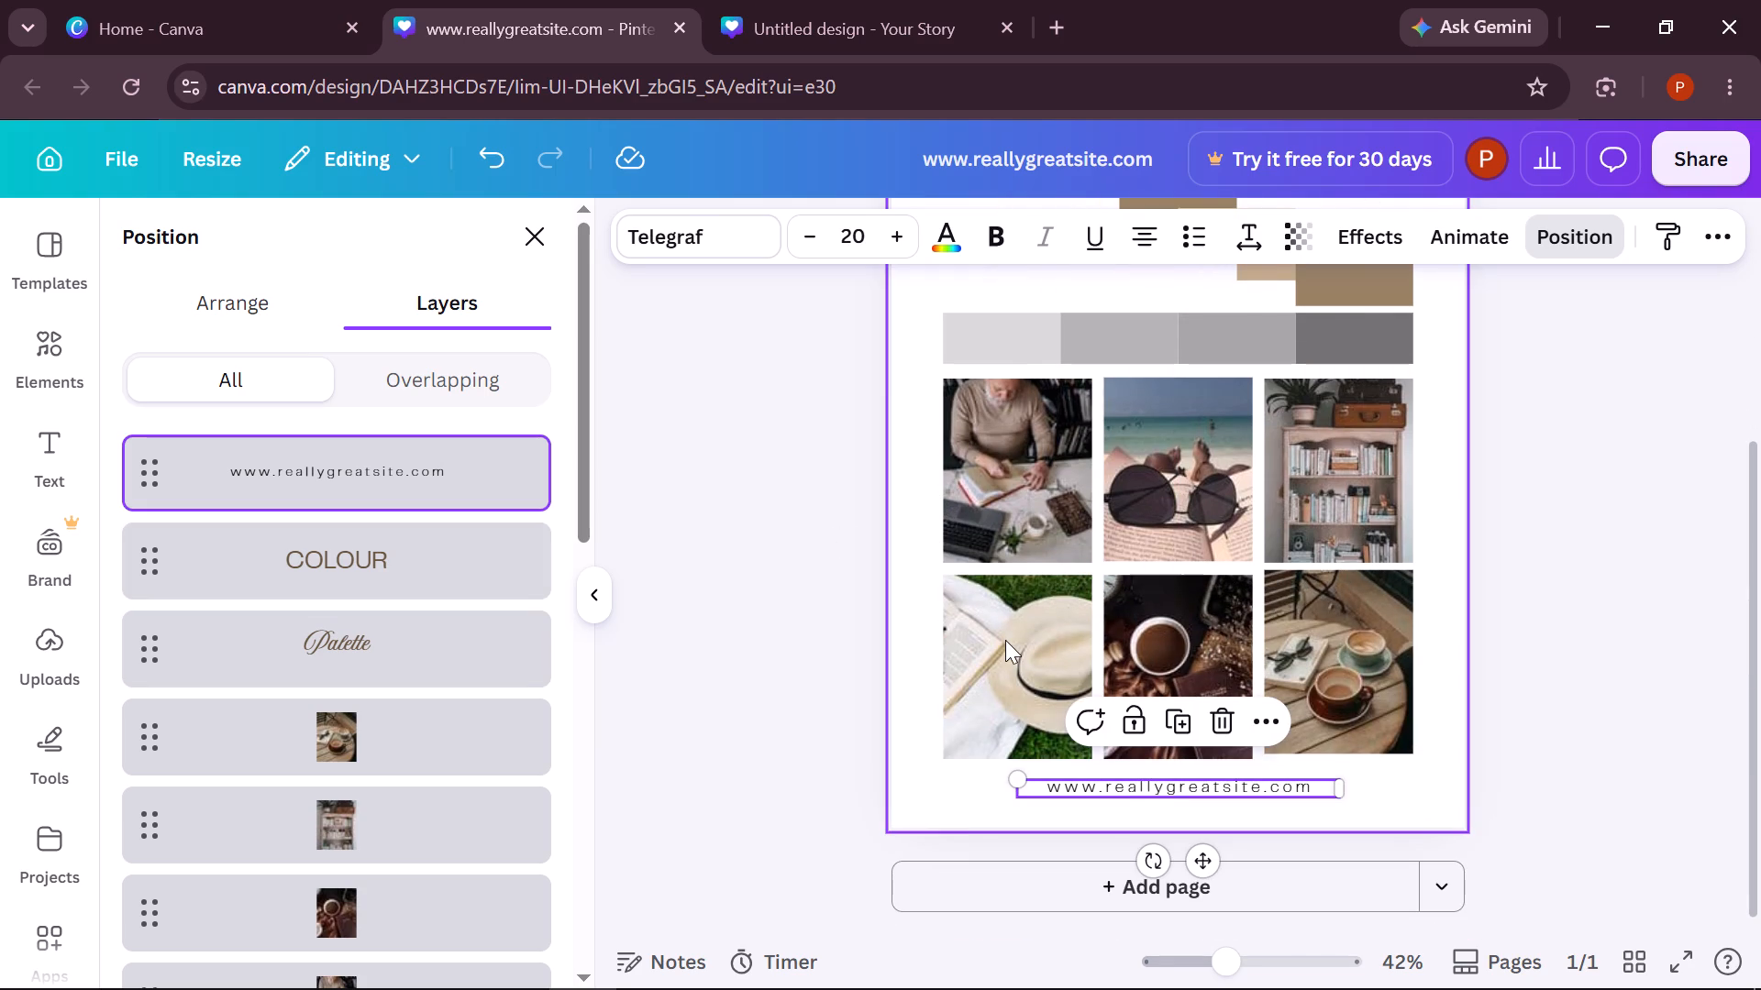
# Move the lightest grey swatch straight up so it is level with the upper dark brown swatch.
pyautogui.scroll(3, 1005, 640)
pyautogui.moveTo(994, 604); pyautogui.dragTo(991, 472)
pyautogui.click(991, 472)
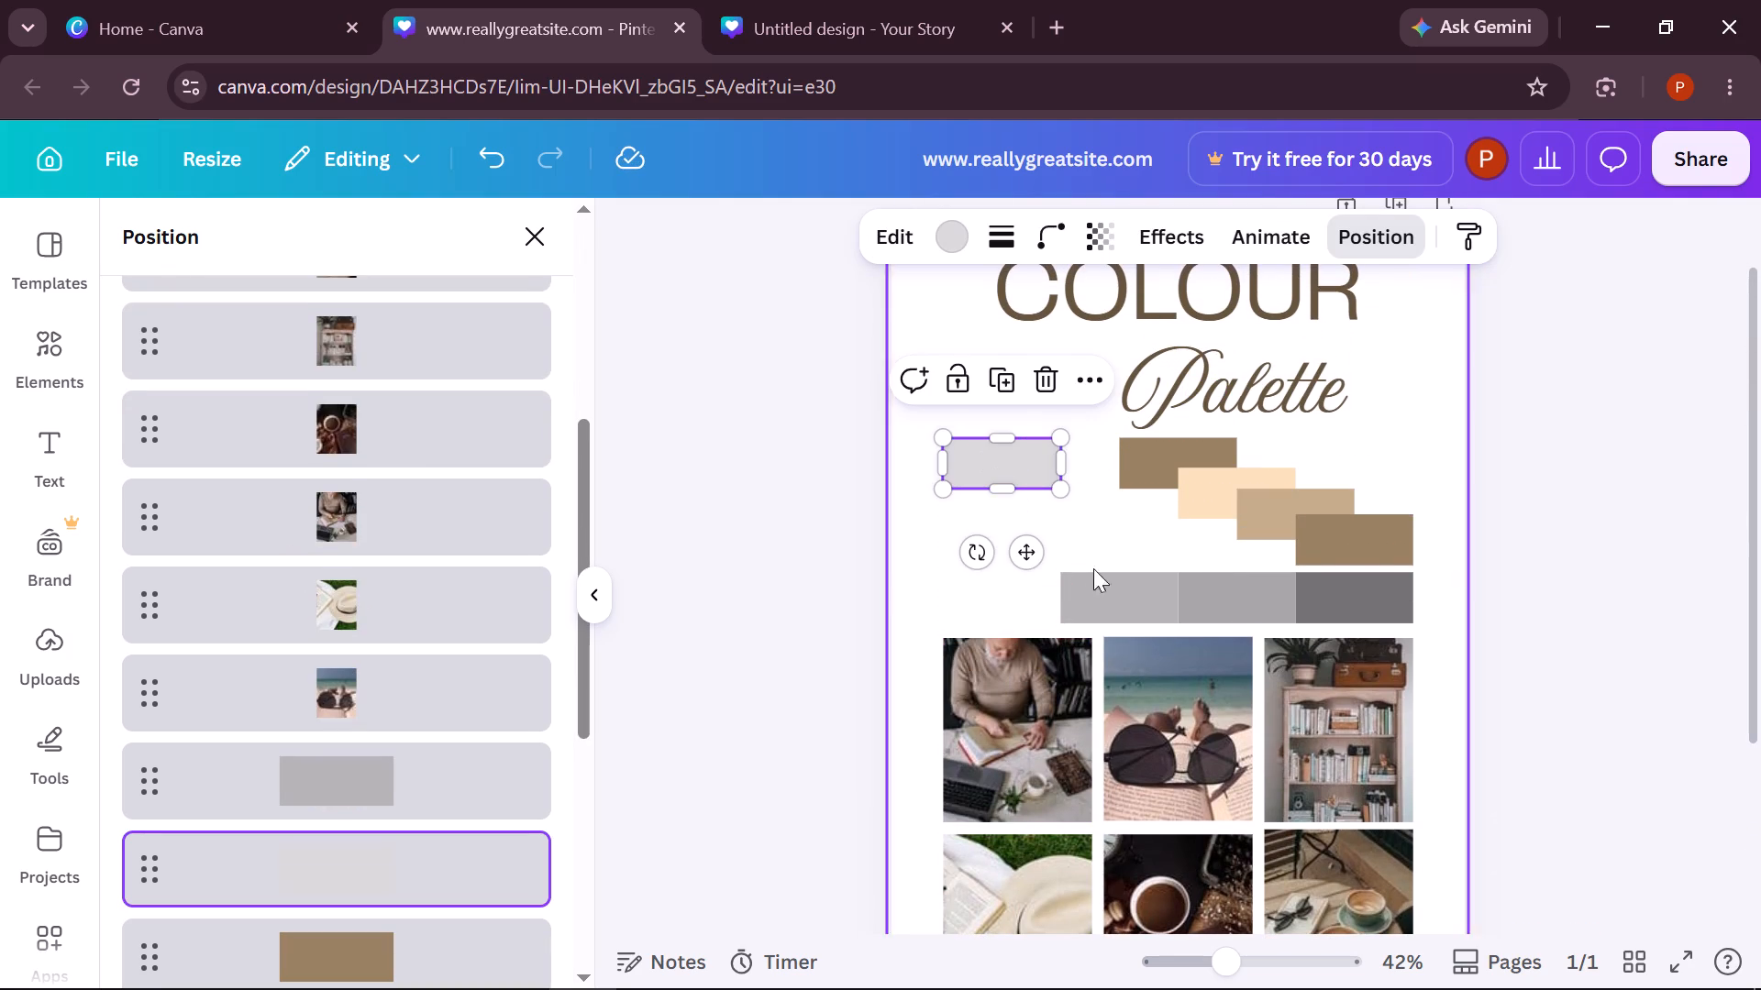
# Move the second-lightest grey swatch to overlap the lower-right corner of the lightest grey one, level with the peach swatch.
pyautogui.moveTo(1112, 601); pyautogui.dragTo(1045, 500)
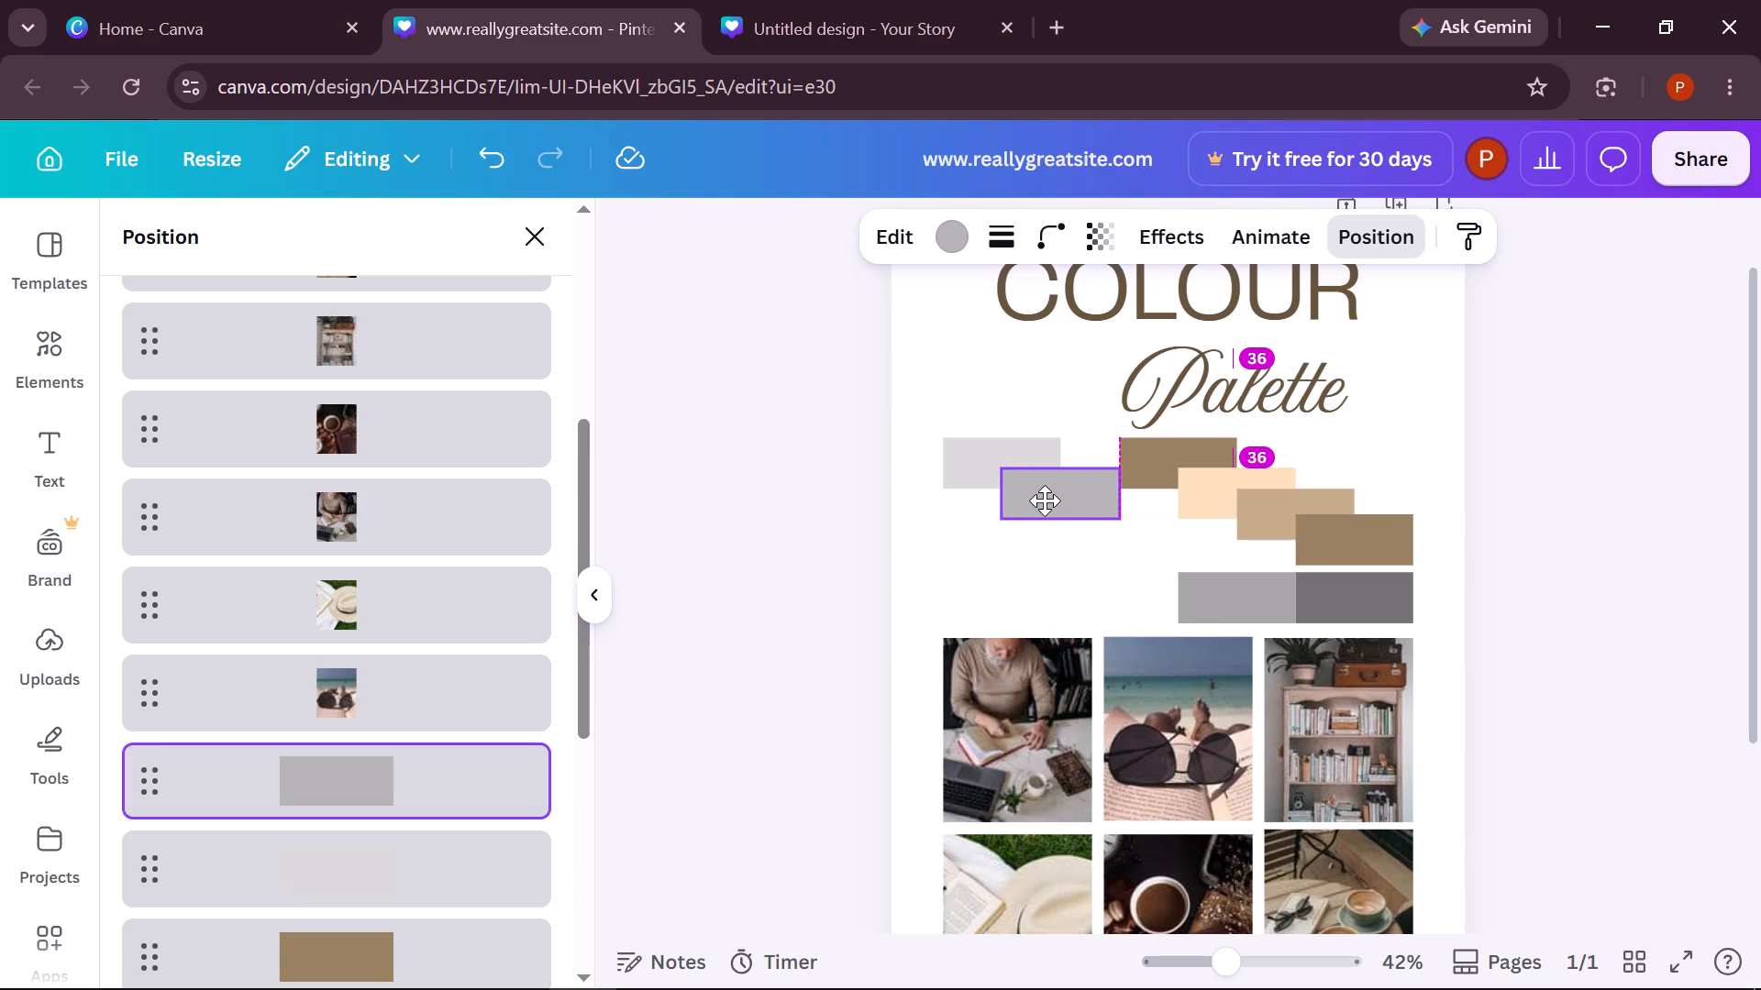
pyautogui.moveTo(1045, 500); pyautogui.dragTo(1044, 500)
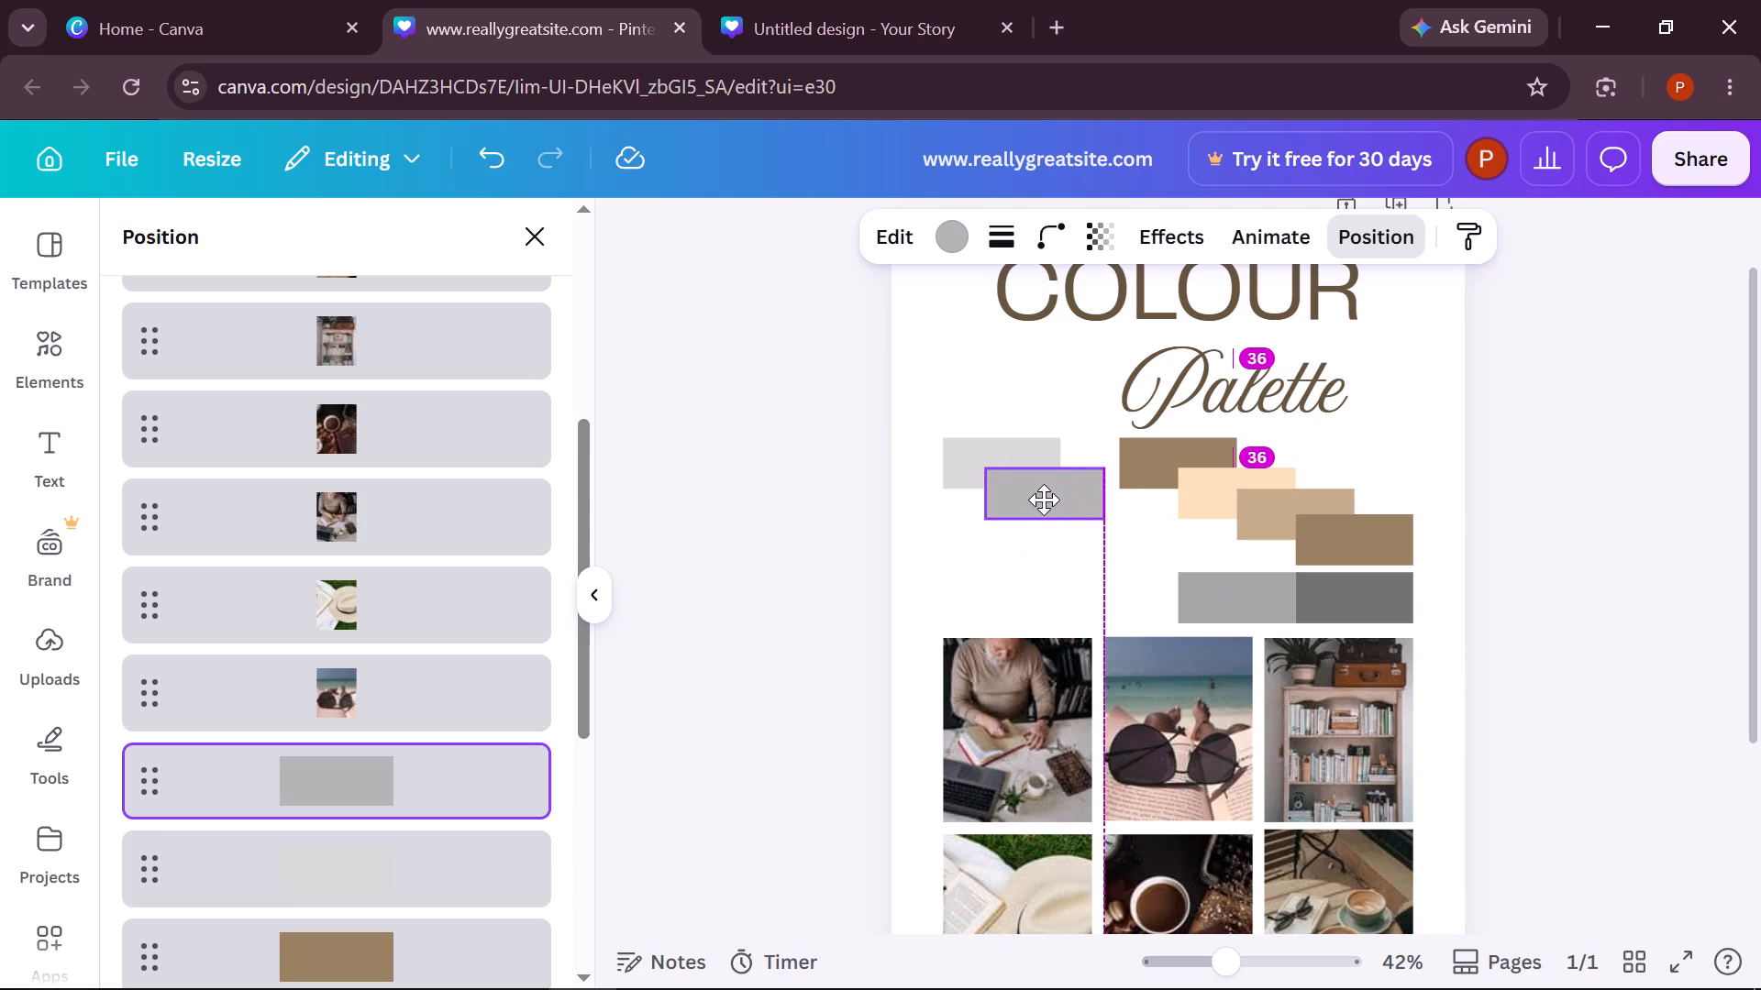
pyautogui.moveTo(1044, 500); pyautogui.dragTo(1044, 499)
pyautogui.moveTo(1044, 499); pyautogui.dragTo(1050, 499)
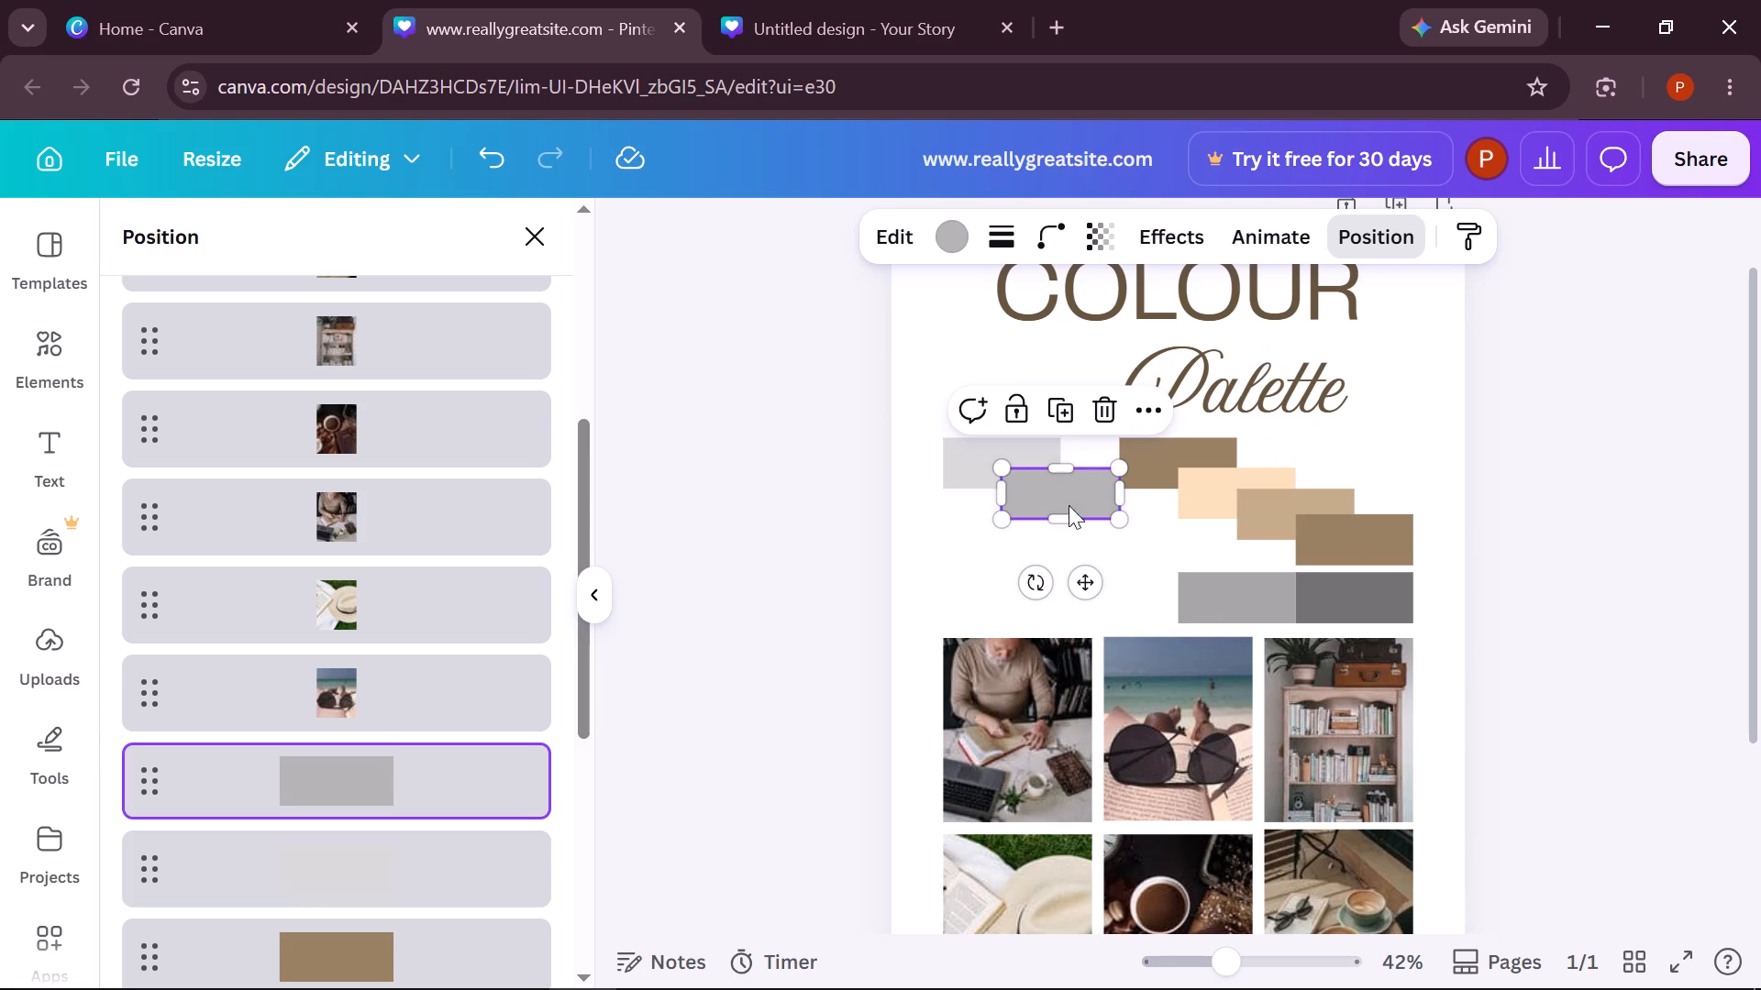
# Move the medium grey swatch to overlap the lower-right corner of the second-lightest grey one, level with the tan swatch.
pyautogui.moveTo(1221, 592); pyautogui.dragTo(1081, 512)
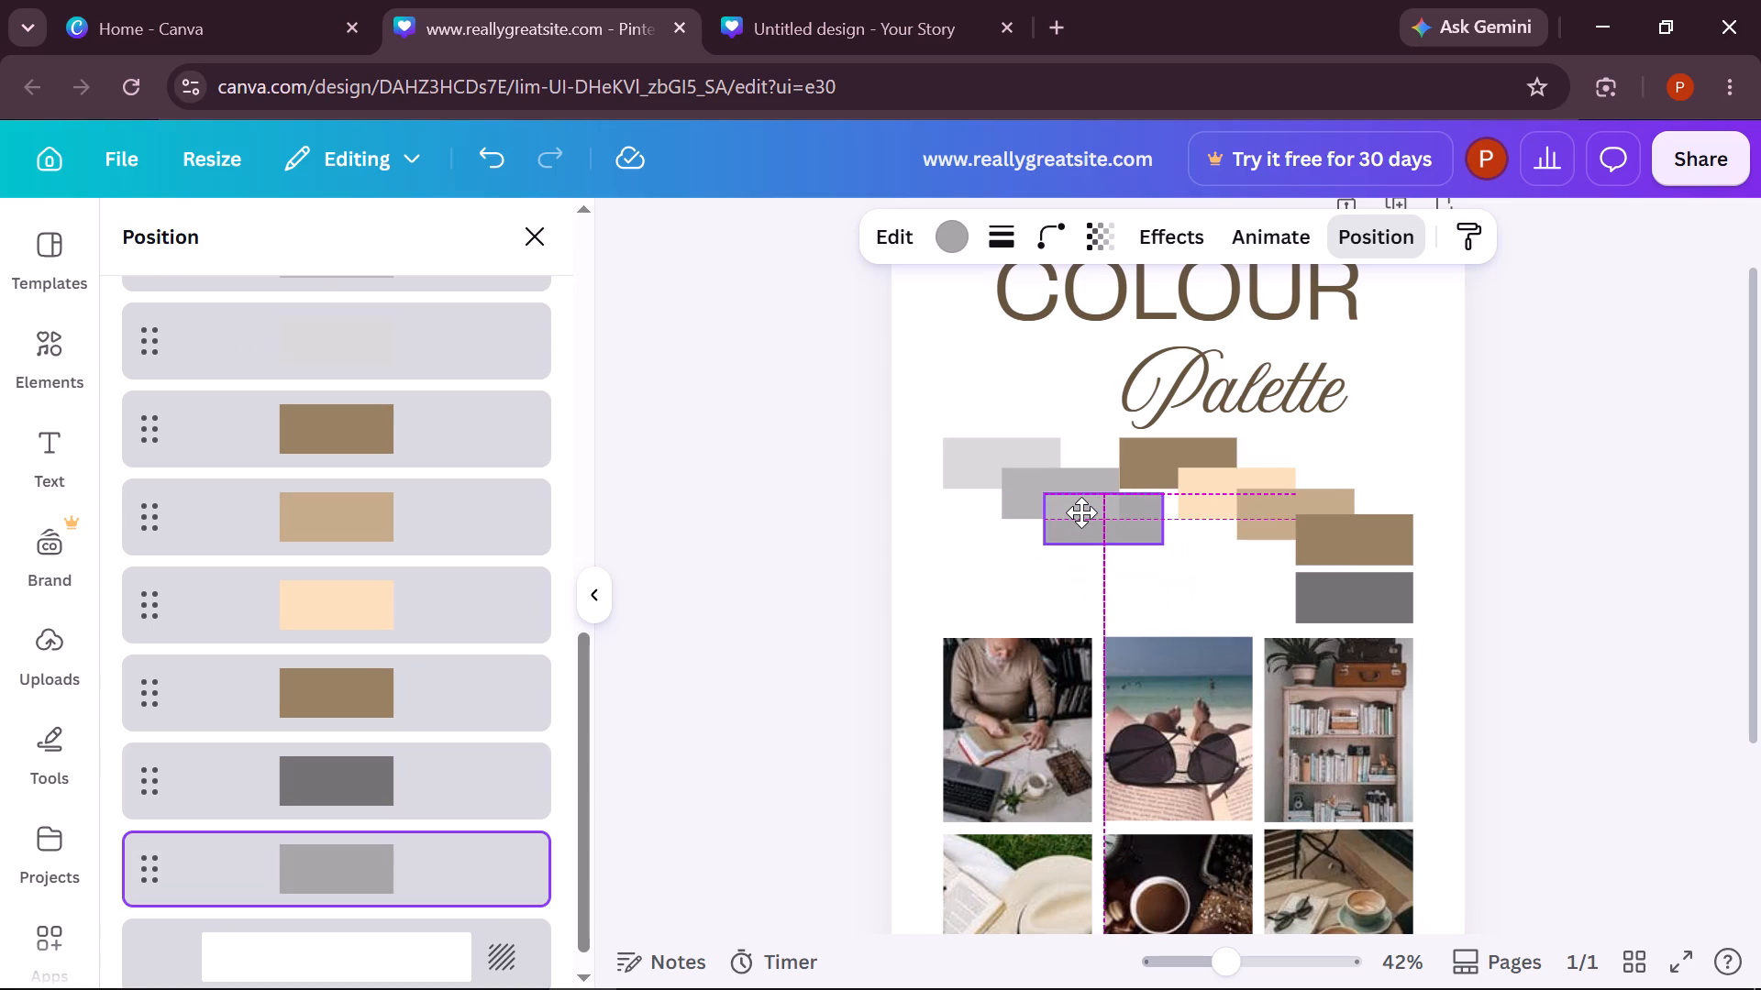
pyautogui.moveTo(1081, 512); pyautogui.dragTo(1098, 505)
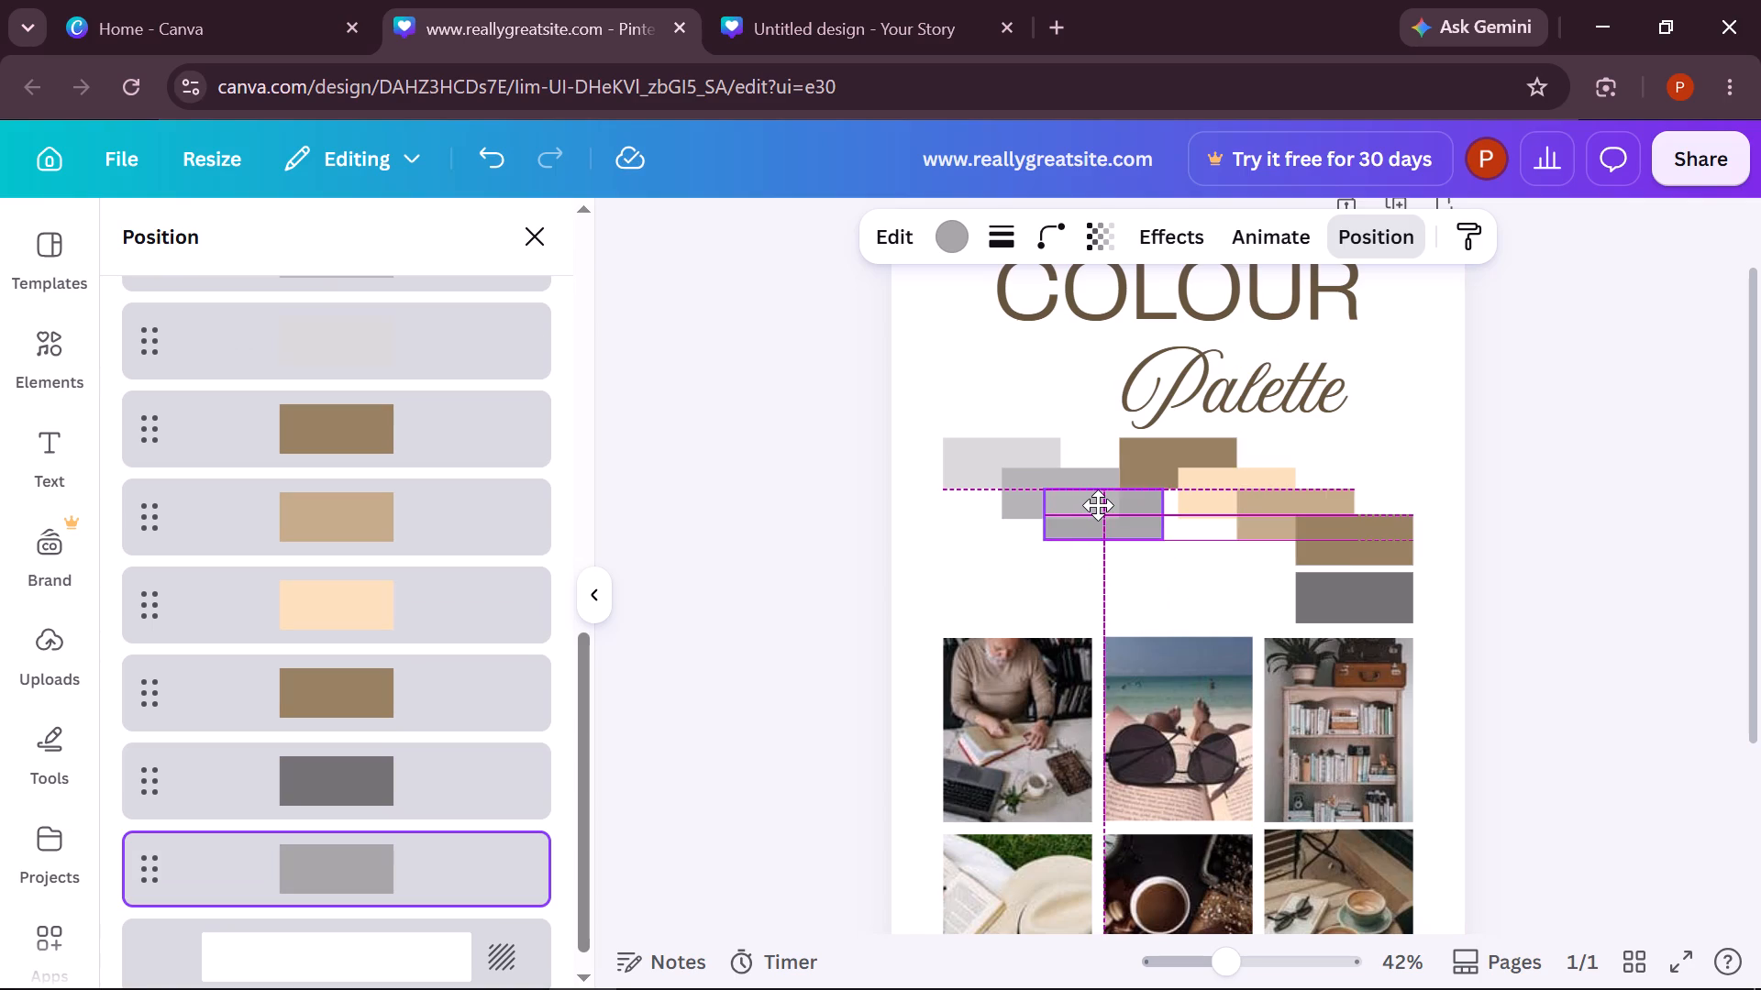
pyautogui.moveTo(1098, 505); pyautogui.dragTo(1098, 510)
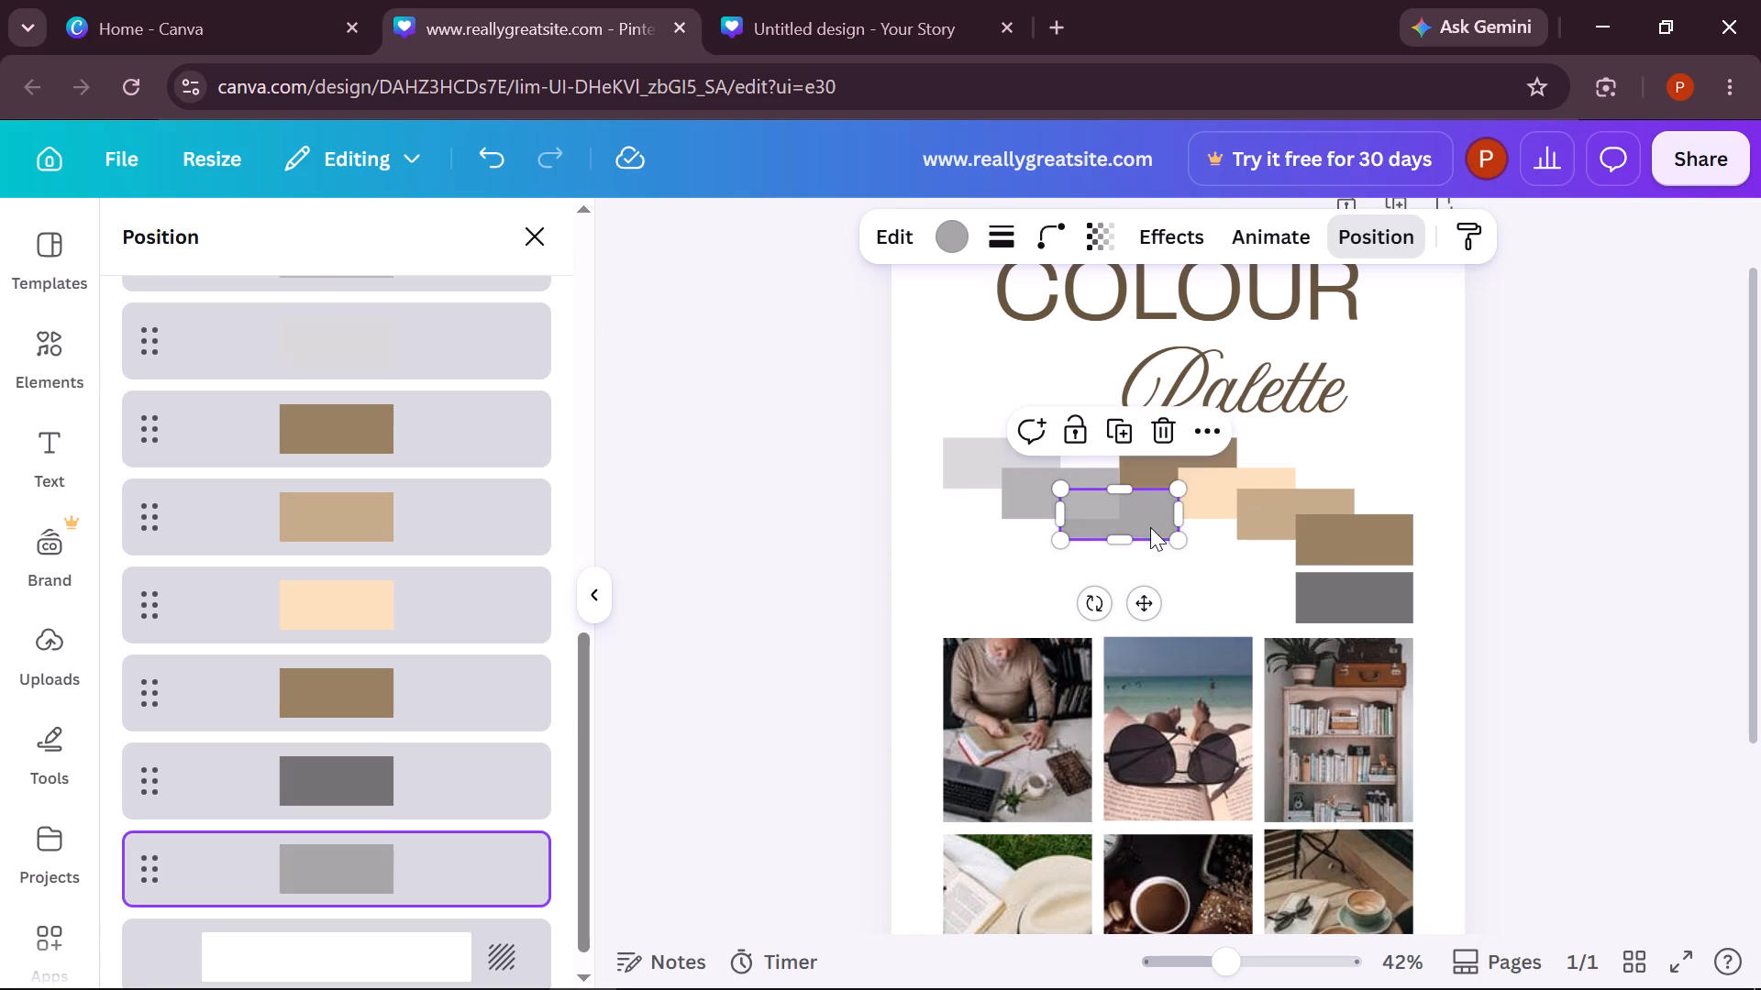
# Move the medium grey swatch's layer up the stack to directly above the second-lightest grey layer.
pyautogui.click(1009, 503)
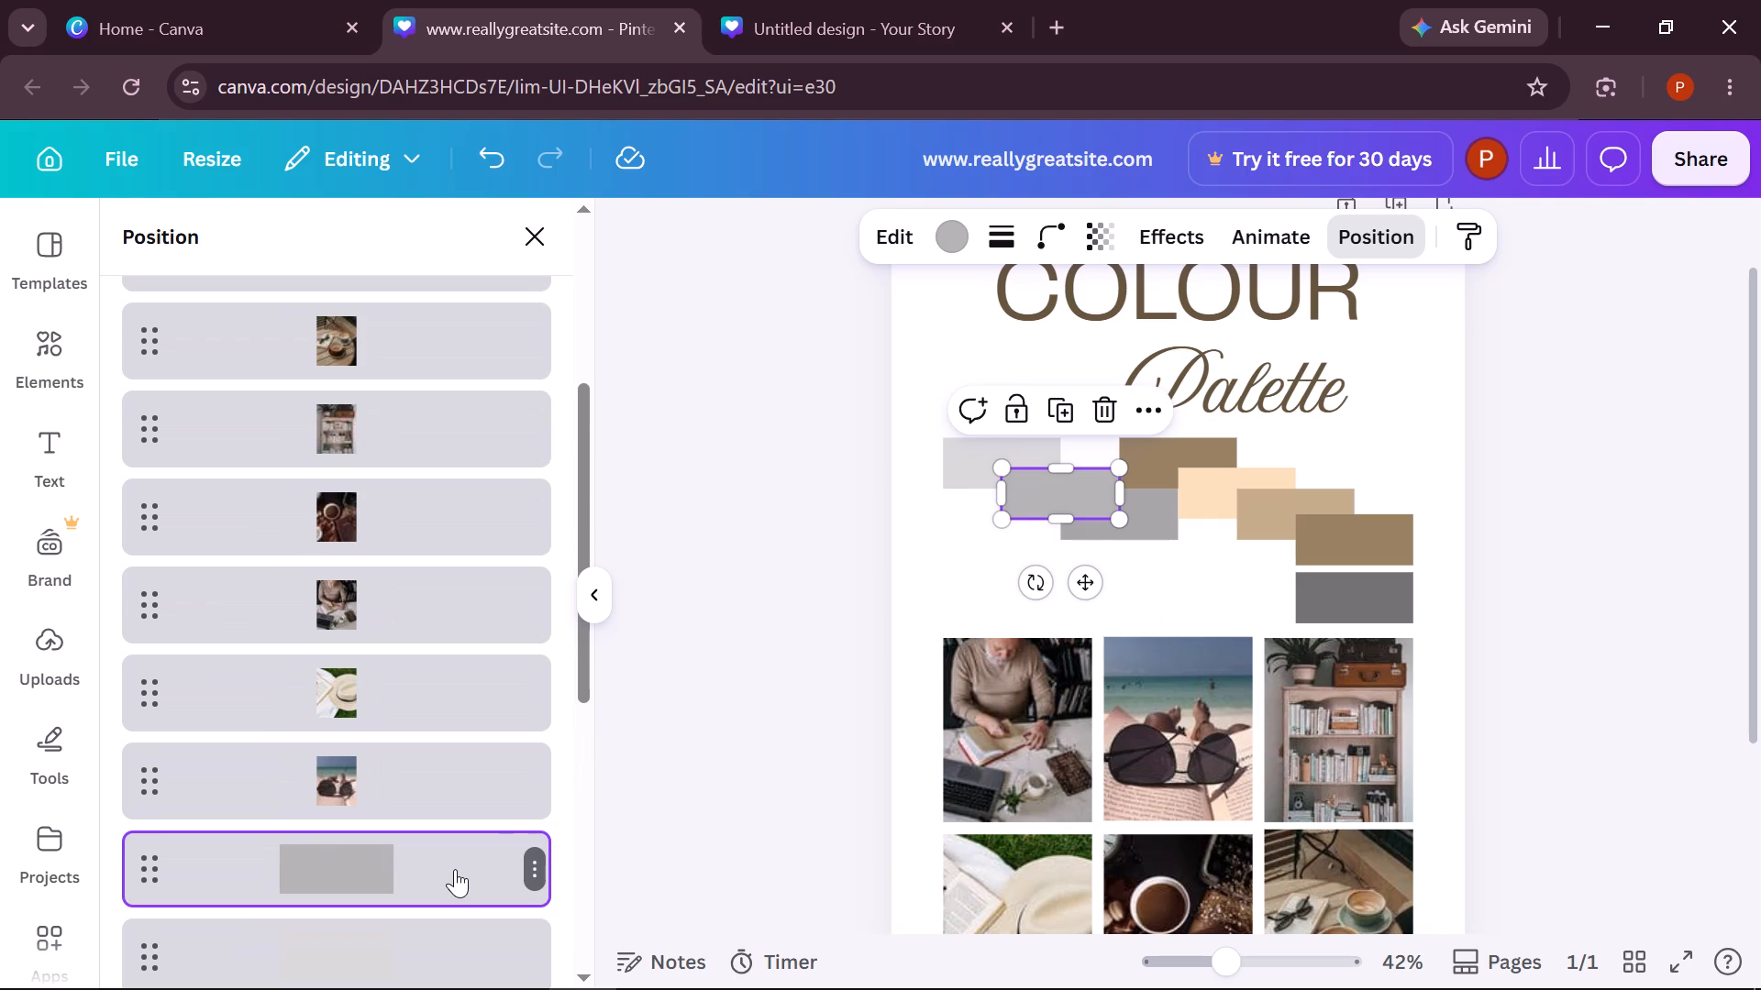
pyautogui.scroll(-5, 455, 869)
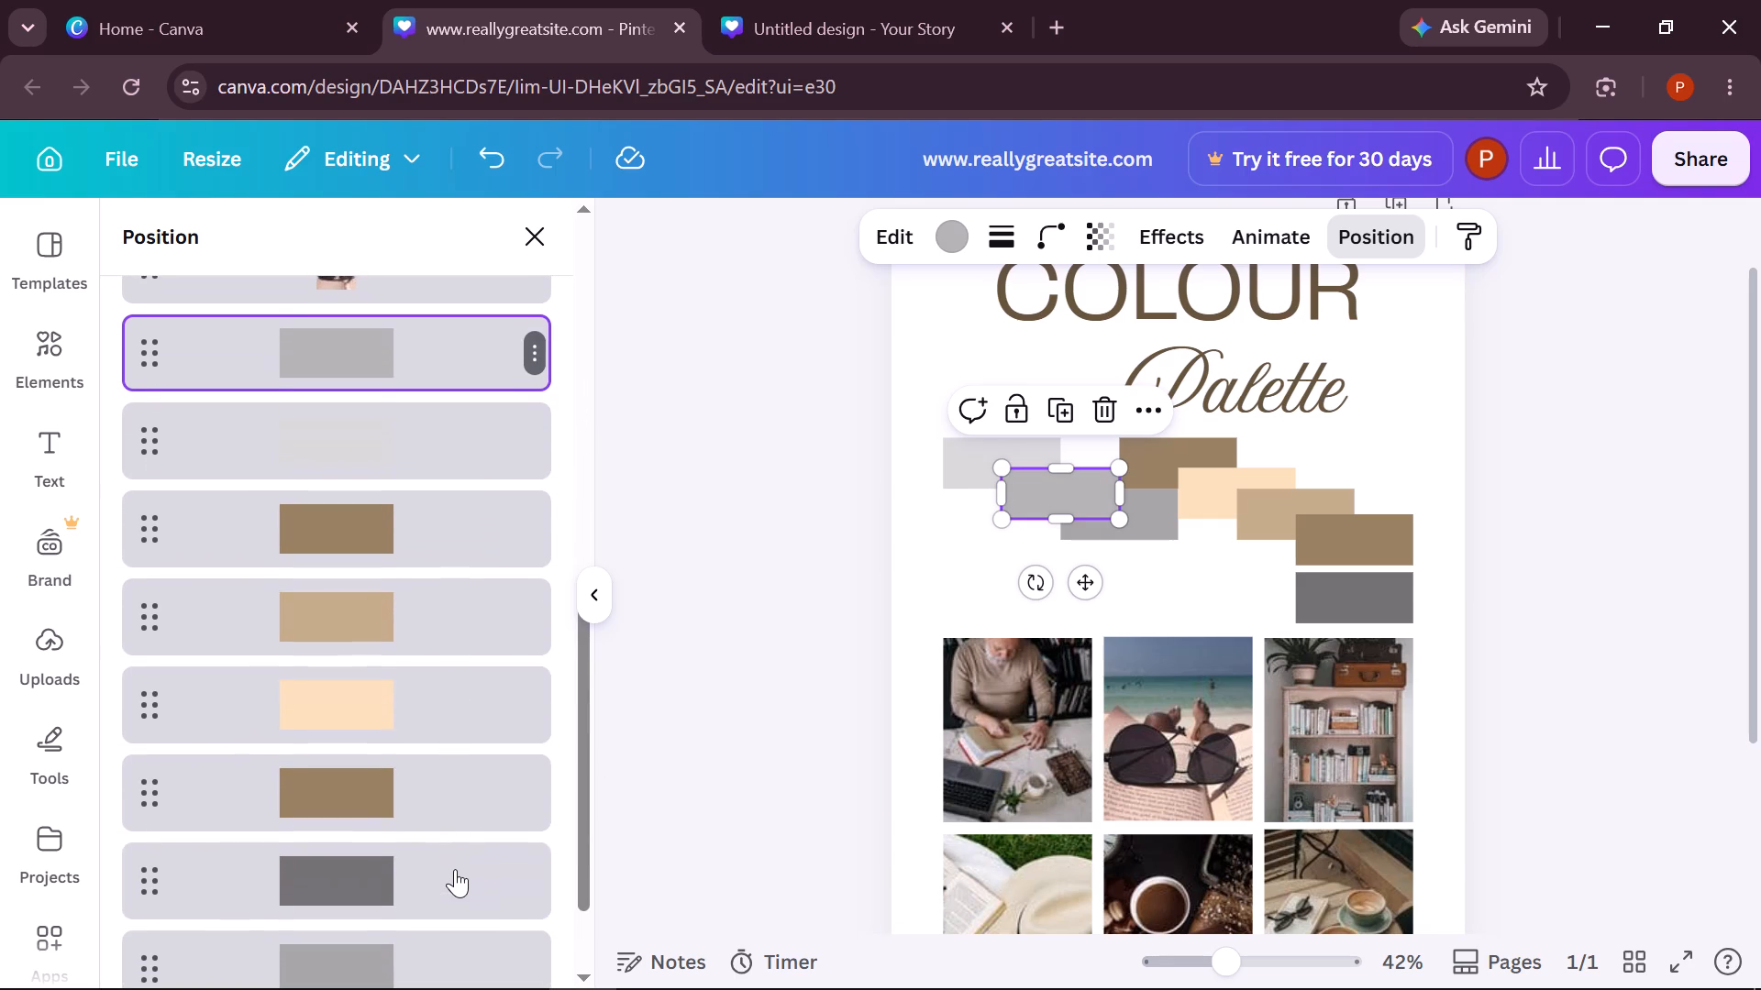
pyautogui.click(1154, 512)
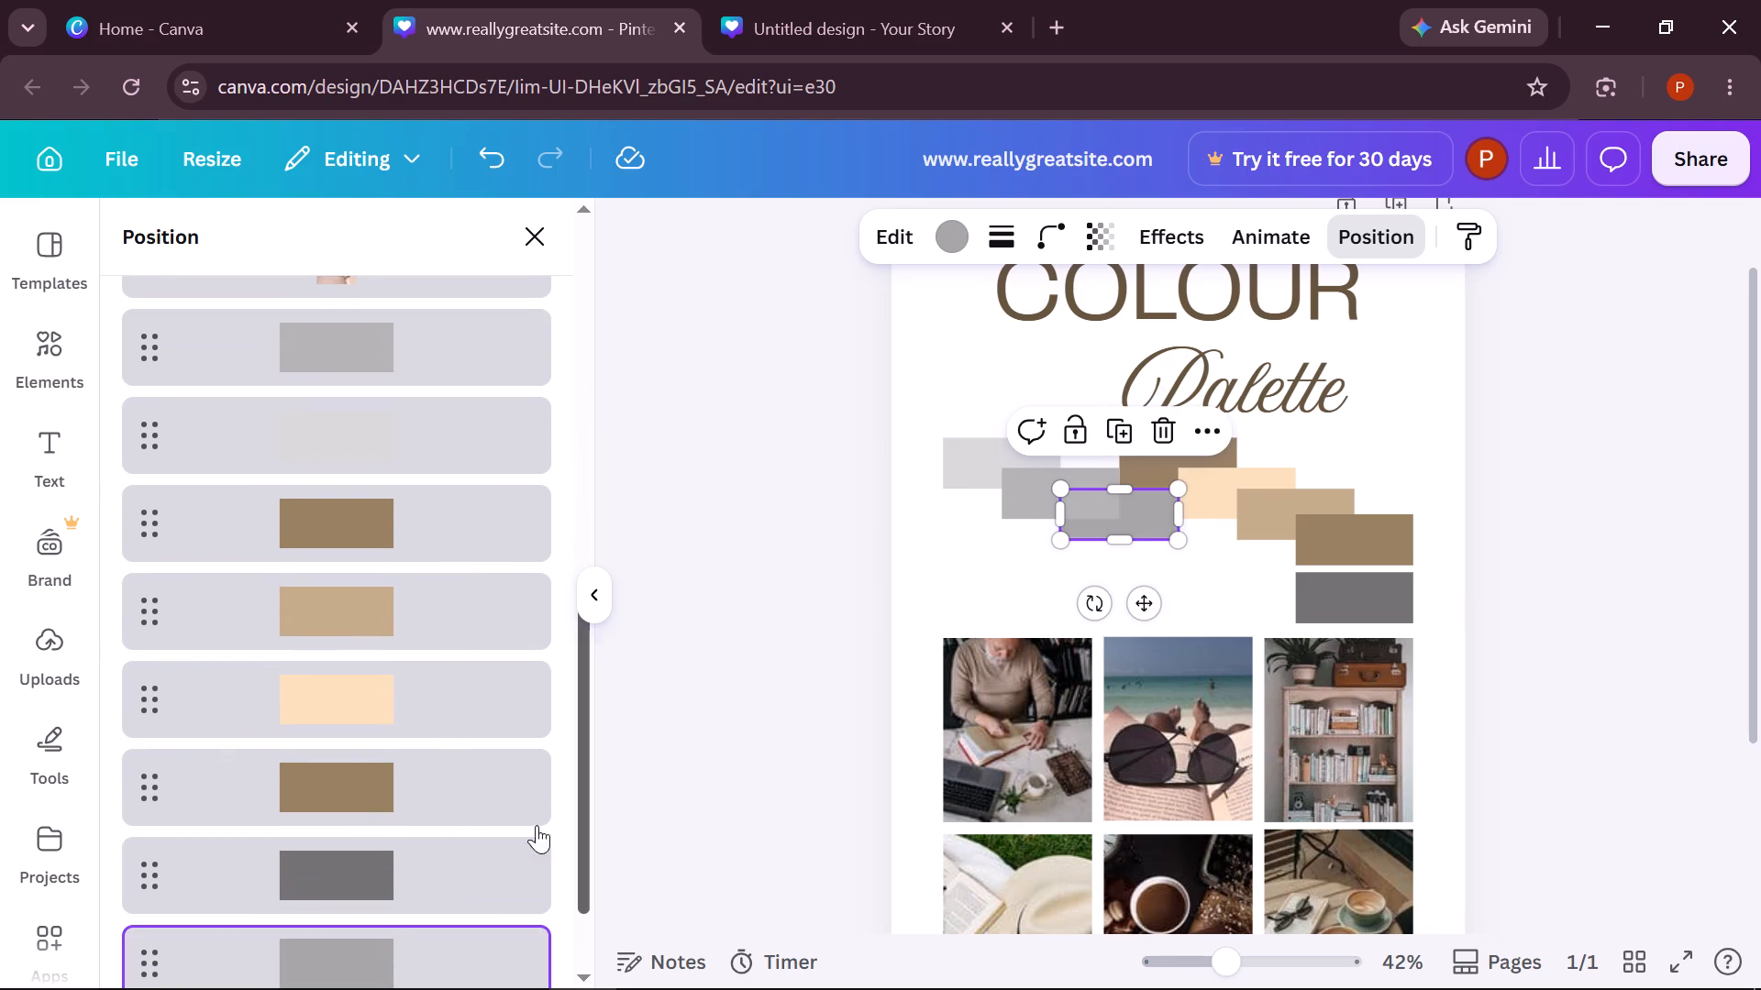
pyautogui.moveTo(332, 958); pyautogui.dragTo(389, 294)
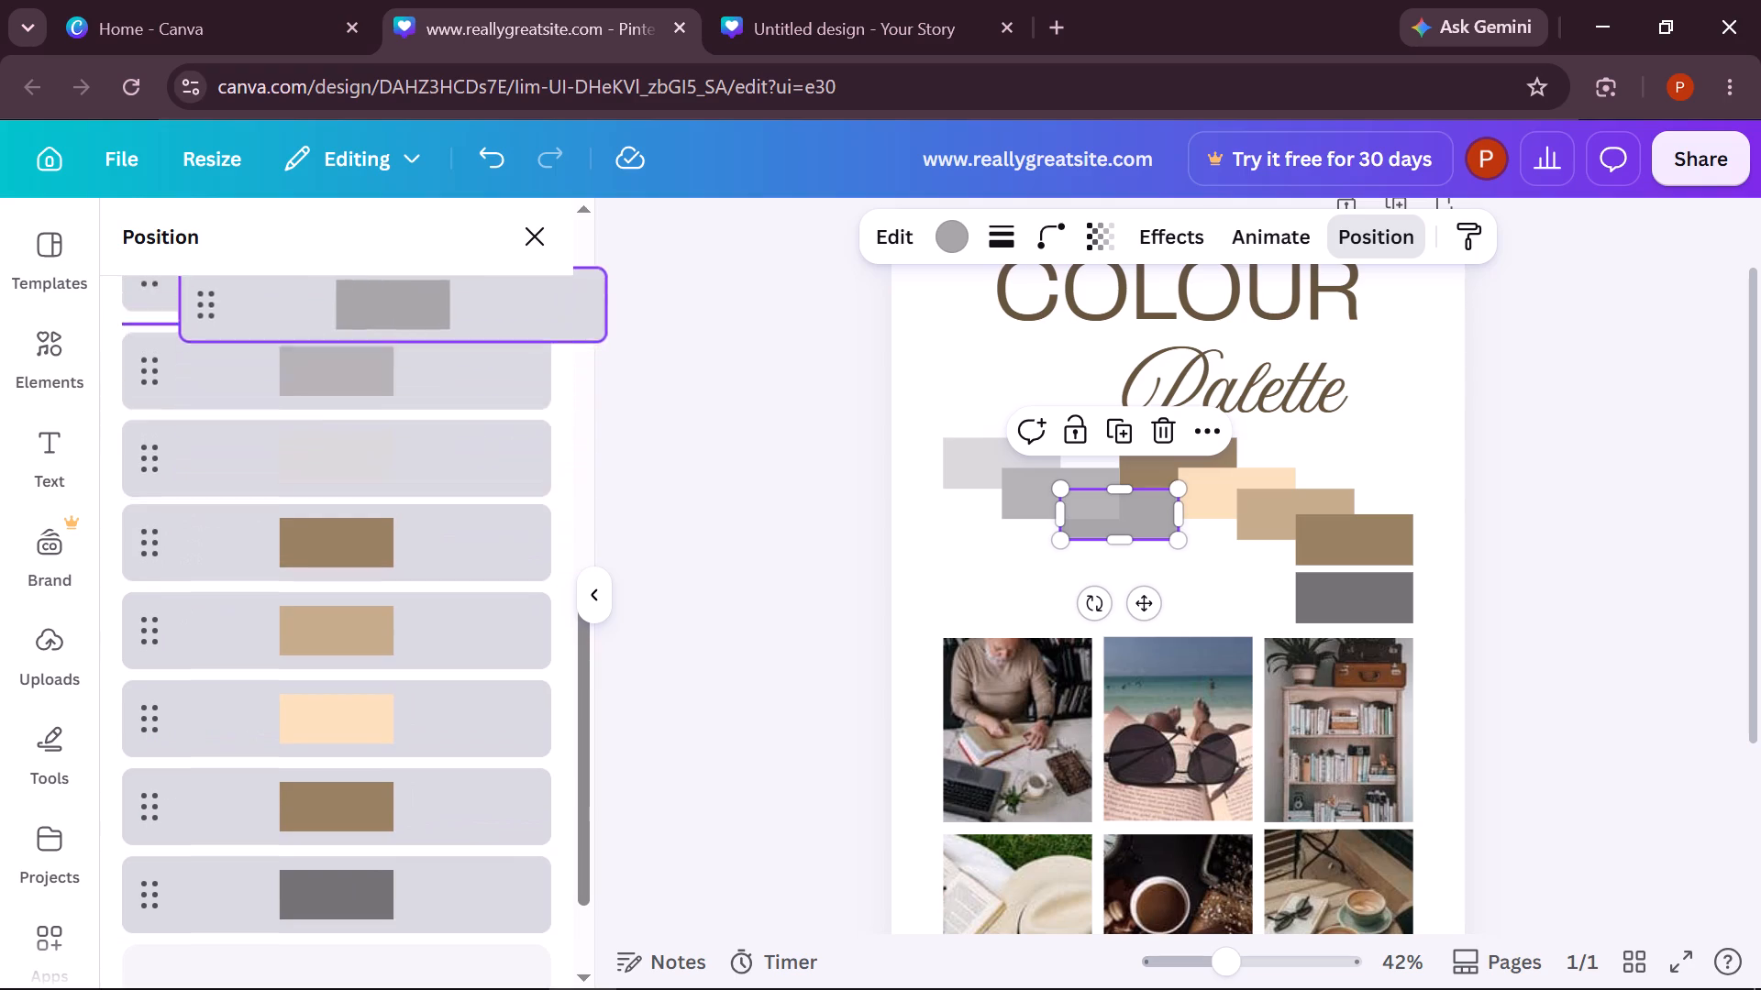
pyautogui.moveTo(389, 294); pyautogui.dragTo(338, 613)
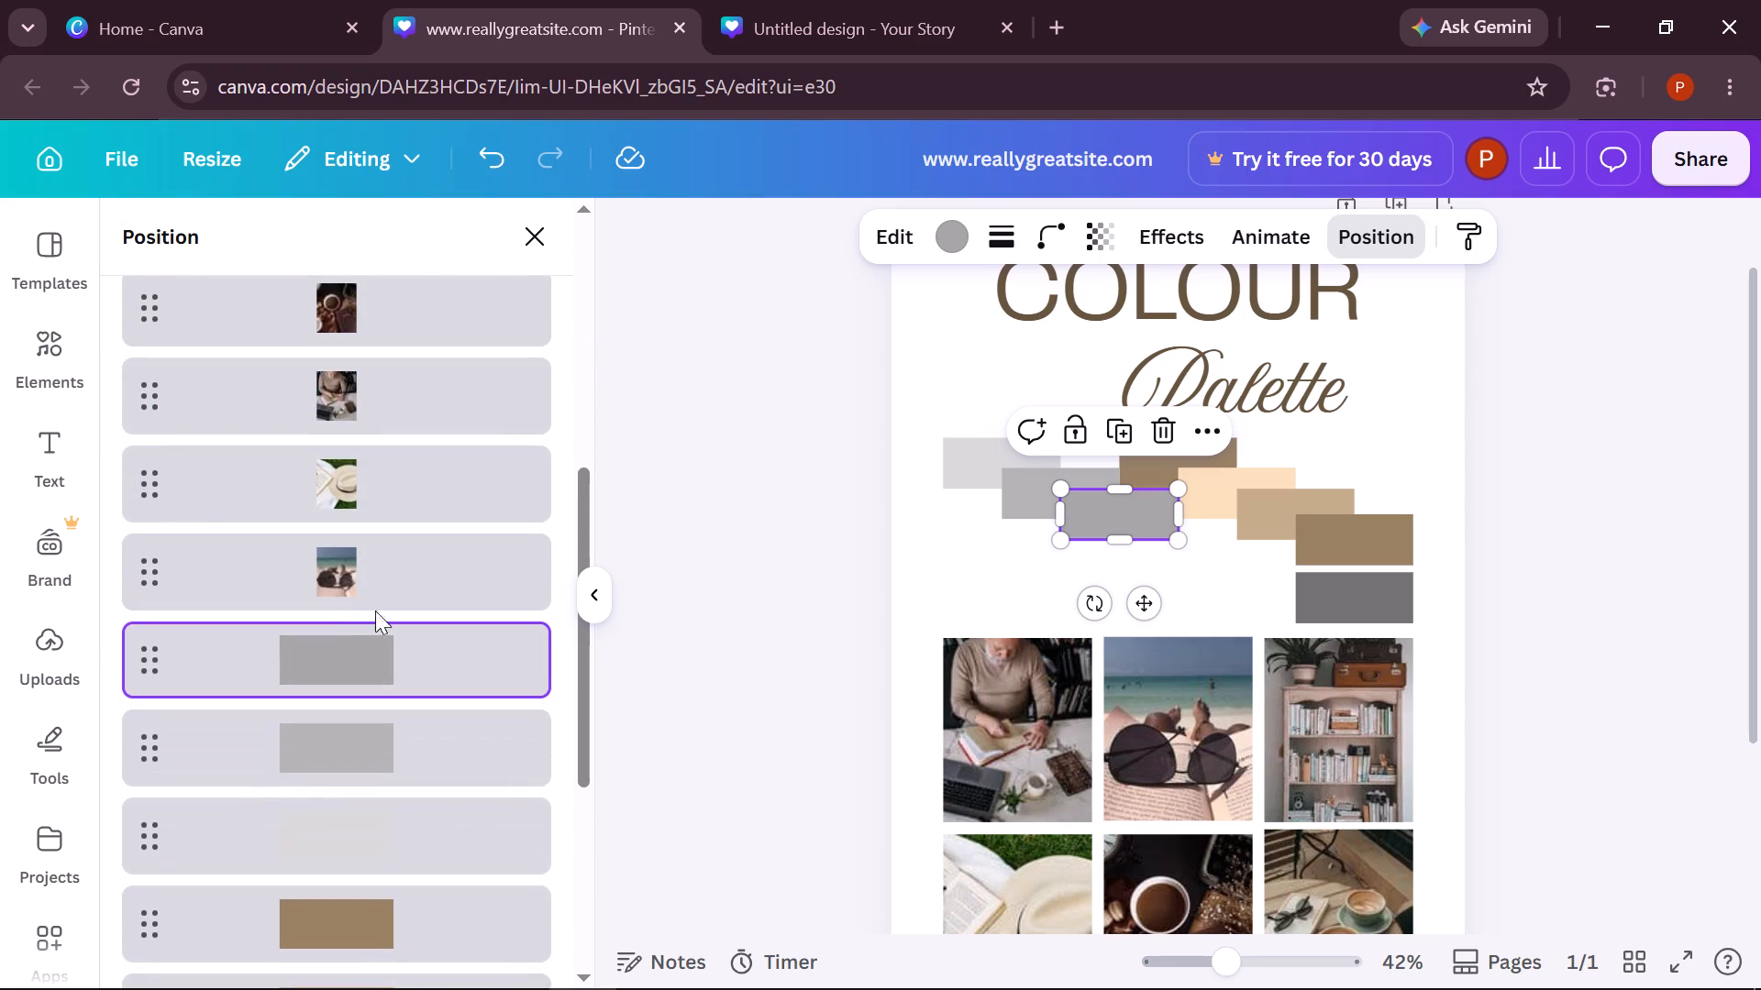
# Move the darkest grey swatch to overlap the lower-right corner of the medium grey swatch, beneath the upper dark brown one.
pyautogui.moveTo(1327, 591); pyautogui.dragTo(1119, 542)
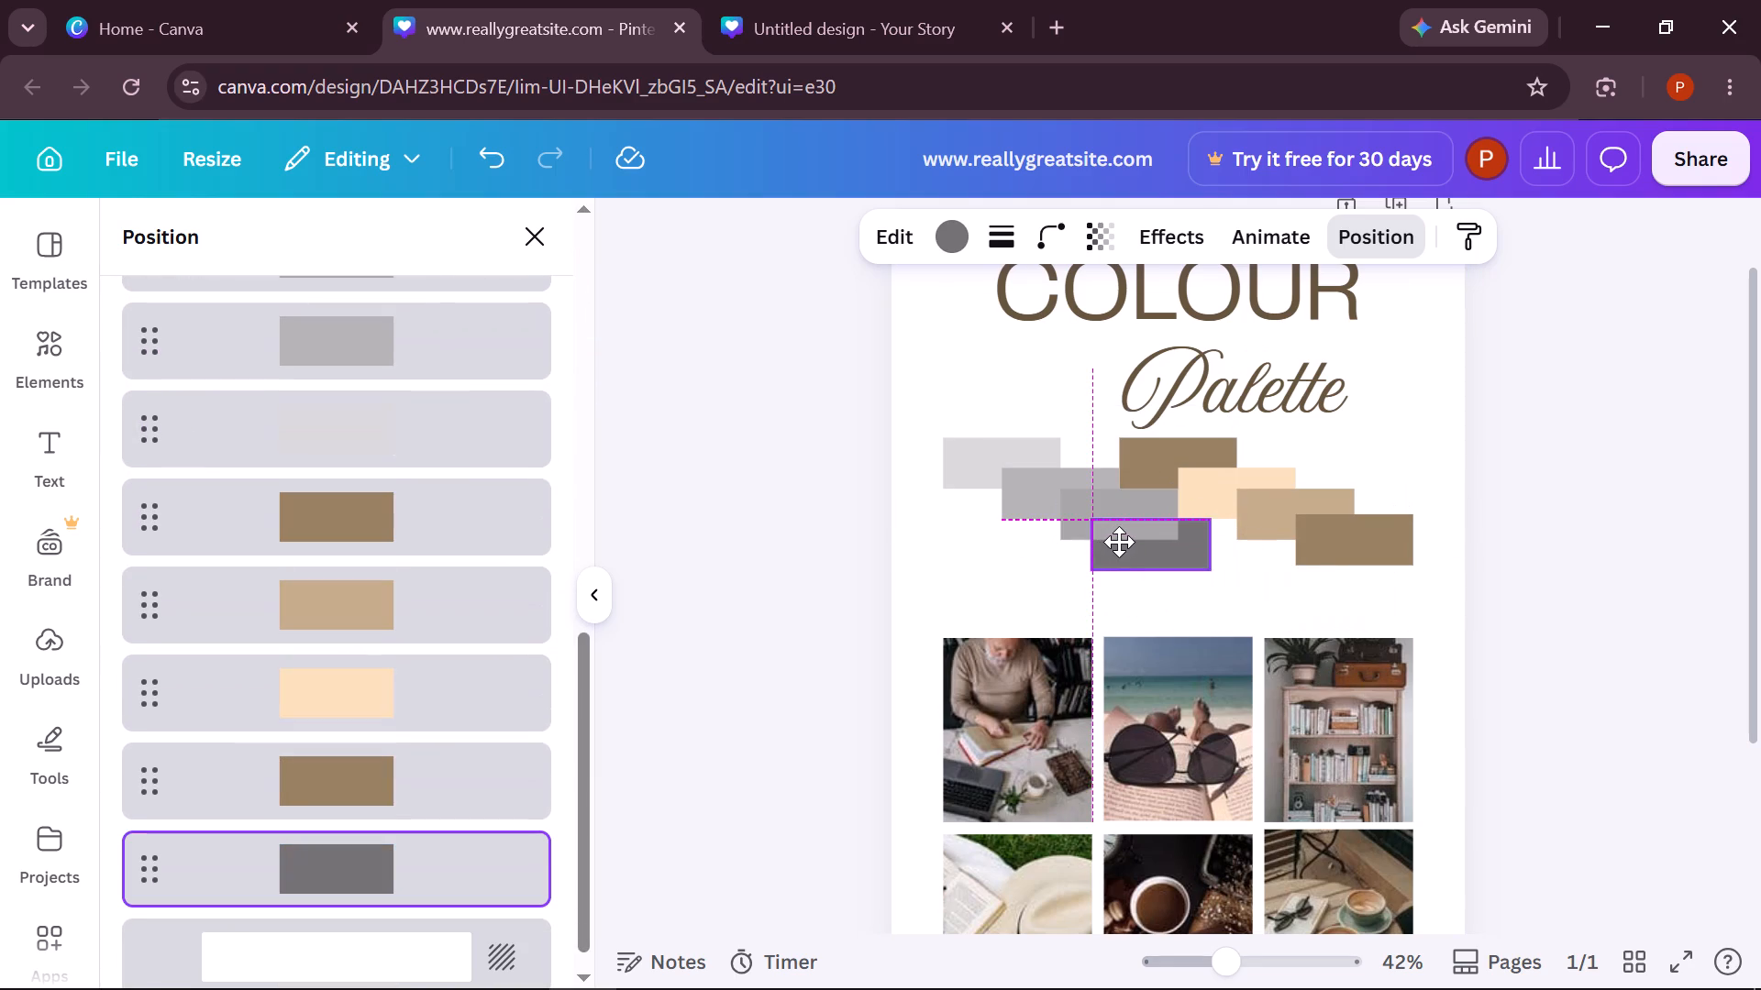
pyautogui.moveTo(1119, 542); pyautogui.dragTo(1145, 546)
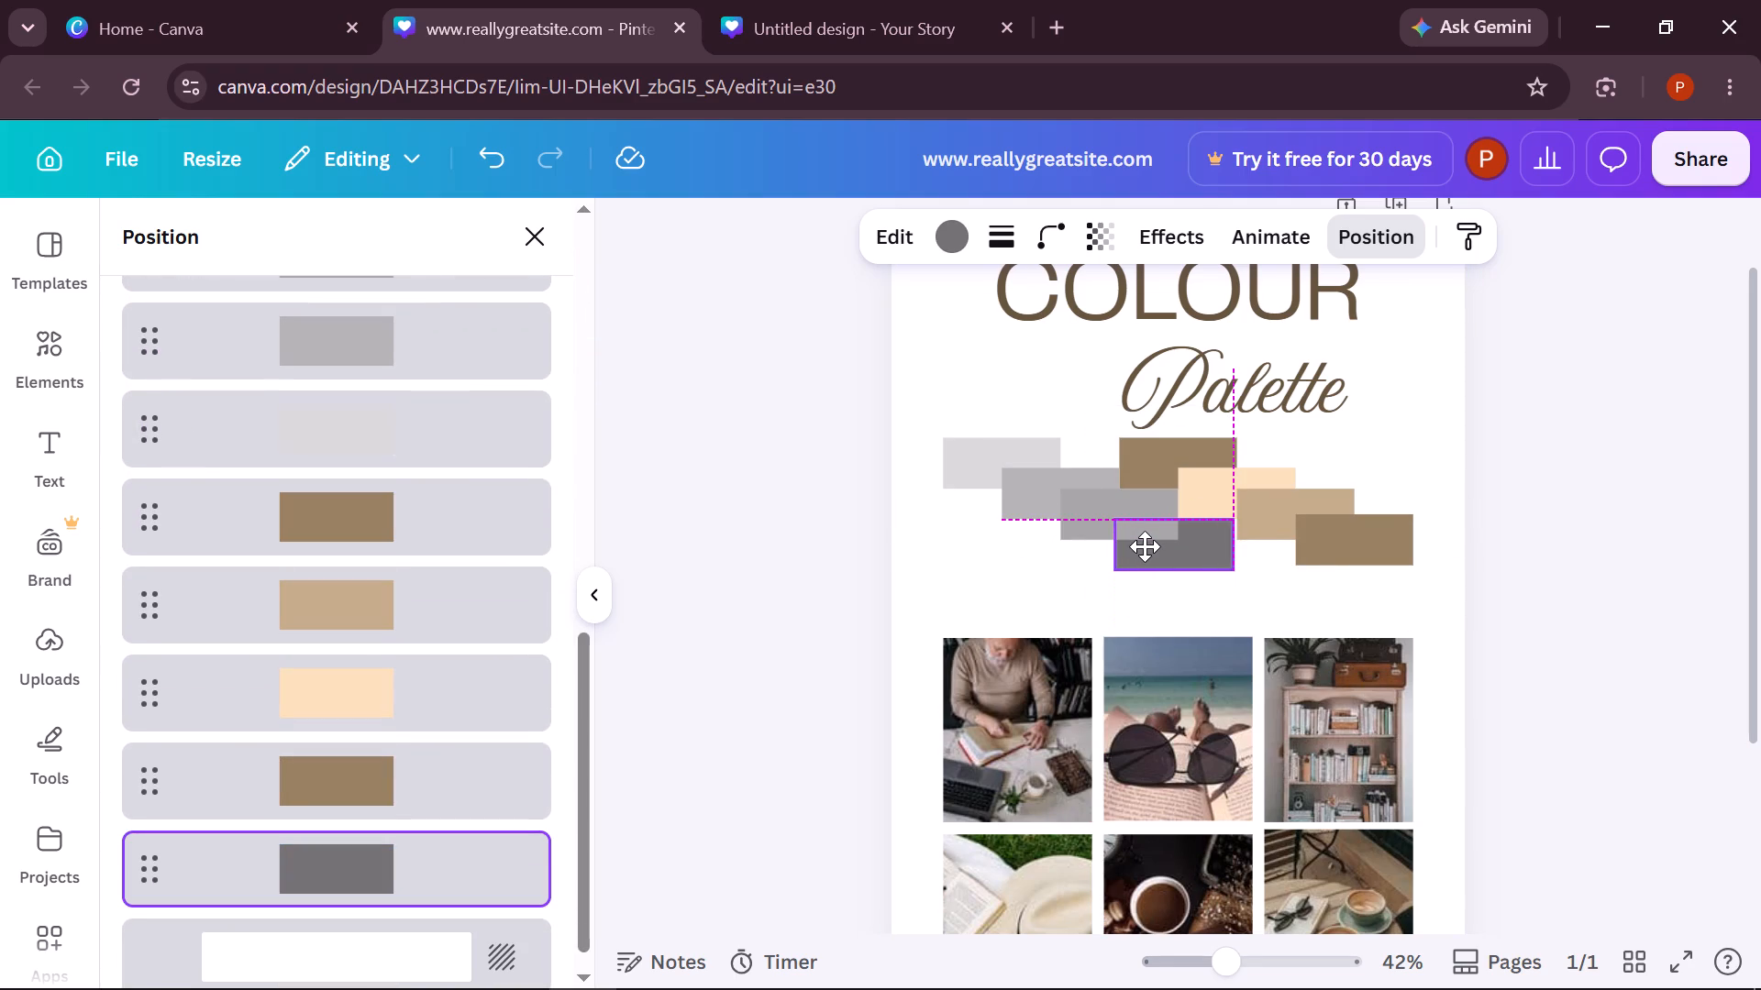
pyautogui.moveTo(1145, 546); pyautogui.dragTo(1148, 544)
pyautogui.moveTo(1148, 544); pyautogui.dragTo(1158, 544)
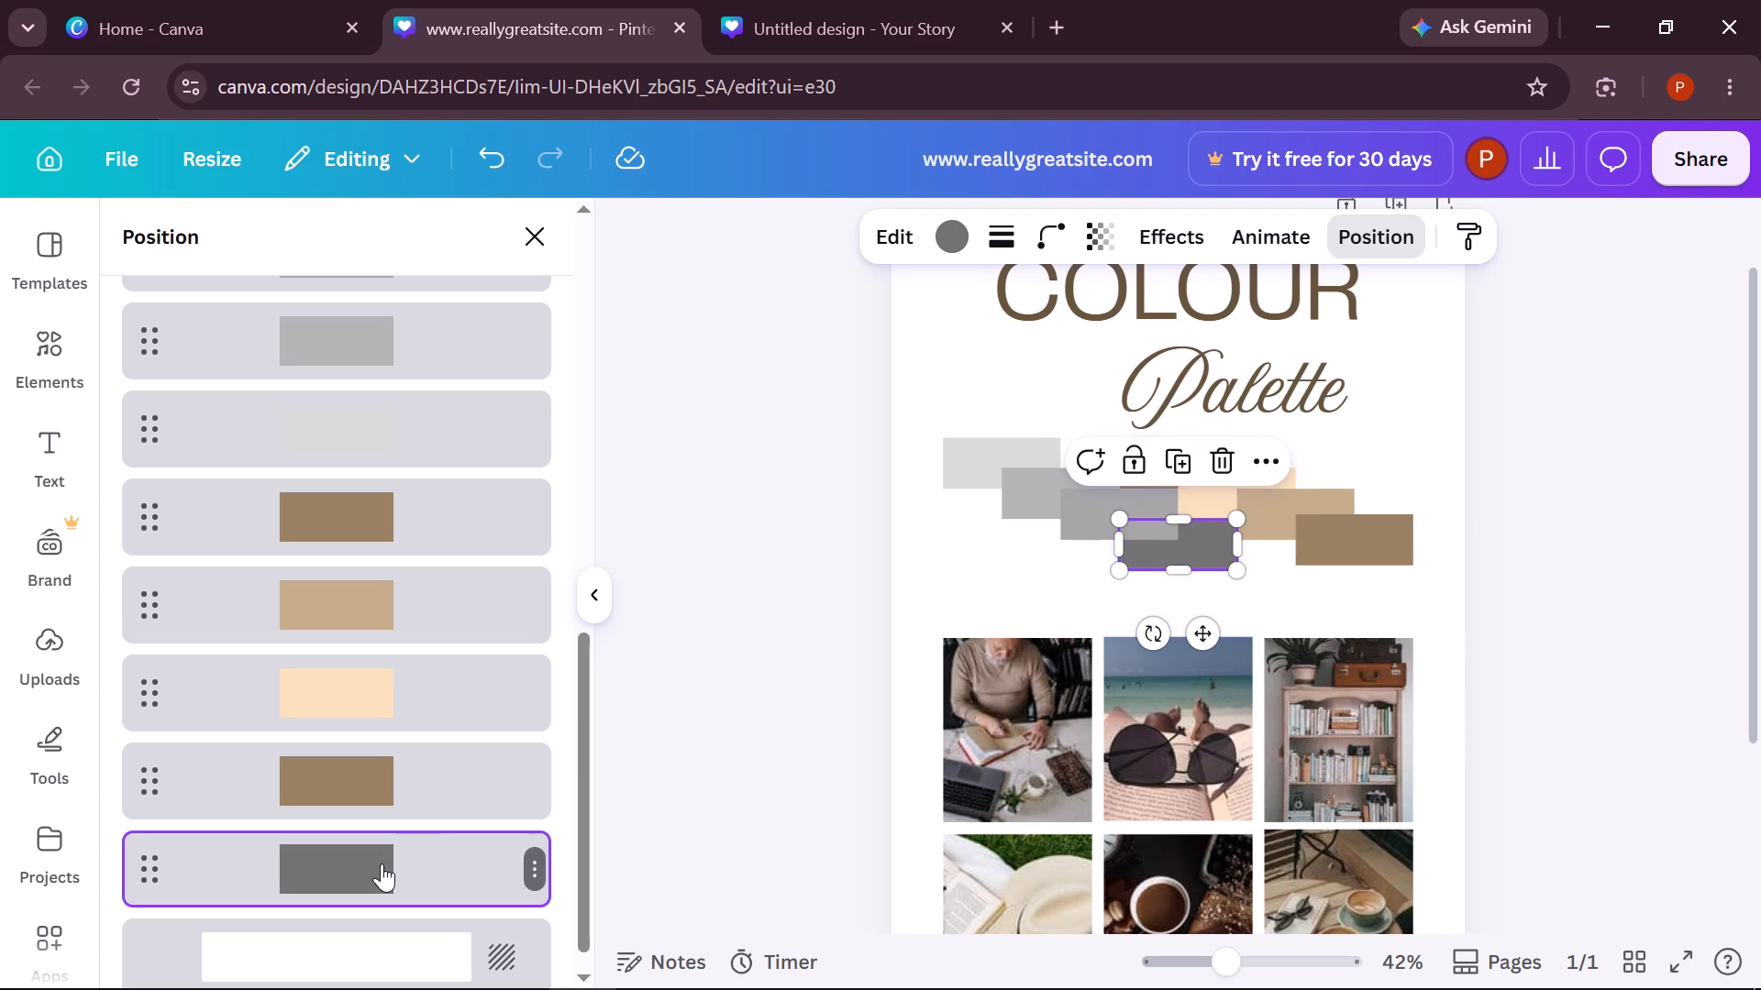
# Move the darkest grey swatch's layer up the stack to directly above the medium grey layer.
pyautogui.moveTo(382, 863); pyautogui.dragTo(395, 312)
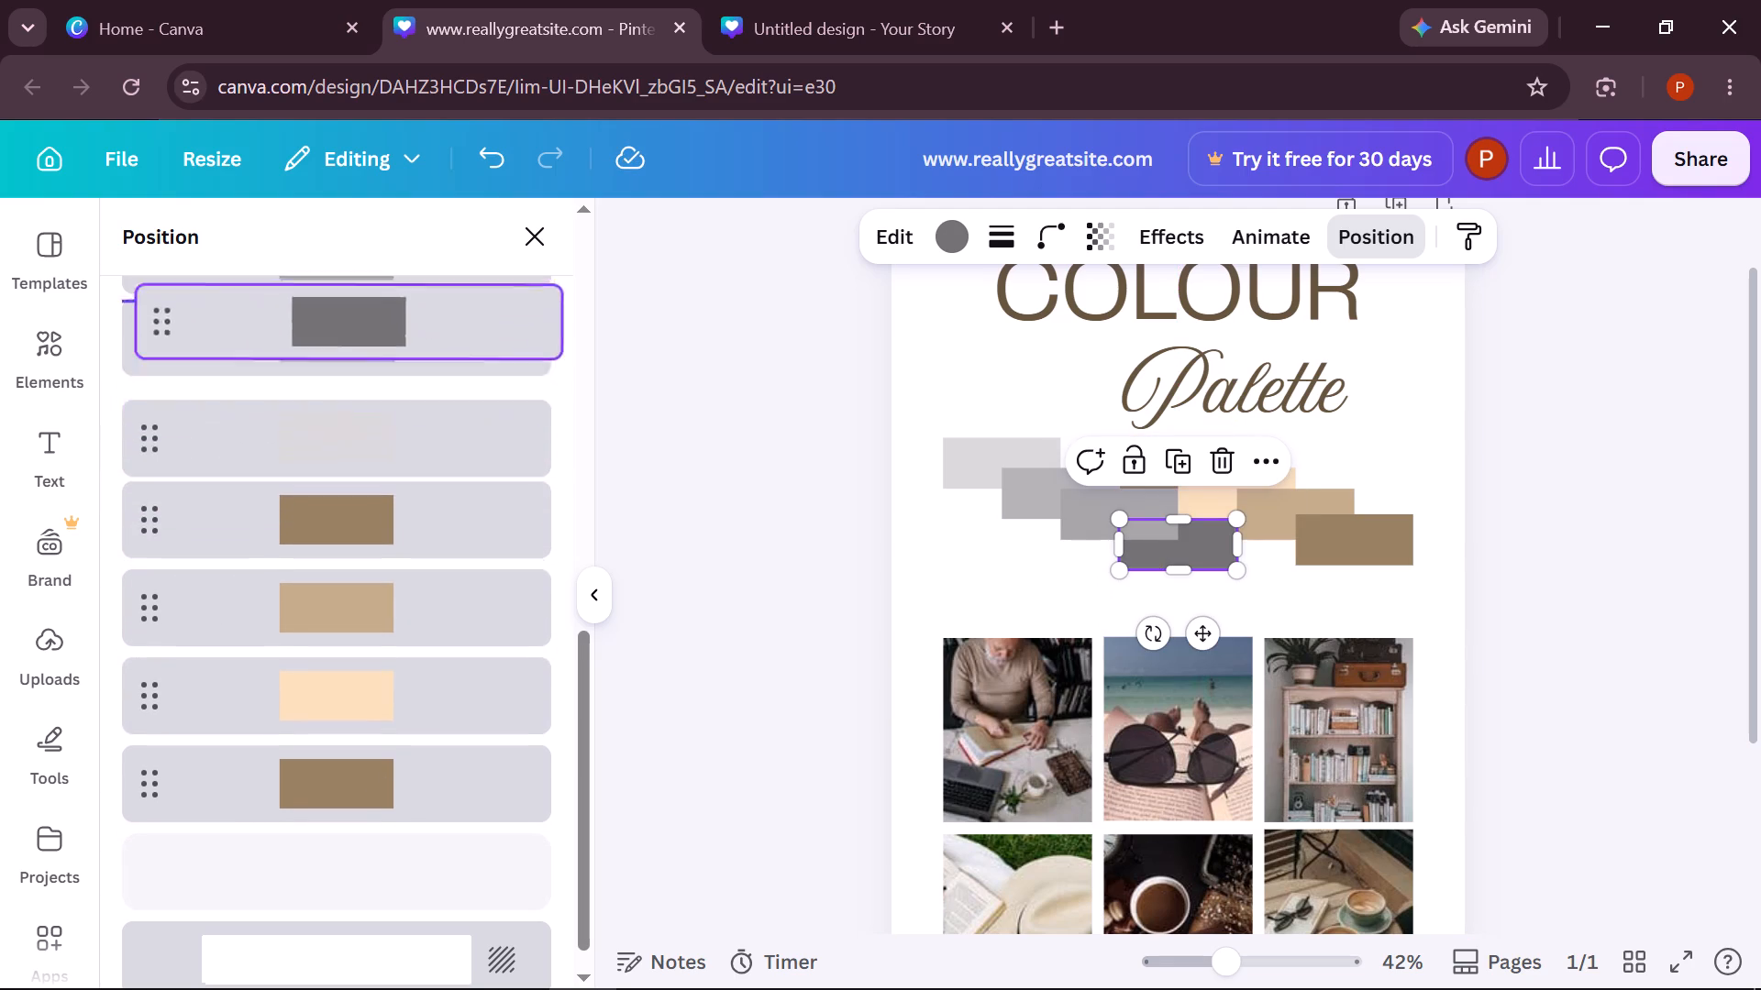
pyautogui.moveTo(395, 312); pyautogui.dragTo(409, 804)
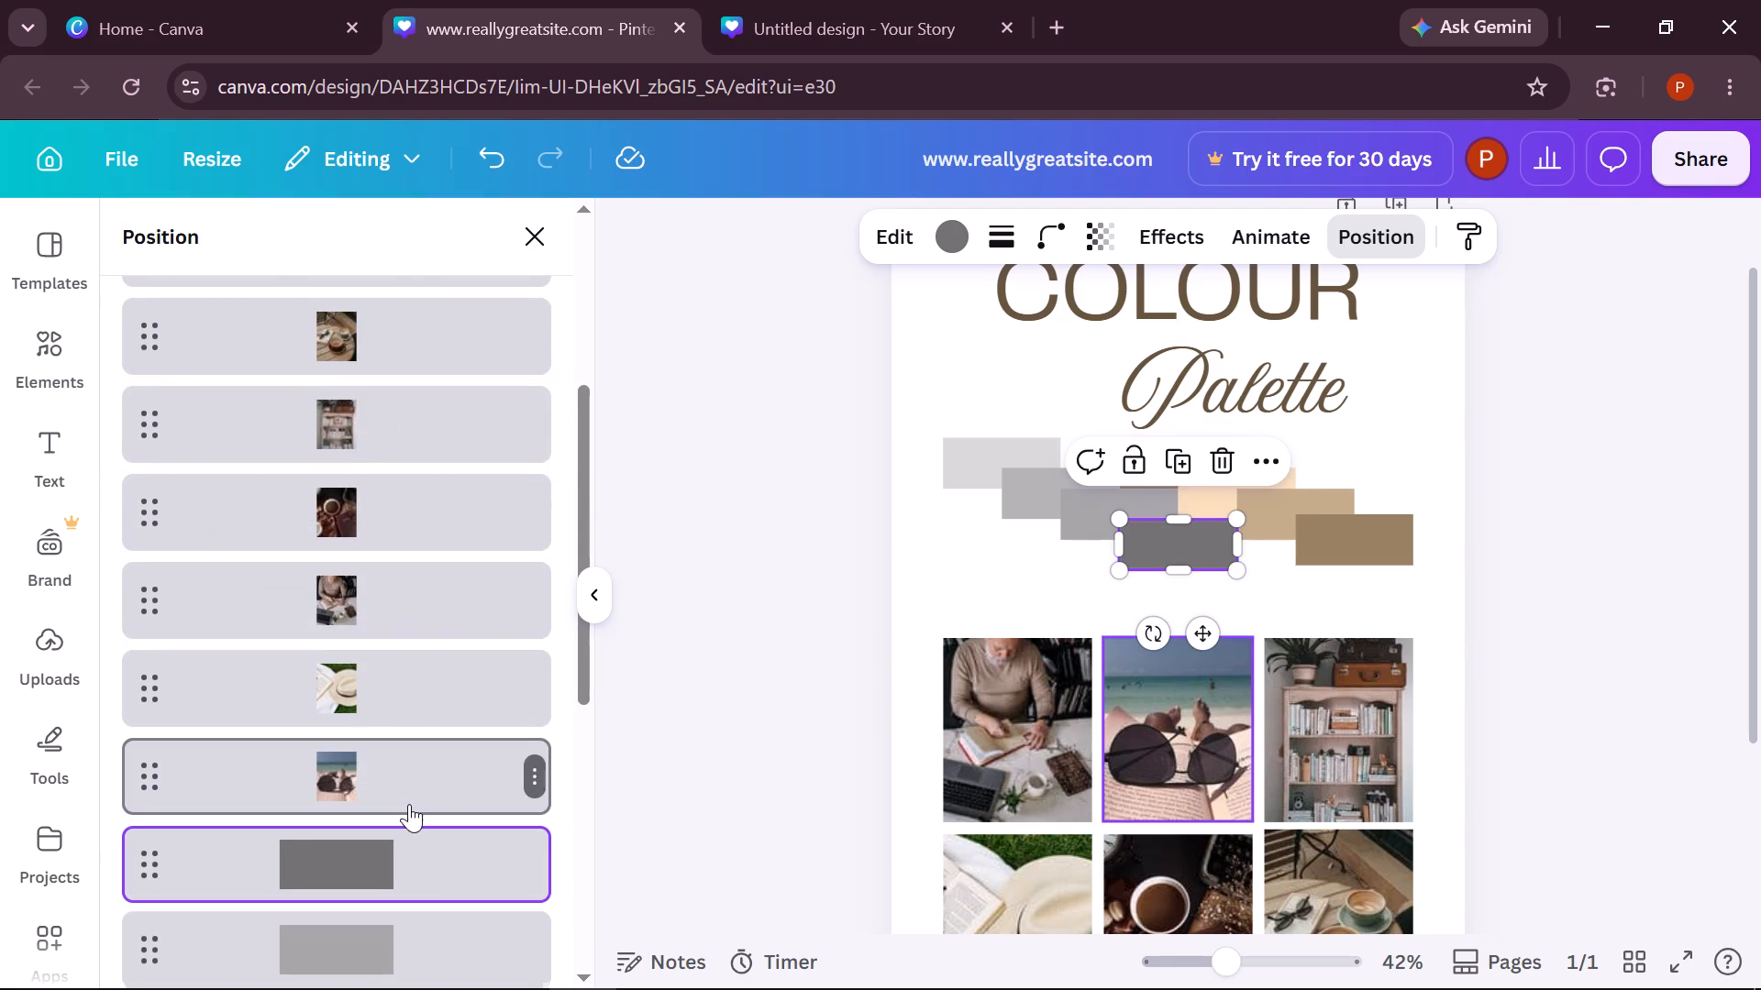
# Move the upper dark brown swatch up and left to overlap the top of the grey swatches beneath the "Palette" text.
pyautogui.click(745, 657)
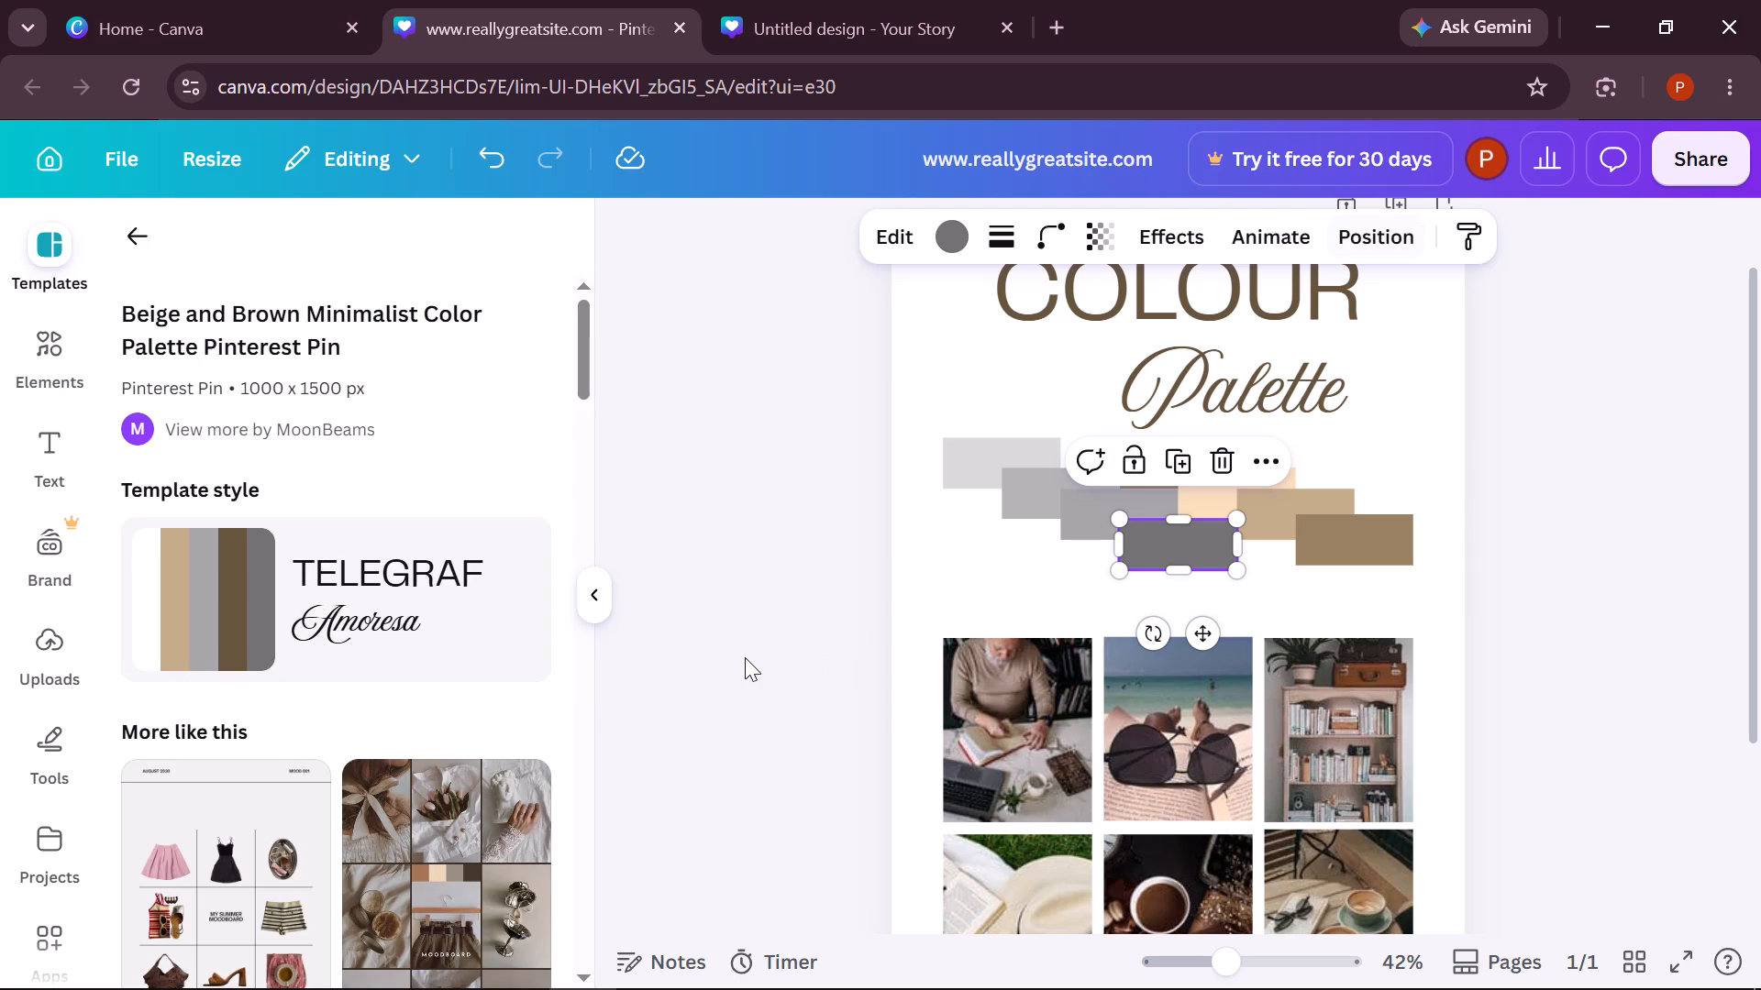
pyautogui.click(745, 657)
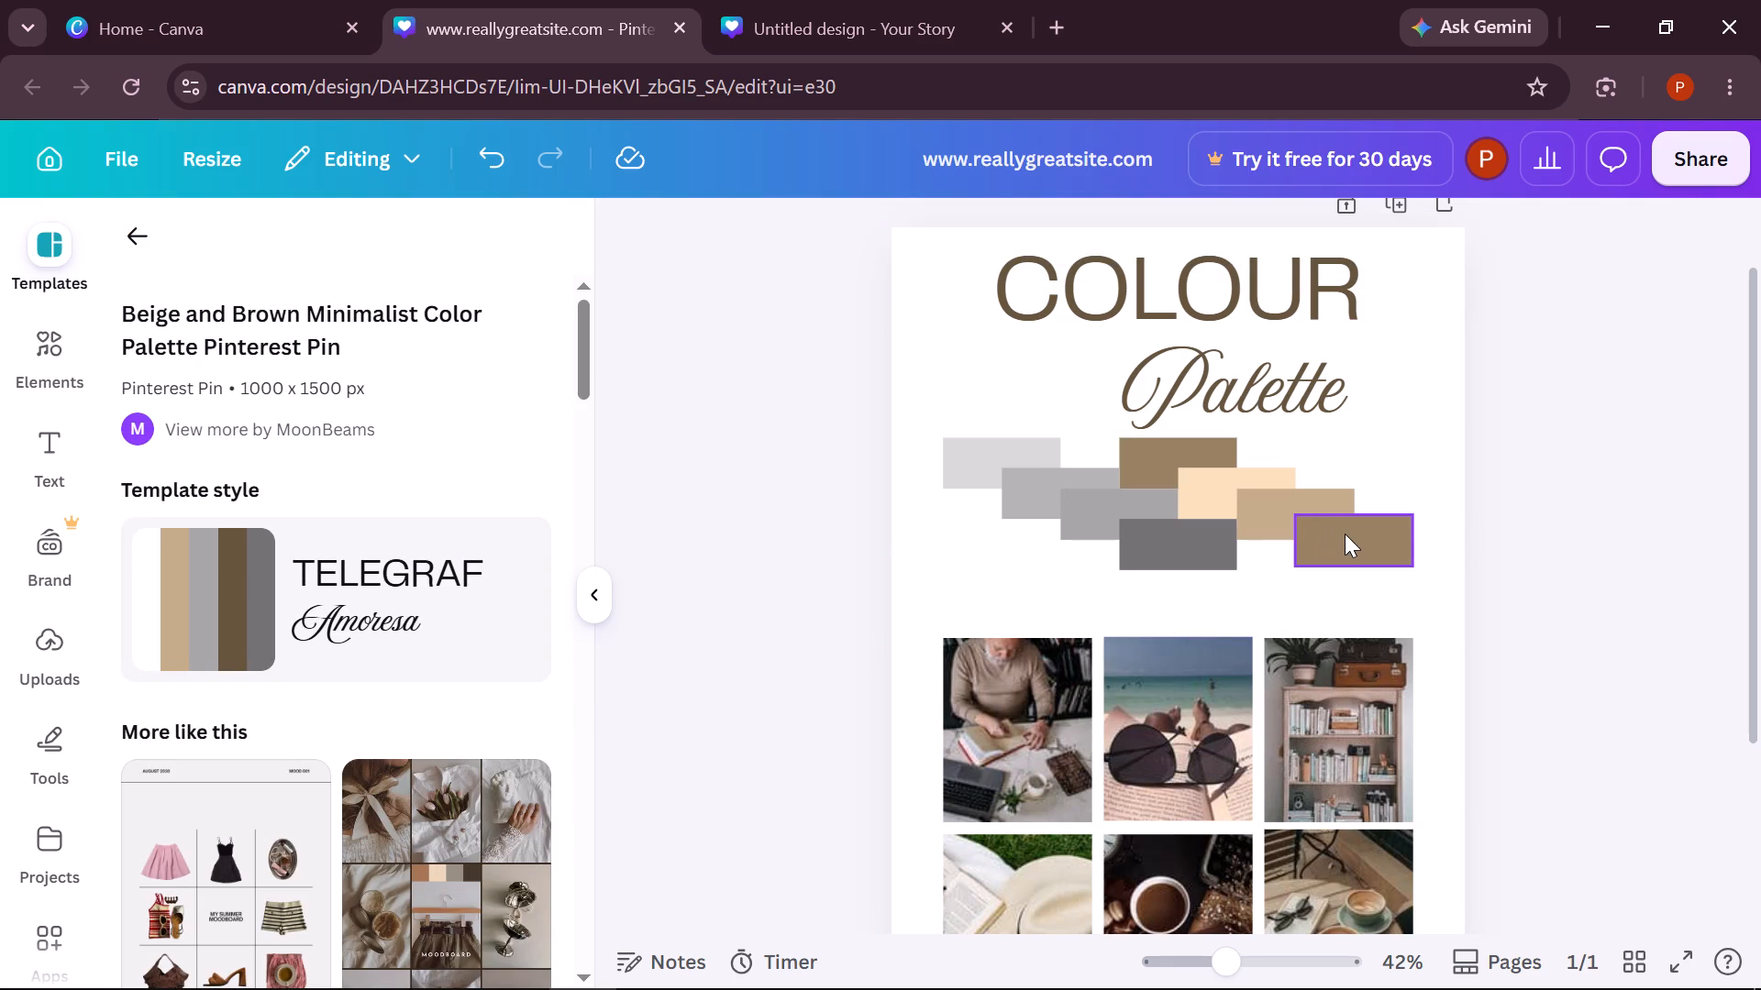
pyautogui.click(1150, 471)
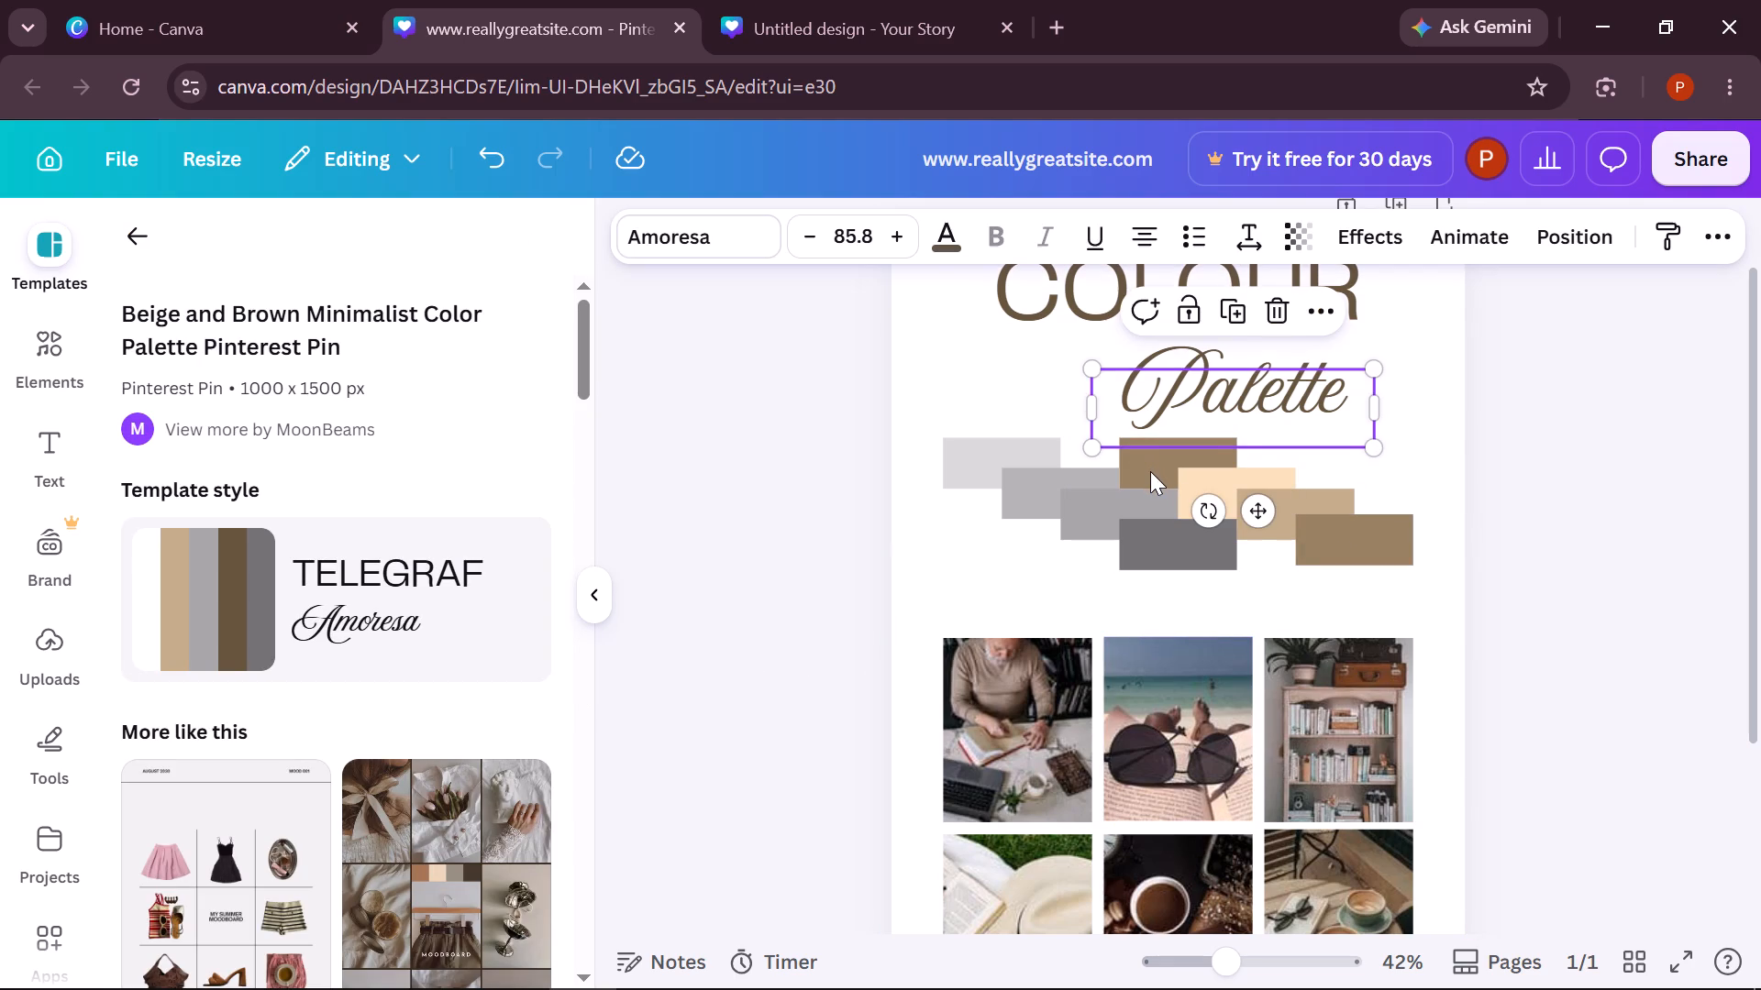
pyautogui.click(1160, 477)
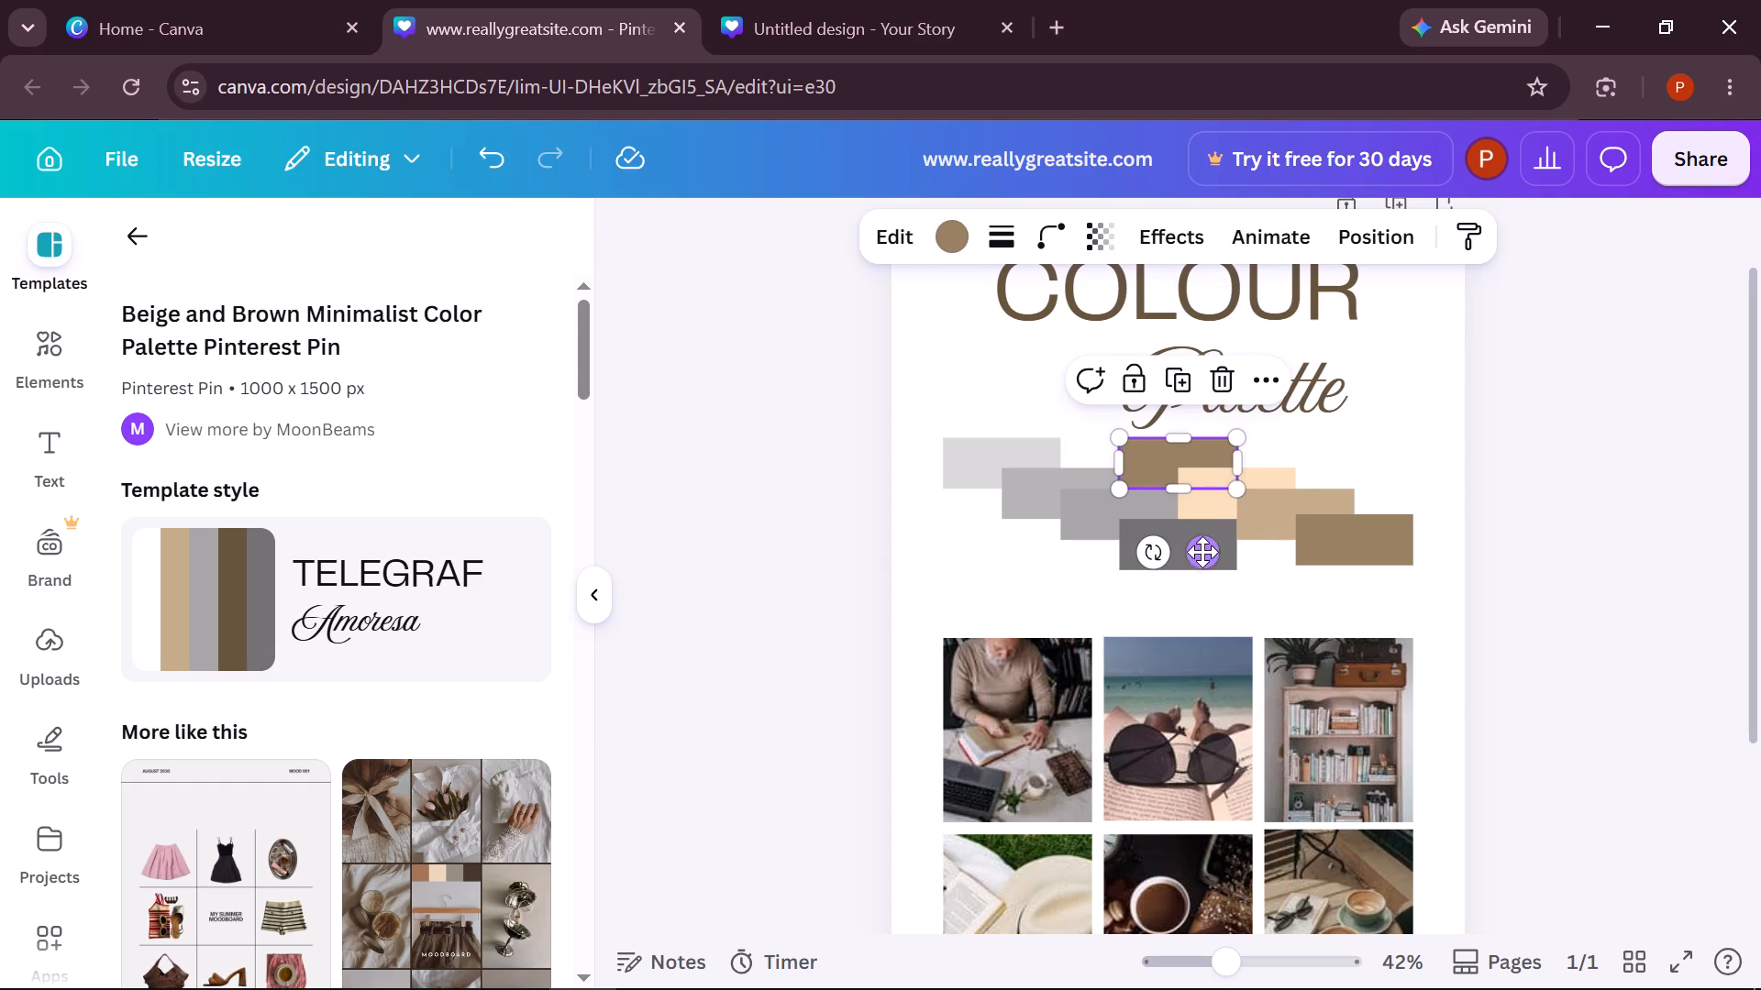
pyautogui.moveTo(1203, 556); pyautogui.dragTo(1151, 534)
# Move the peach and tan swatches up and left so each overlaps the lower-right corner of the brown-toned swatch before it.
pyautogui.click(1212, 490)
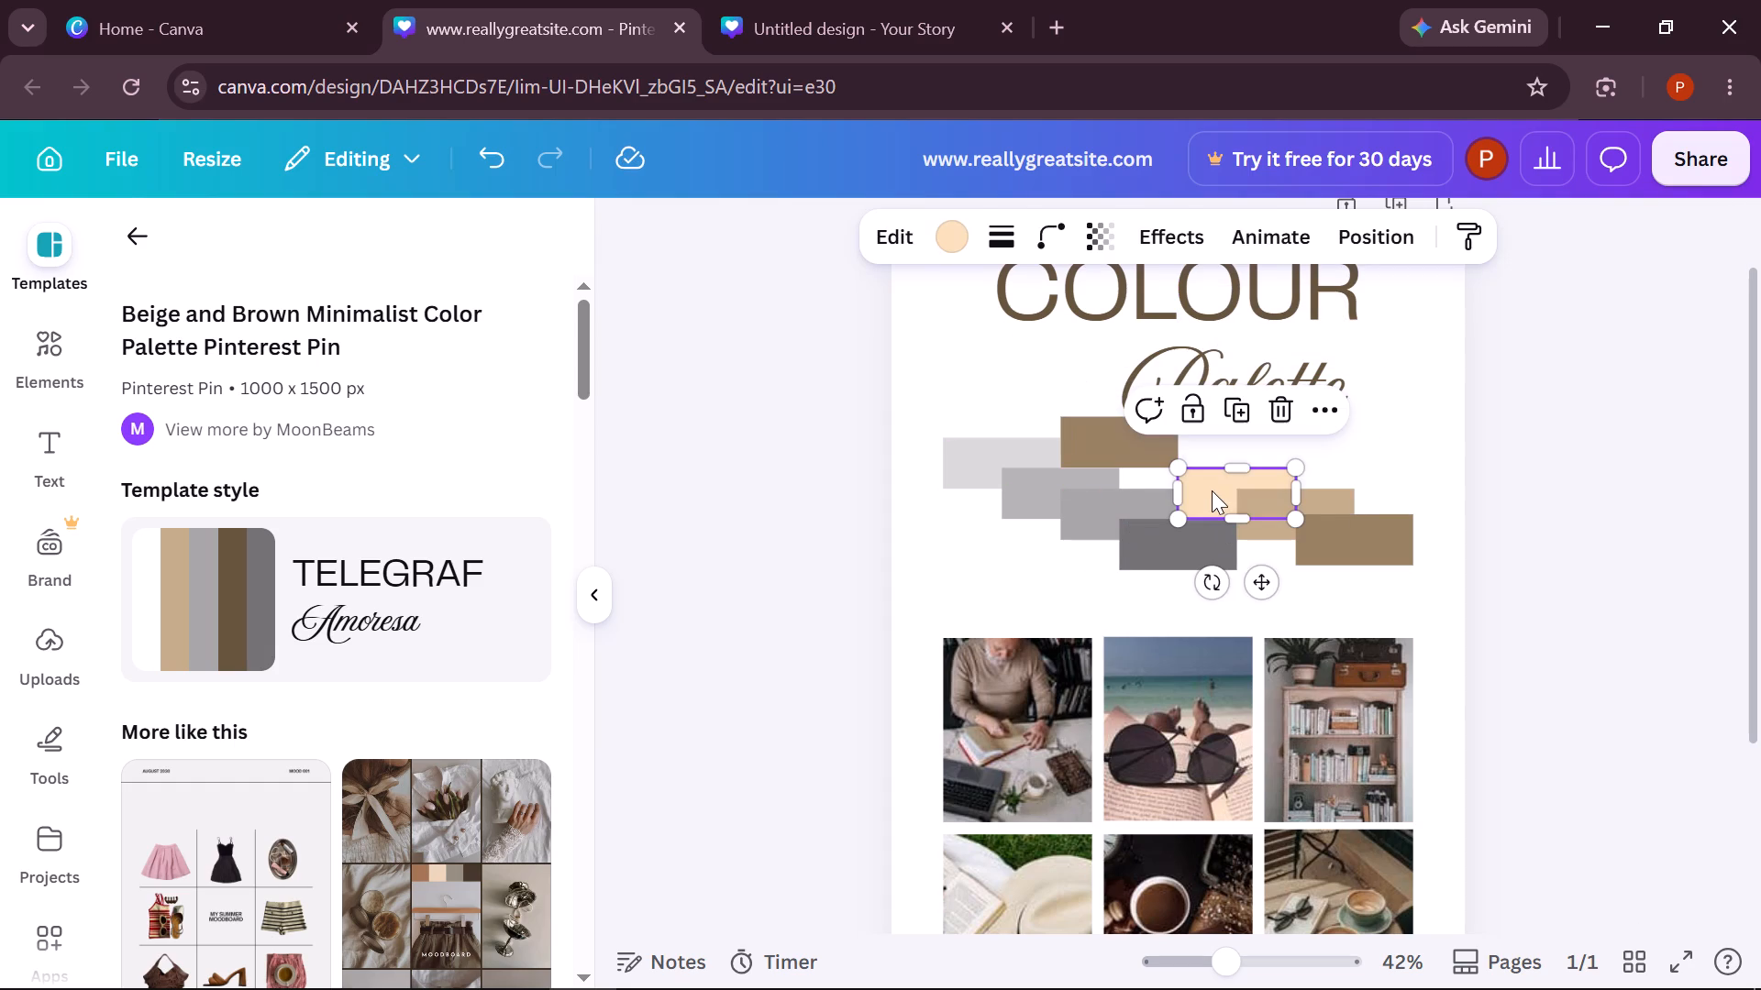
pyautogui.moveTo(1264, 579); pyautogui.dragTo(1223, 557)
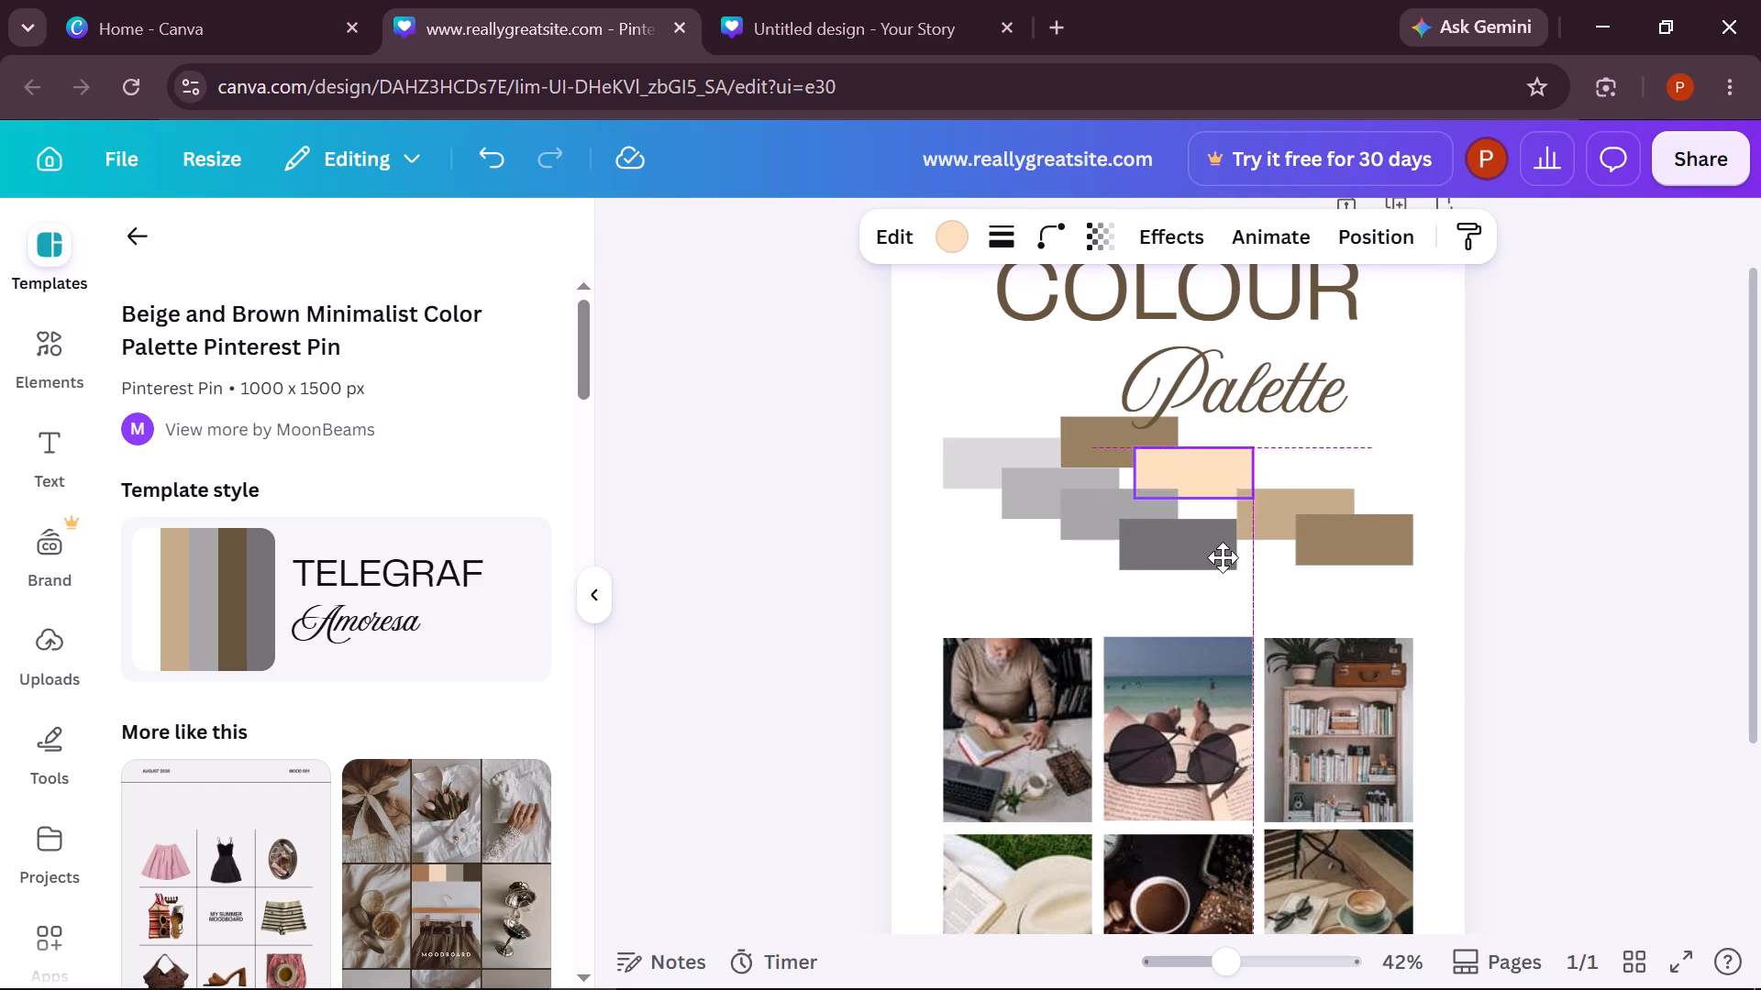
pyautogui.moveTo(1223, 557); pyautogui.dragTo(1211, 554)
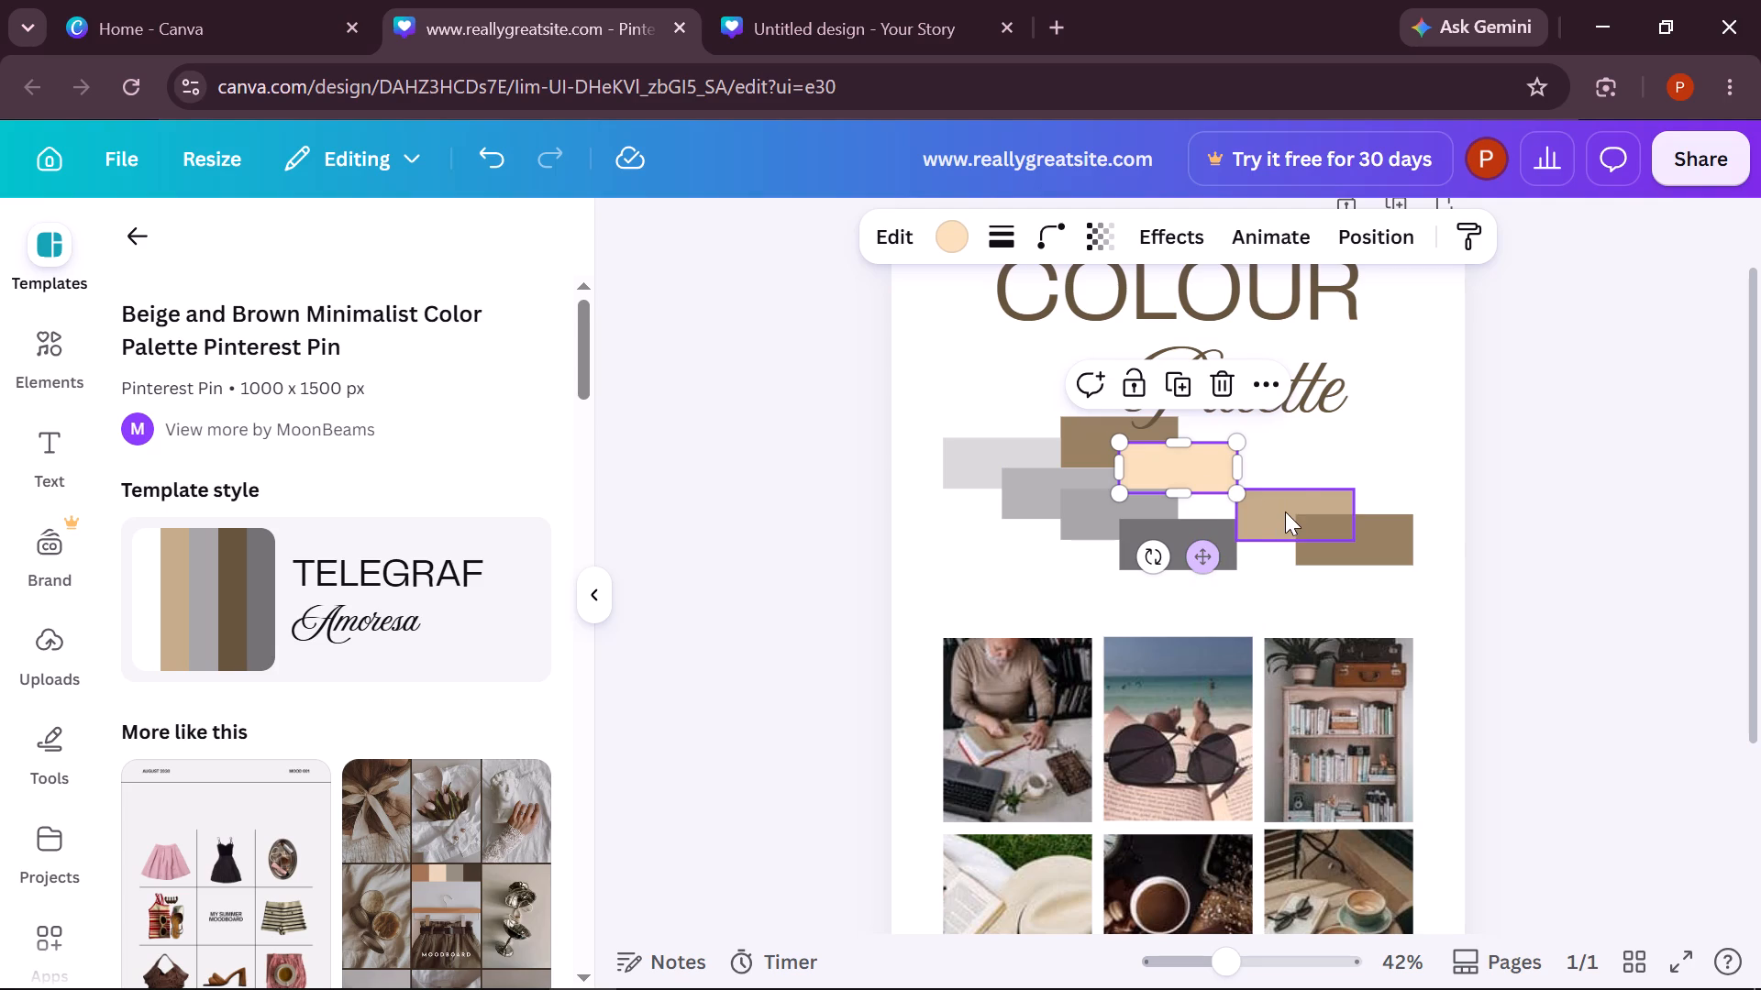
pyautogui.click(1285, 511)
pyautogui.moveTo(1315, 600); pyautogui.dragTo(1261, 582)
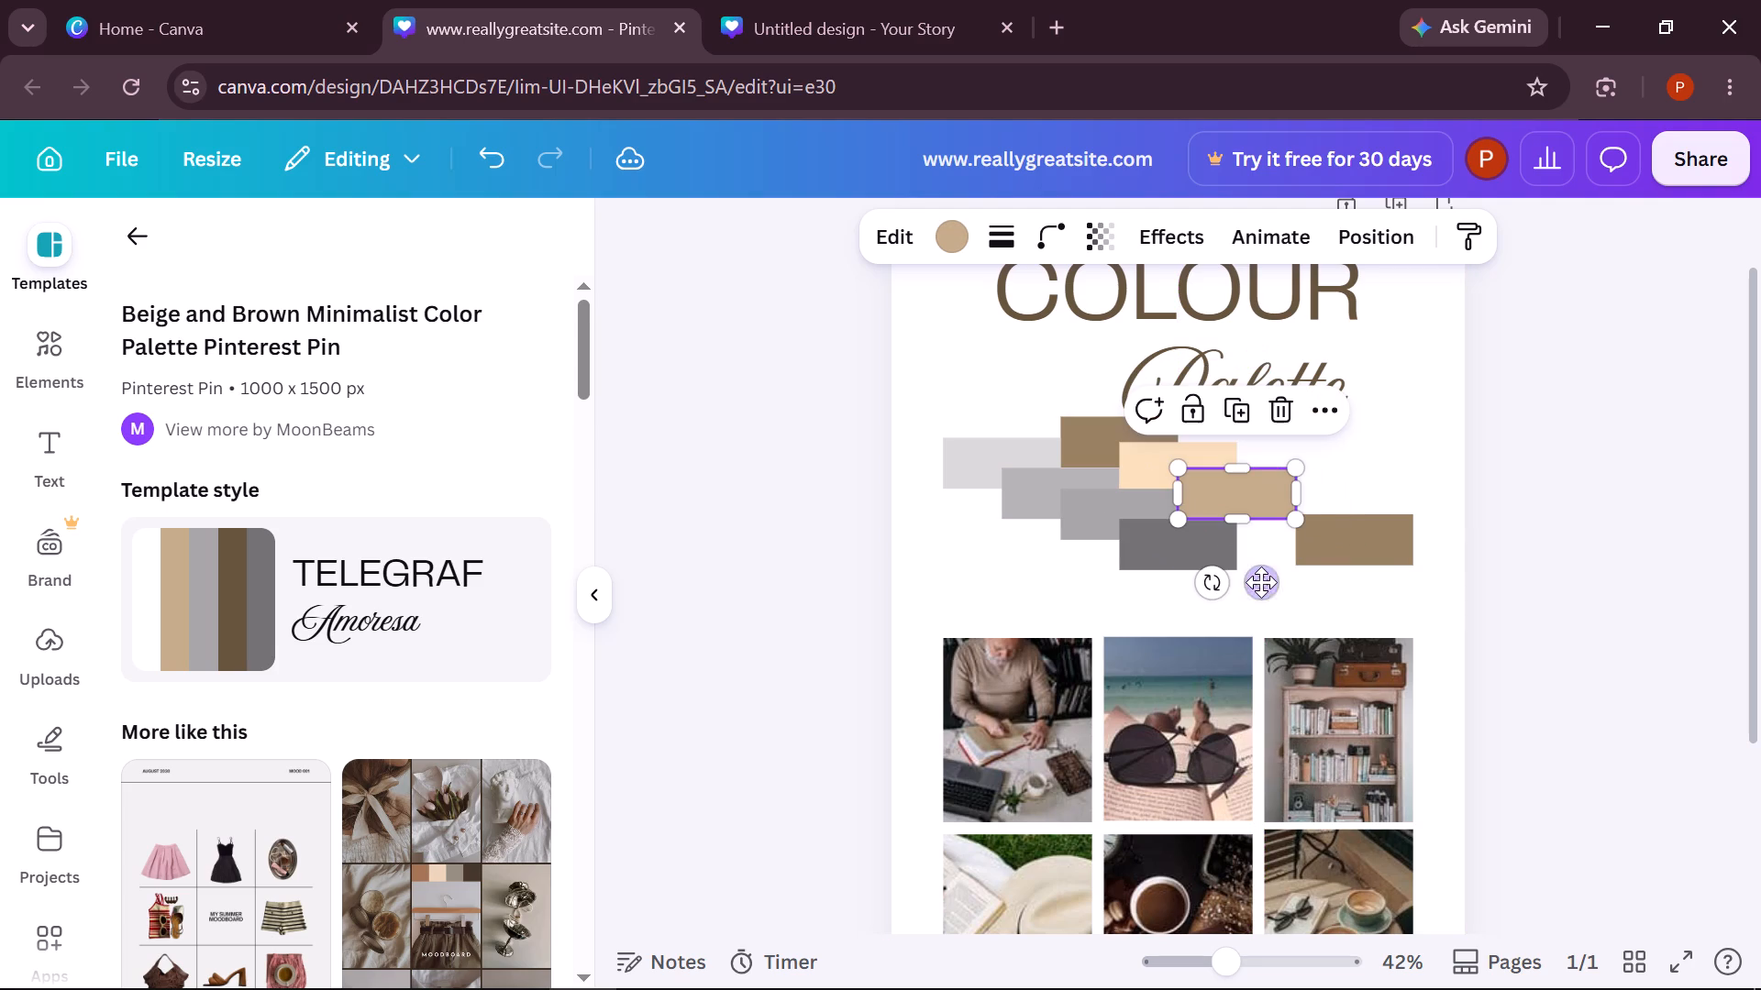
# Move the lower dark brown swatch to overlap the lower-right corner of the tan swatch, completing the brown staggered row.
pyautogui.click(1346, 541)
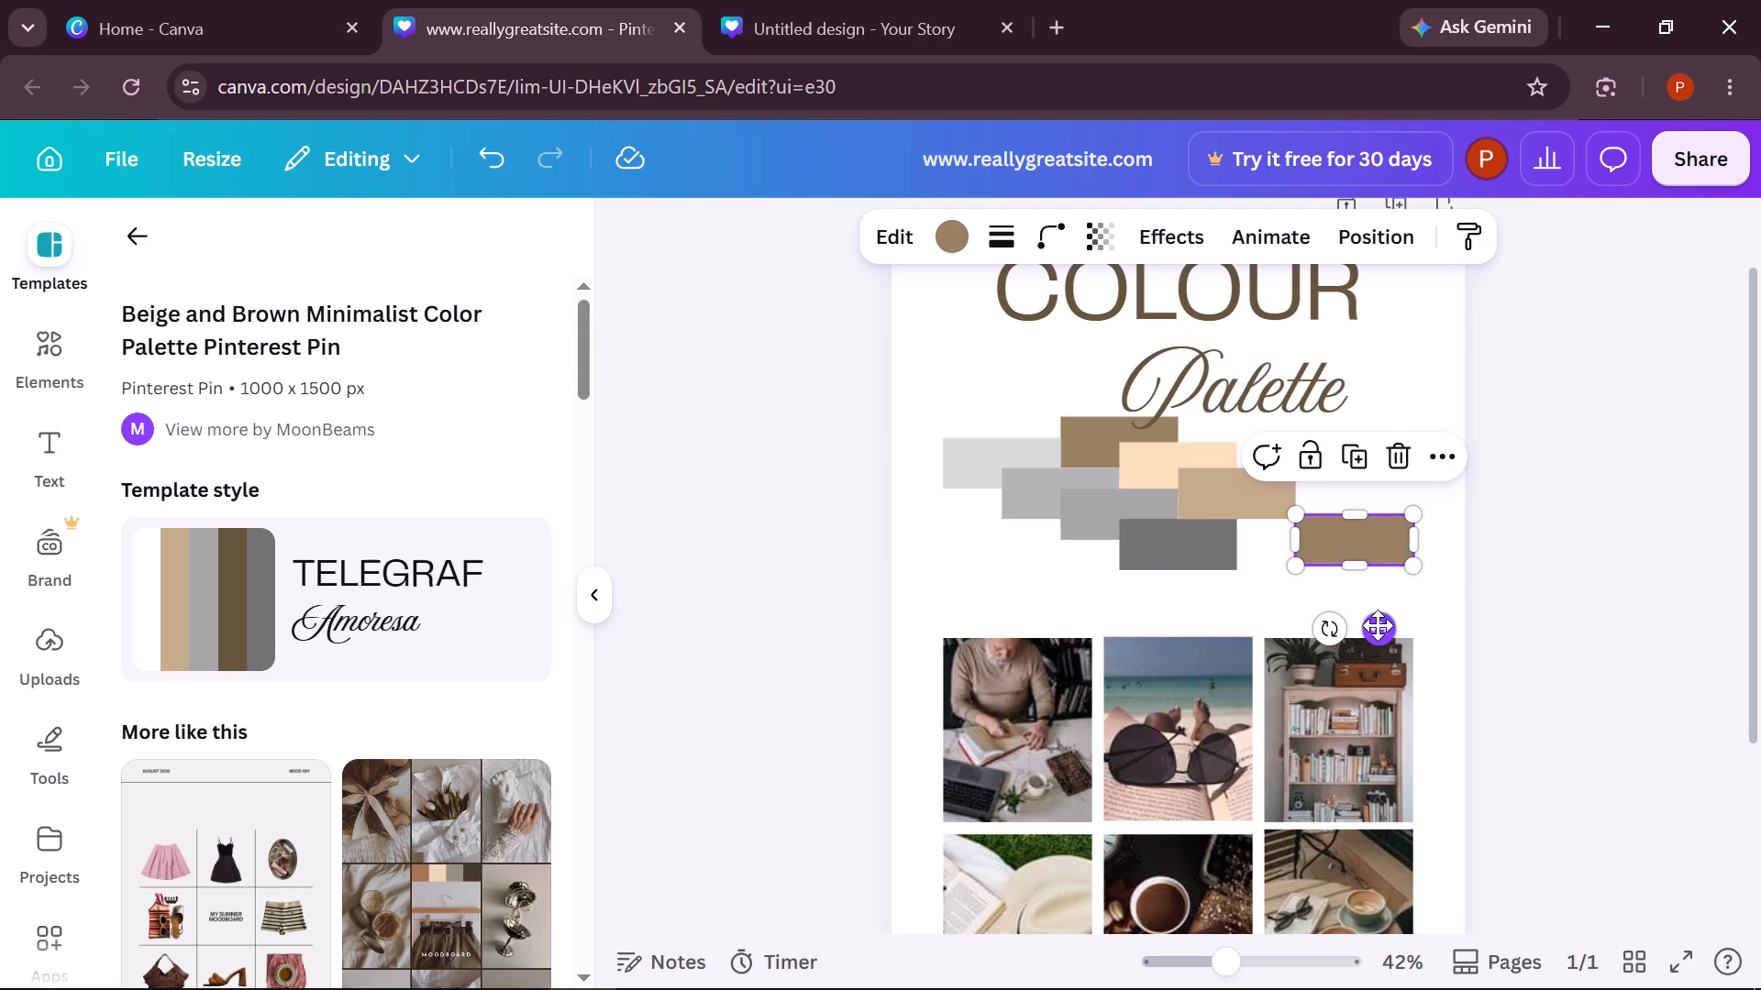
pyautogui.moveTo(1379, 623); pyautogui.dragTo(1329, 626)
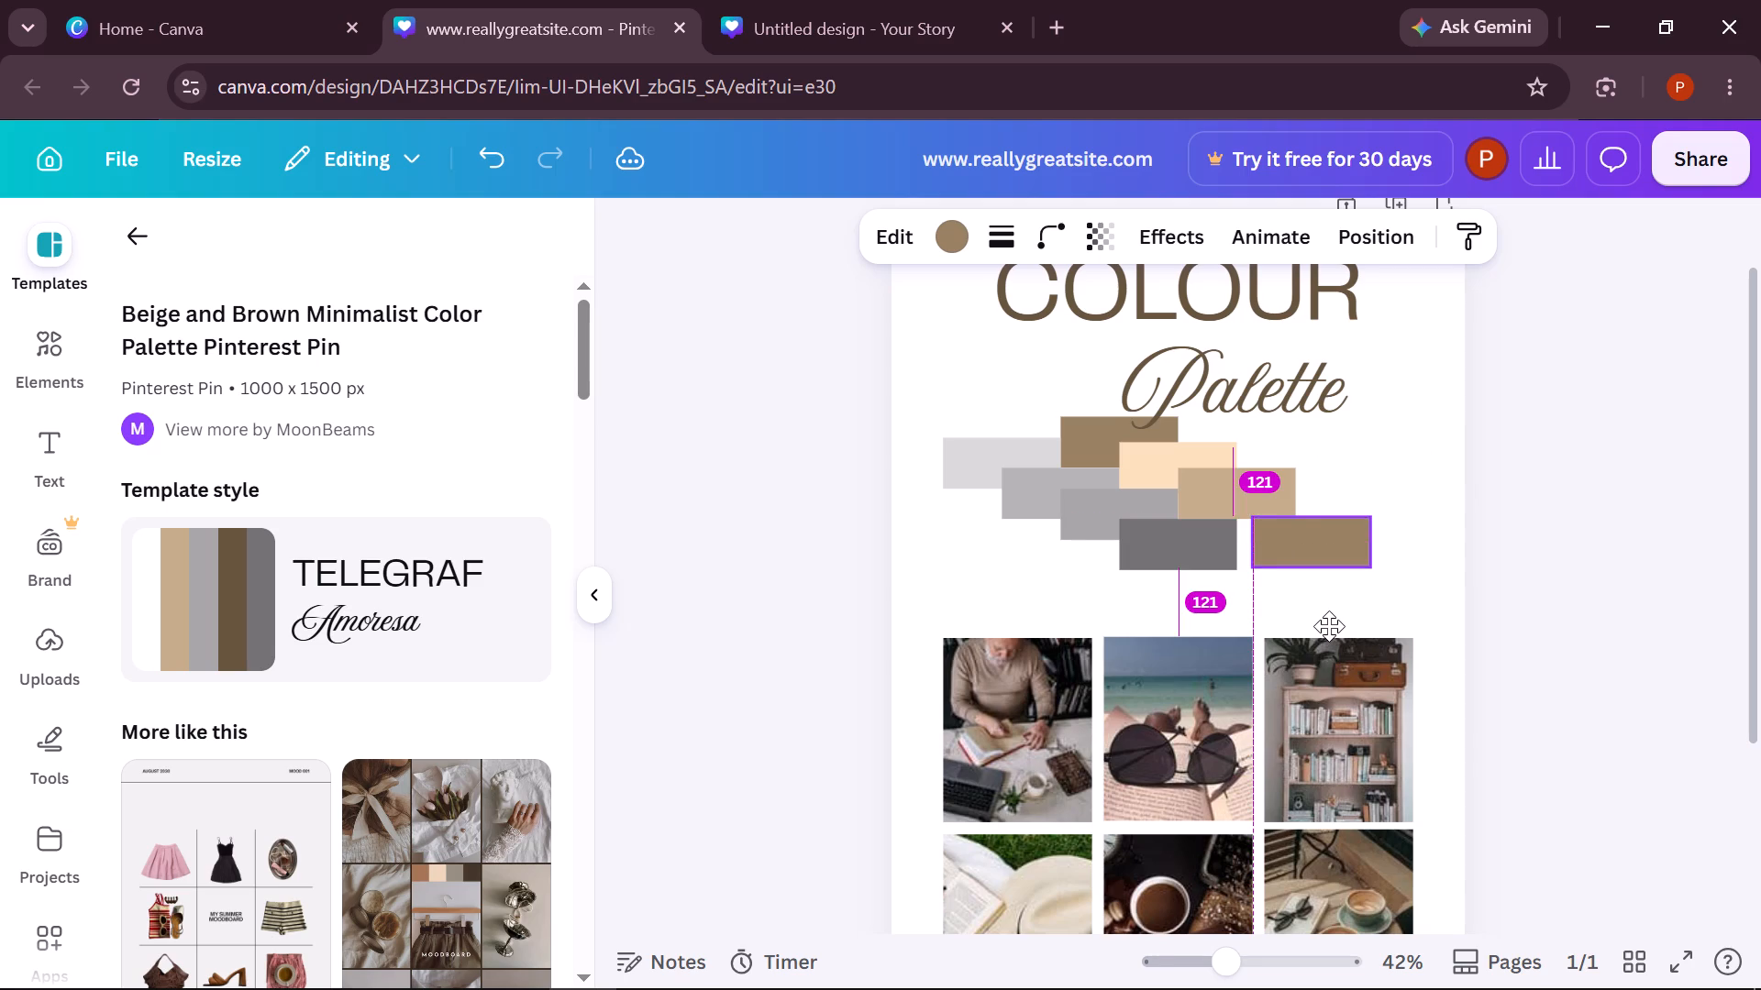
pyautogui.moveTo(1329, 626); pyautogui.dragTo(1326, 630)
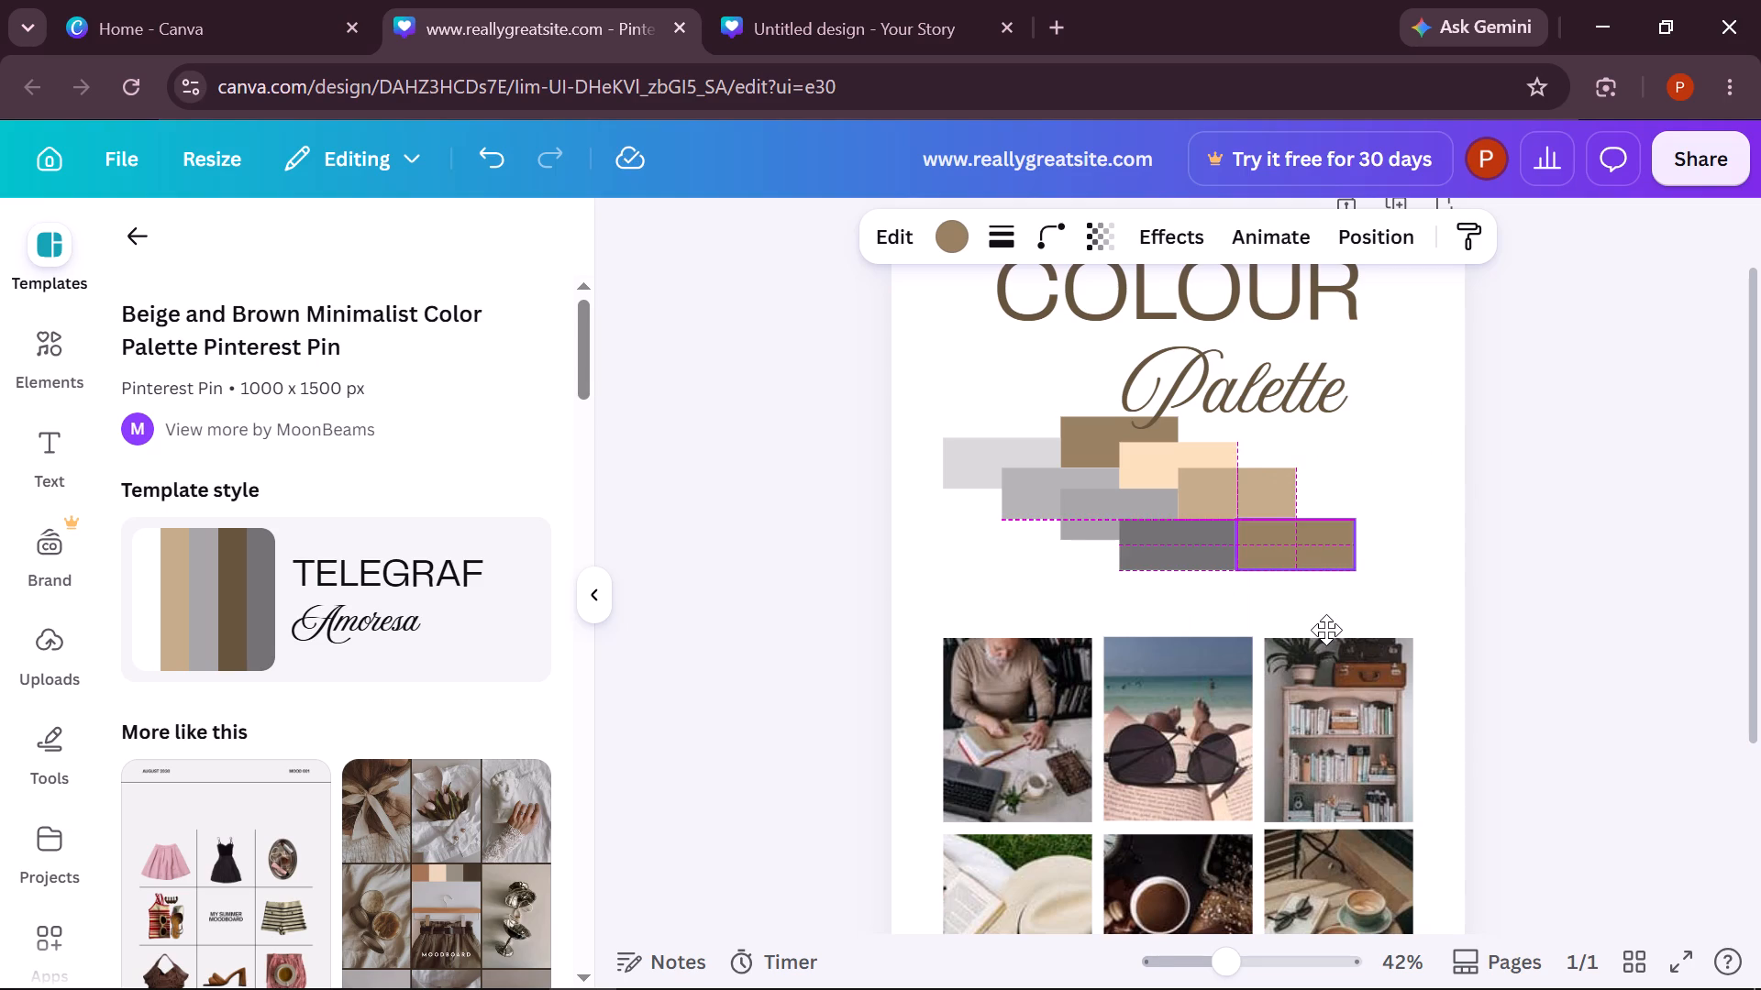
pyautogui.moveTo(1326, 630); pyautogui.dragTo(1323, 608)
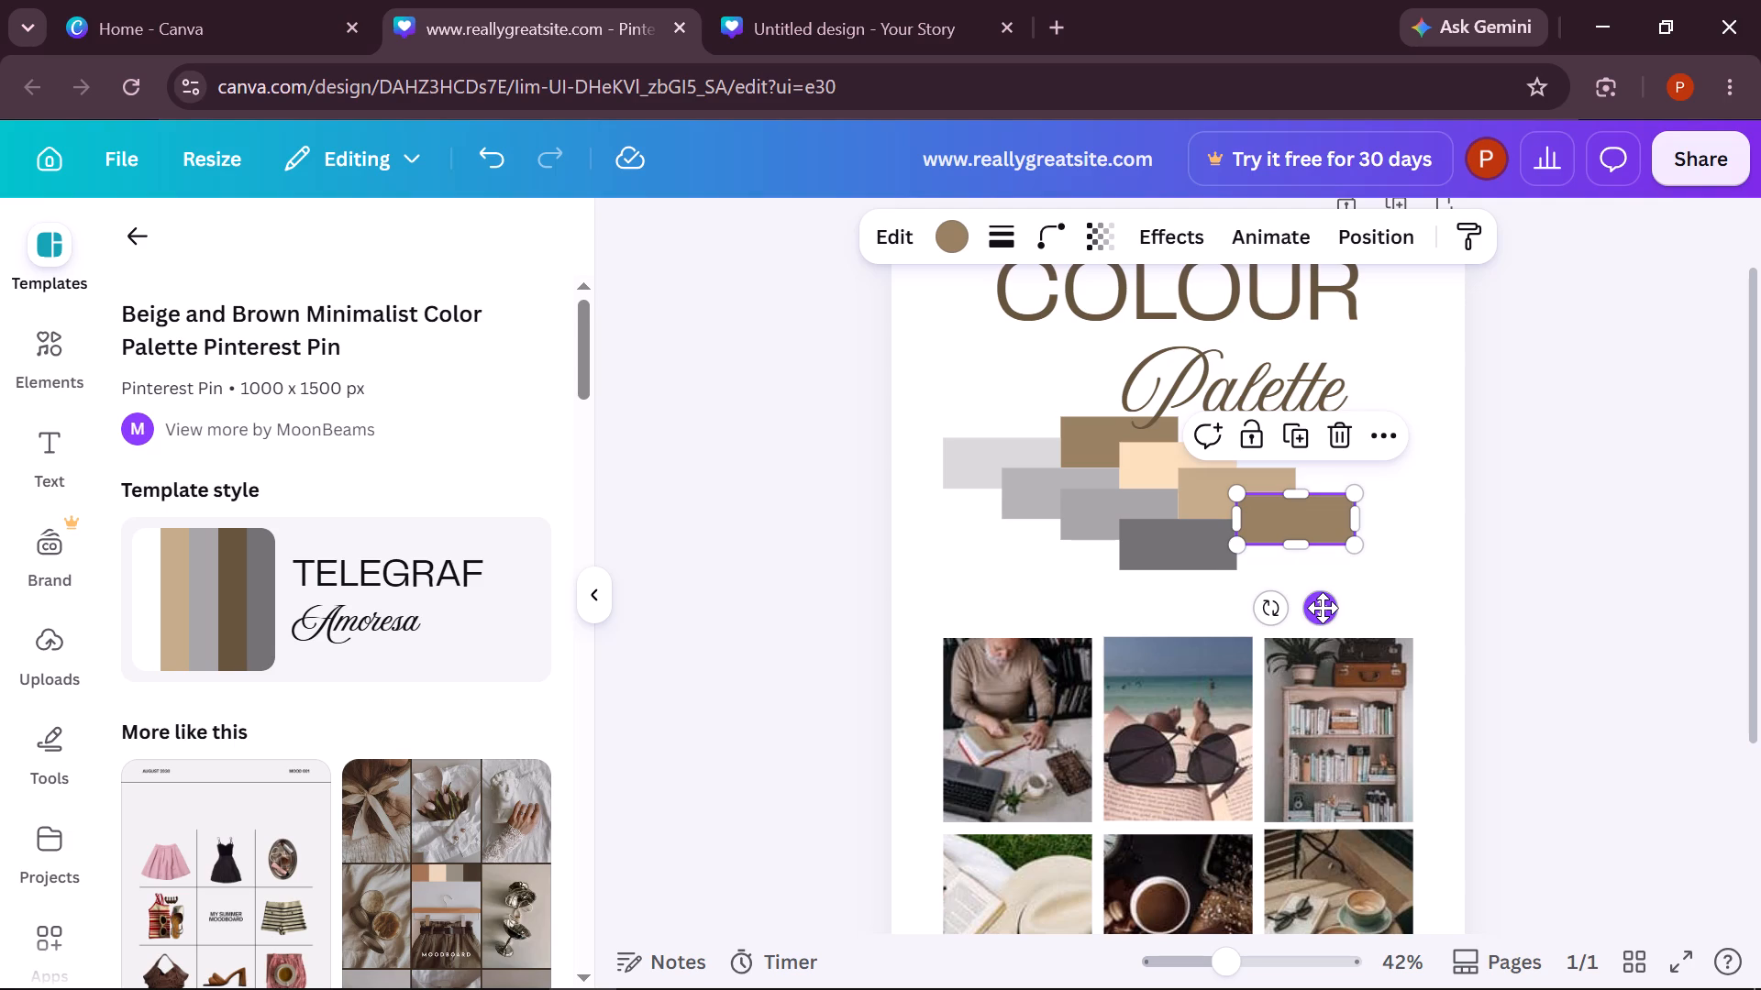
pyautogui.click(1407, 555)
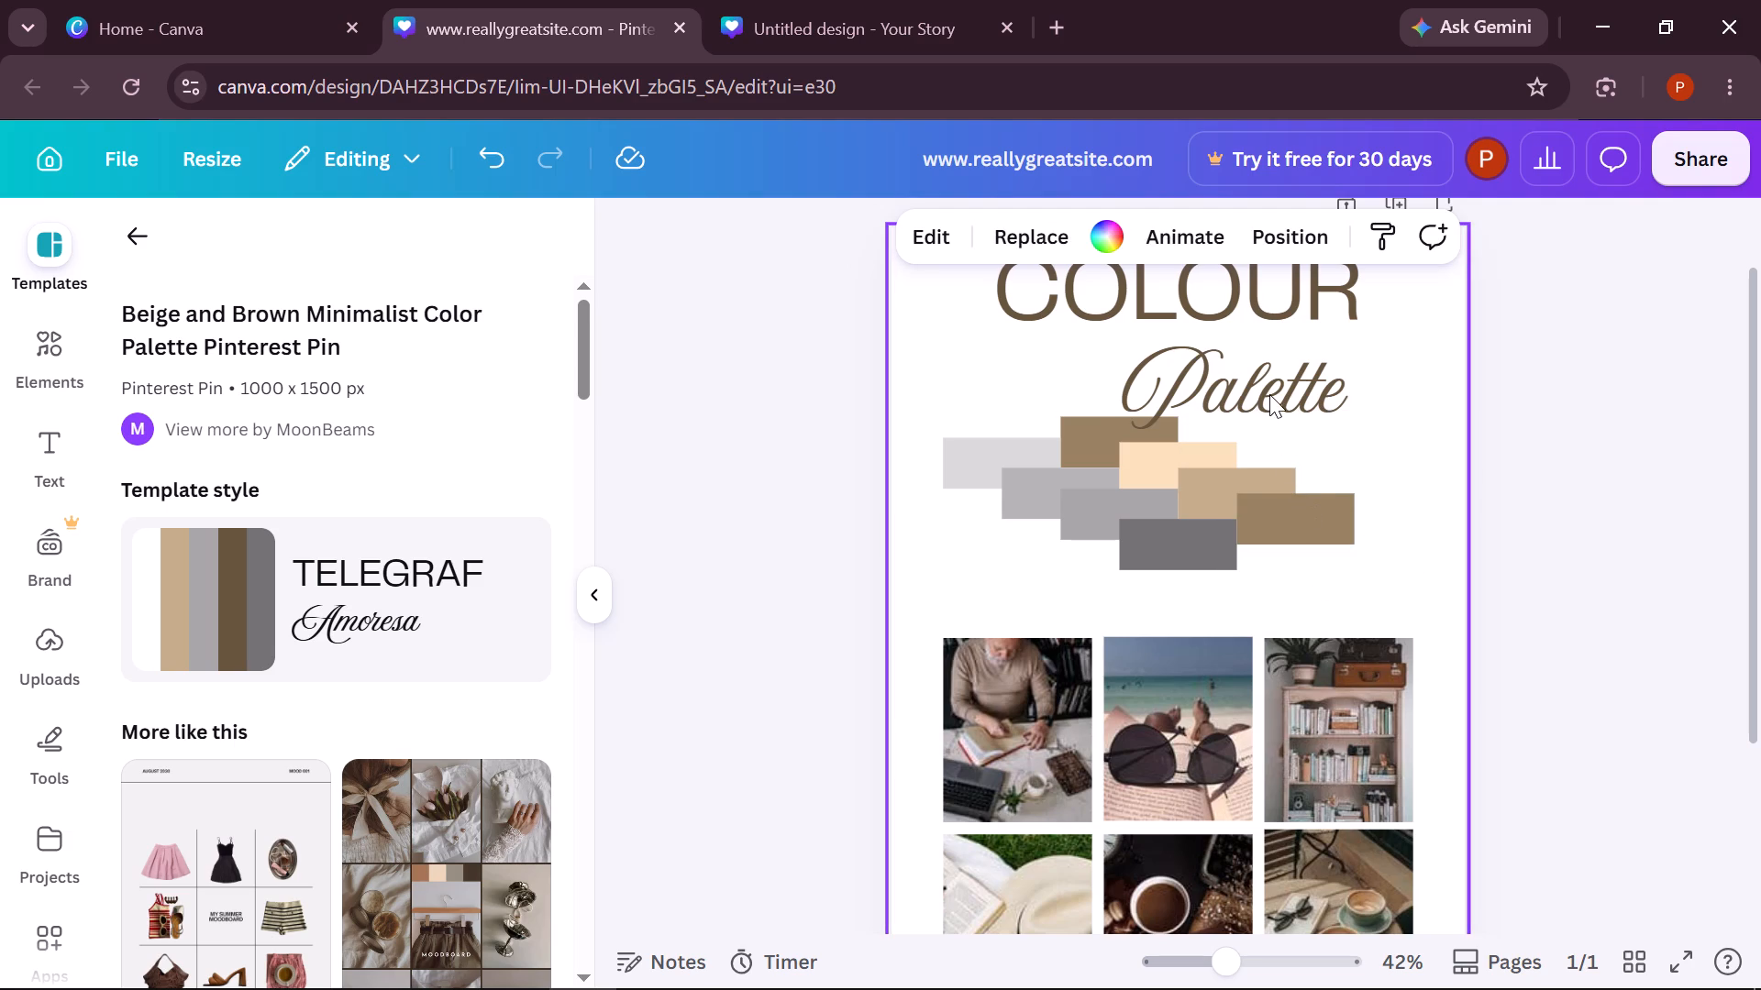
# Move the "Palette" script text down over the middle of the overlapping swatches, aligned with the second-lightest grey swatch's left edge.
pyautogui.moveTo(1269, 394); pyautogui.dragTo(1174, 493)
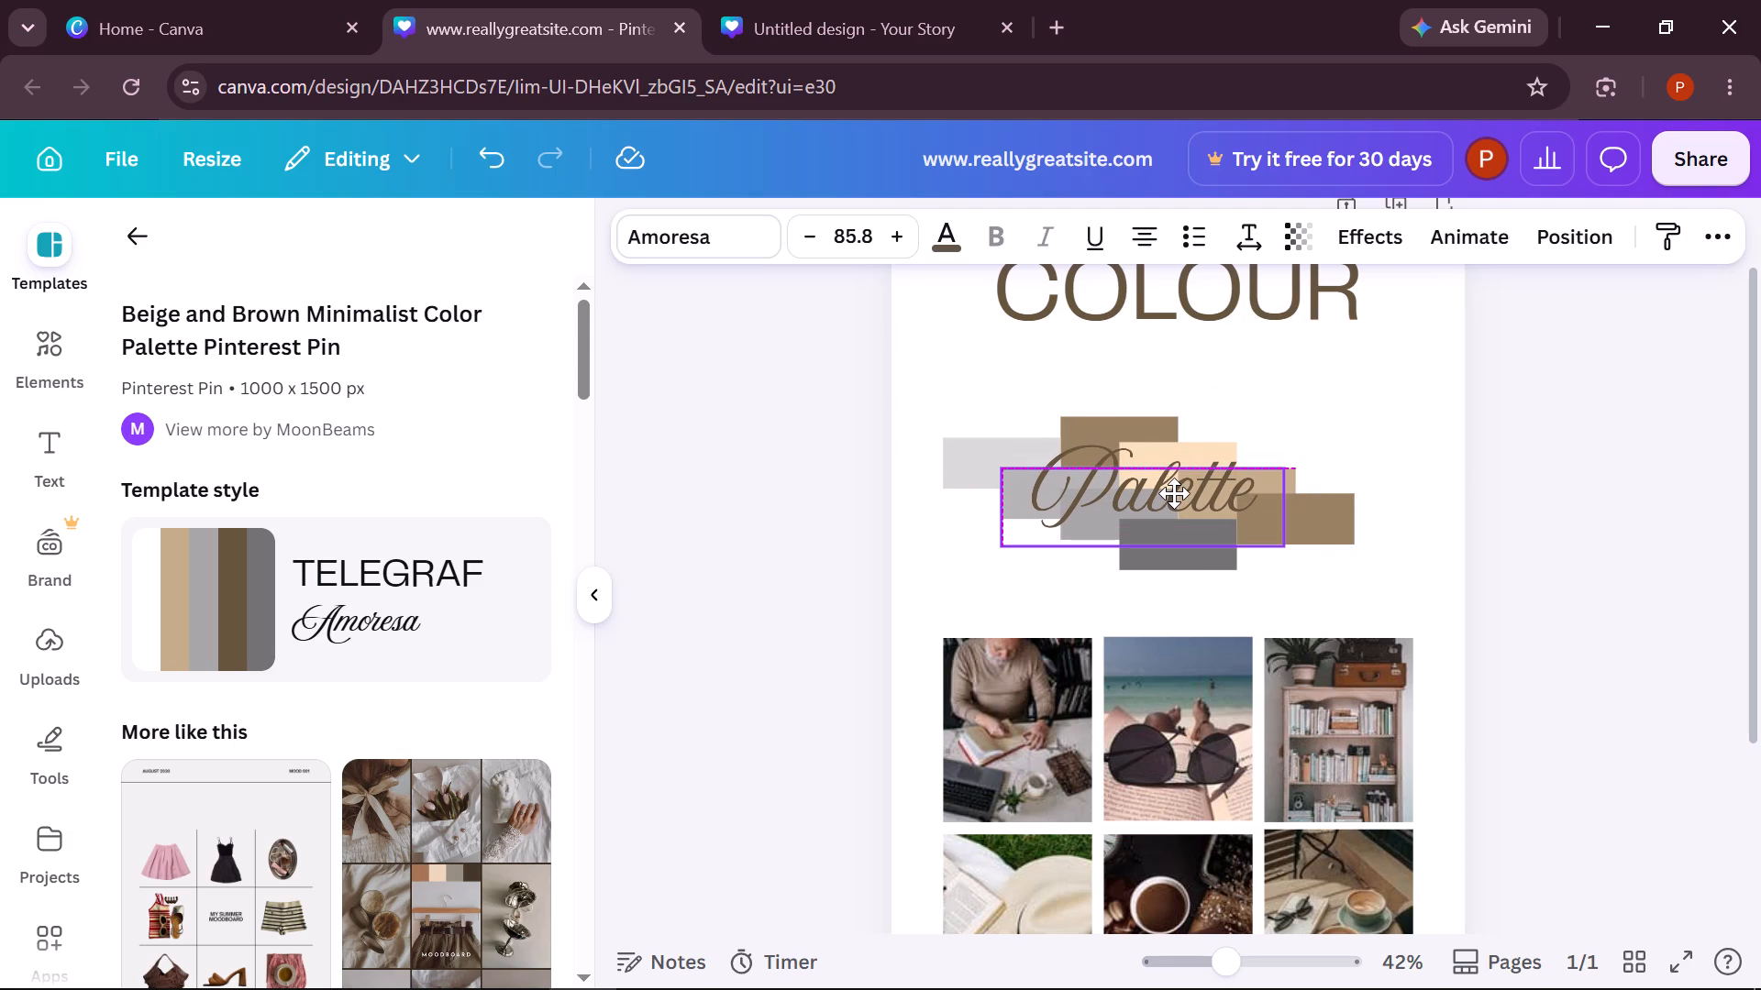
pyautogui.moveTo(1174, 493); pyautogui.dragTo(1168, 480)
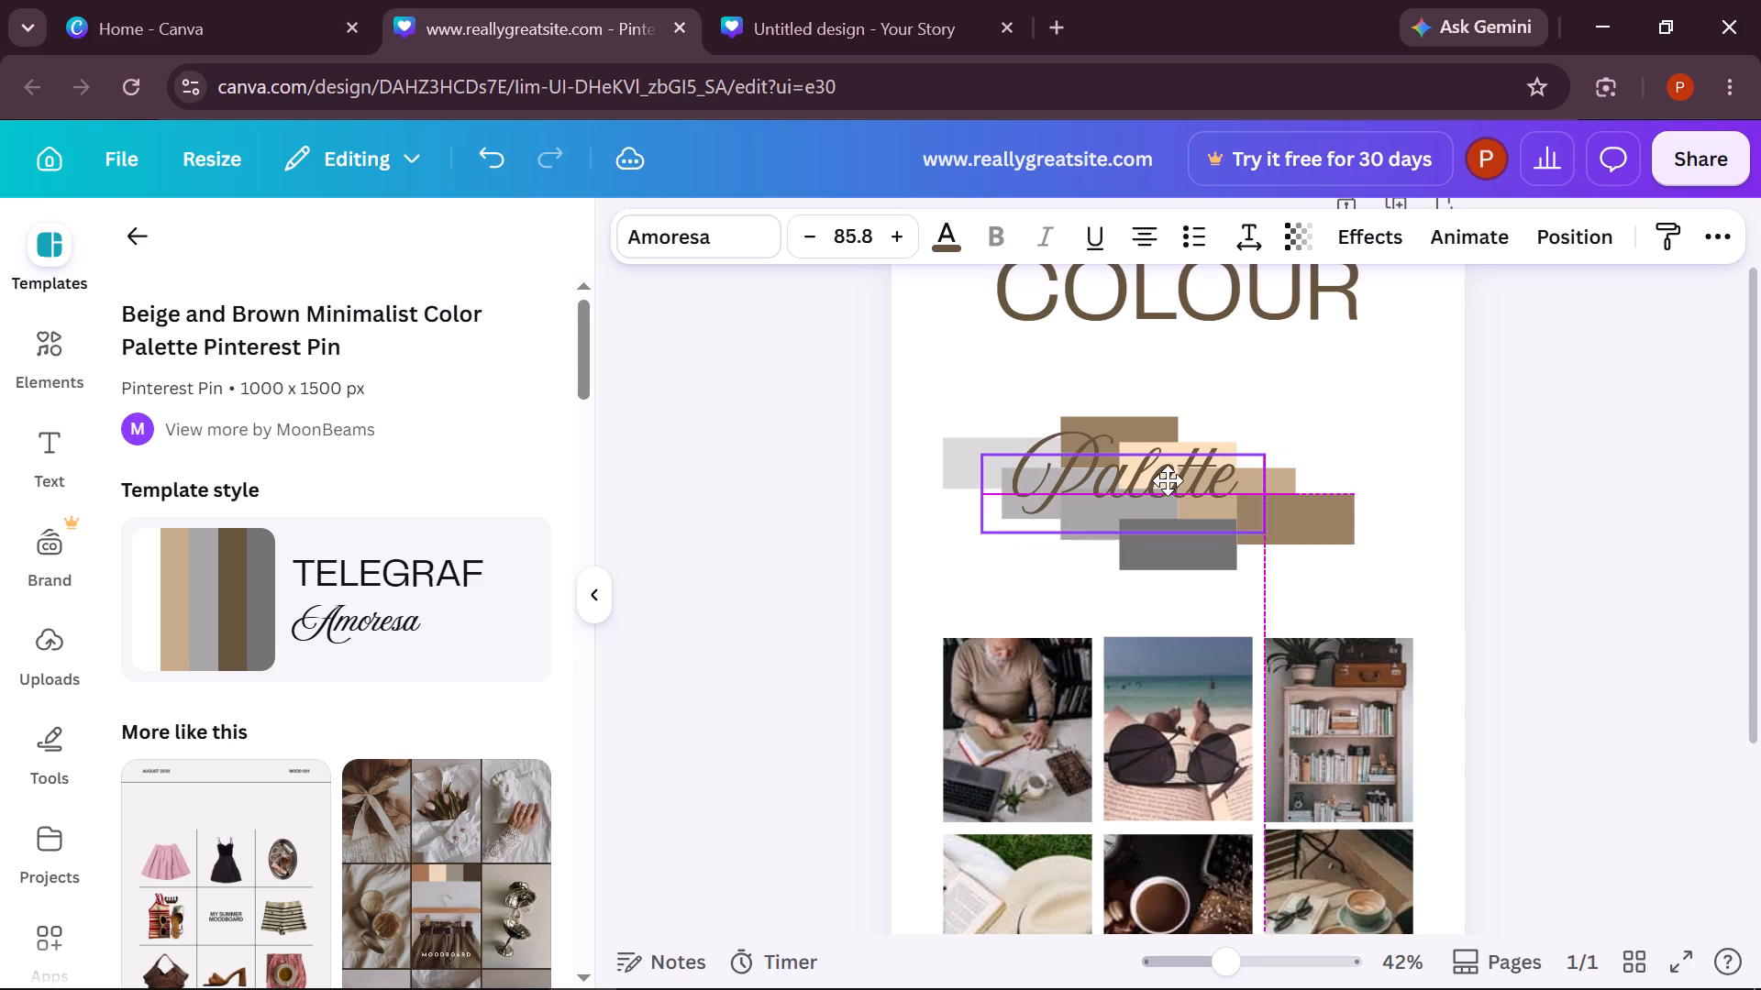
pyautogui.moveTo(1168, 480); pyautogui.dragTo(1170, 480)
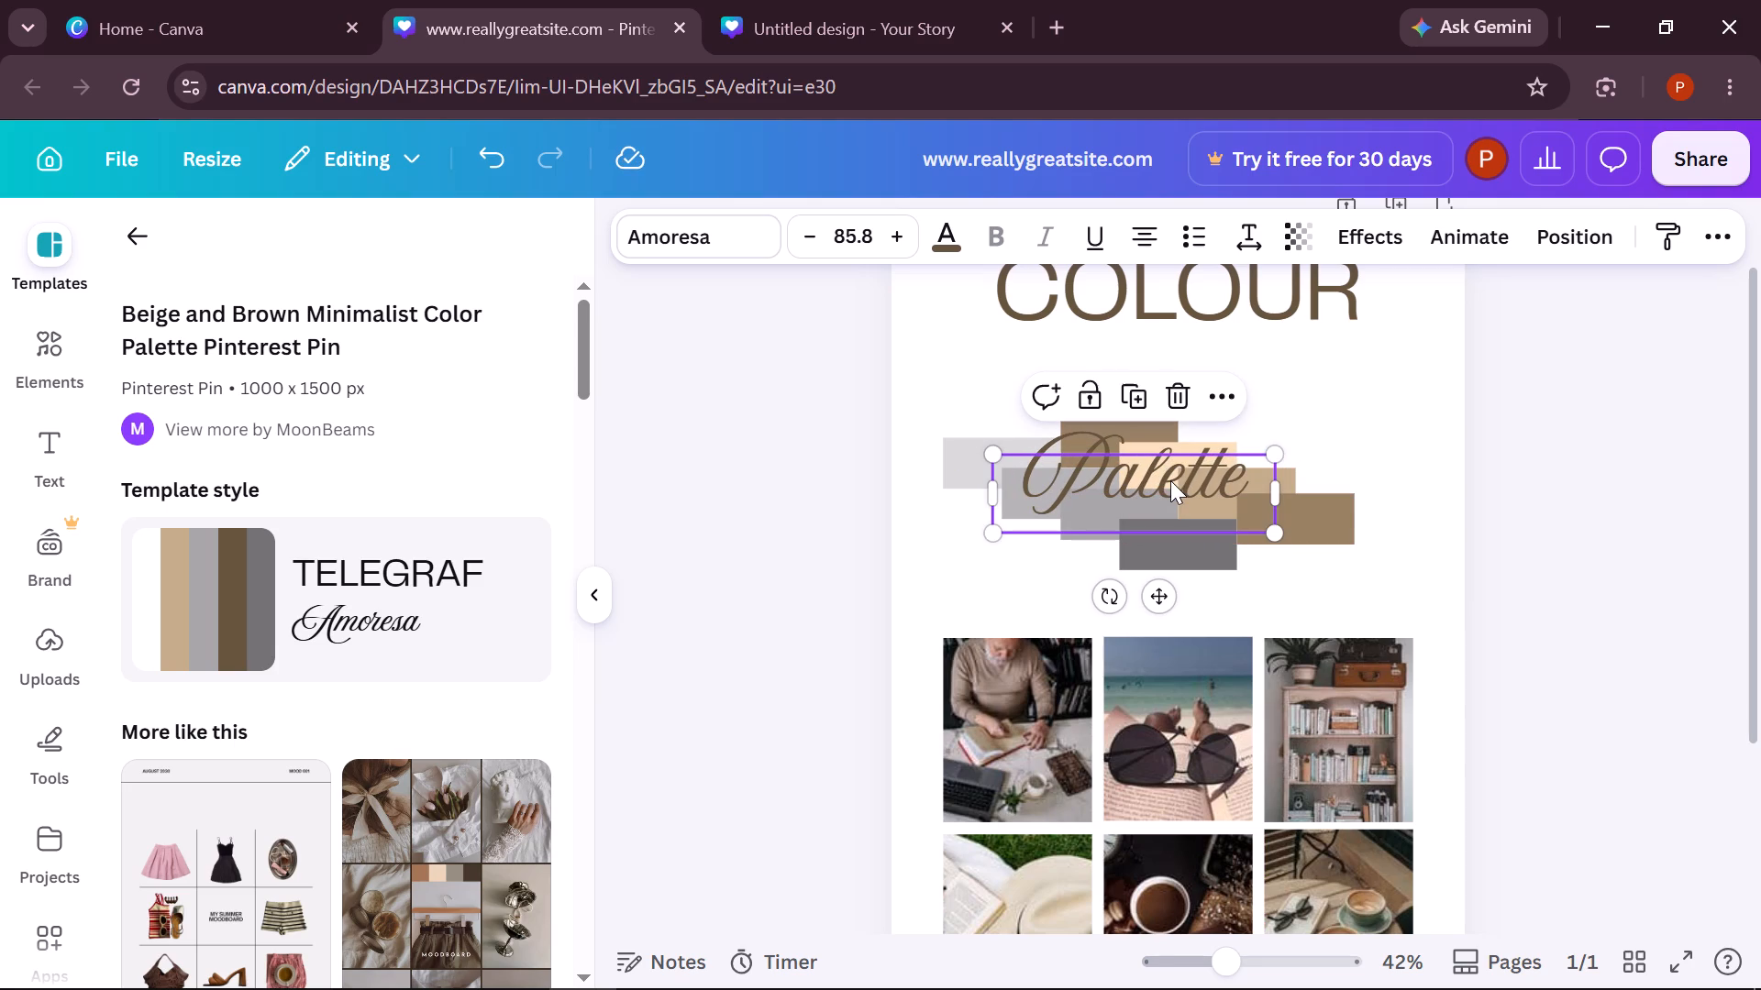
pyautogui.click(1382, 379)
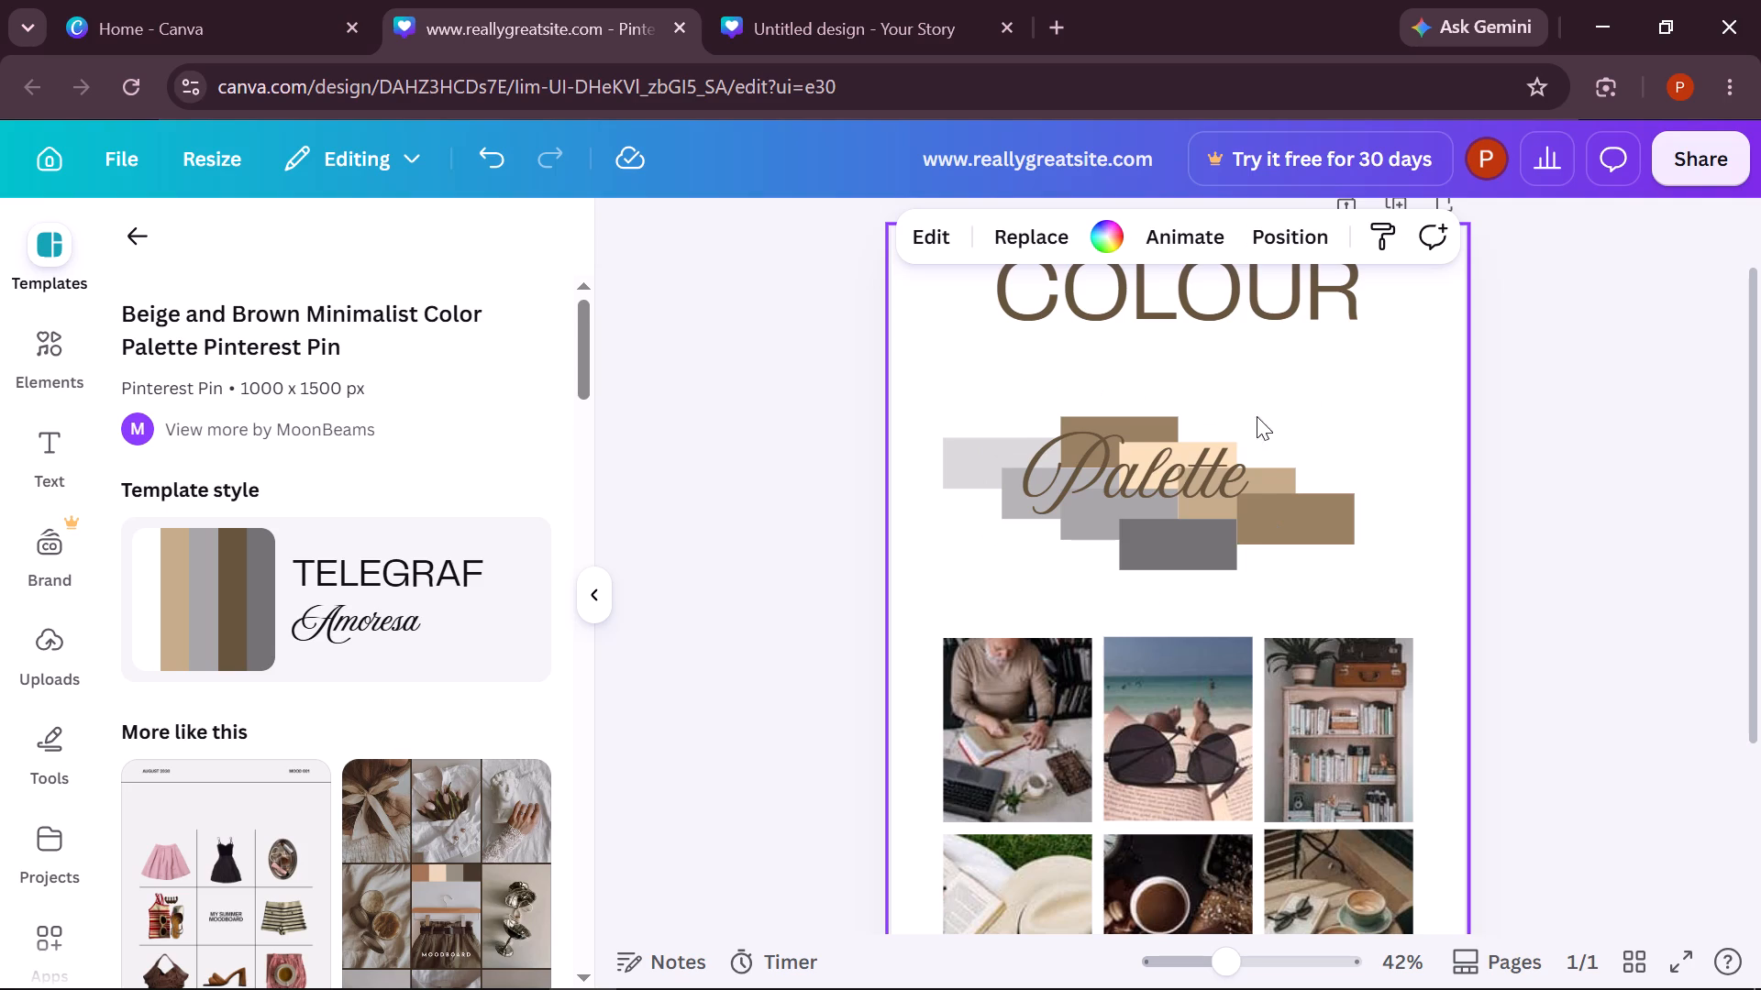
pyautogui.moveTo(1174, 467); pyautogui.dragTo(1185, 473)
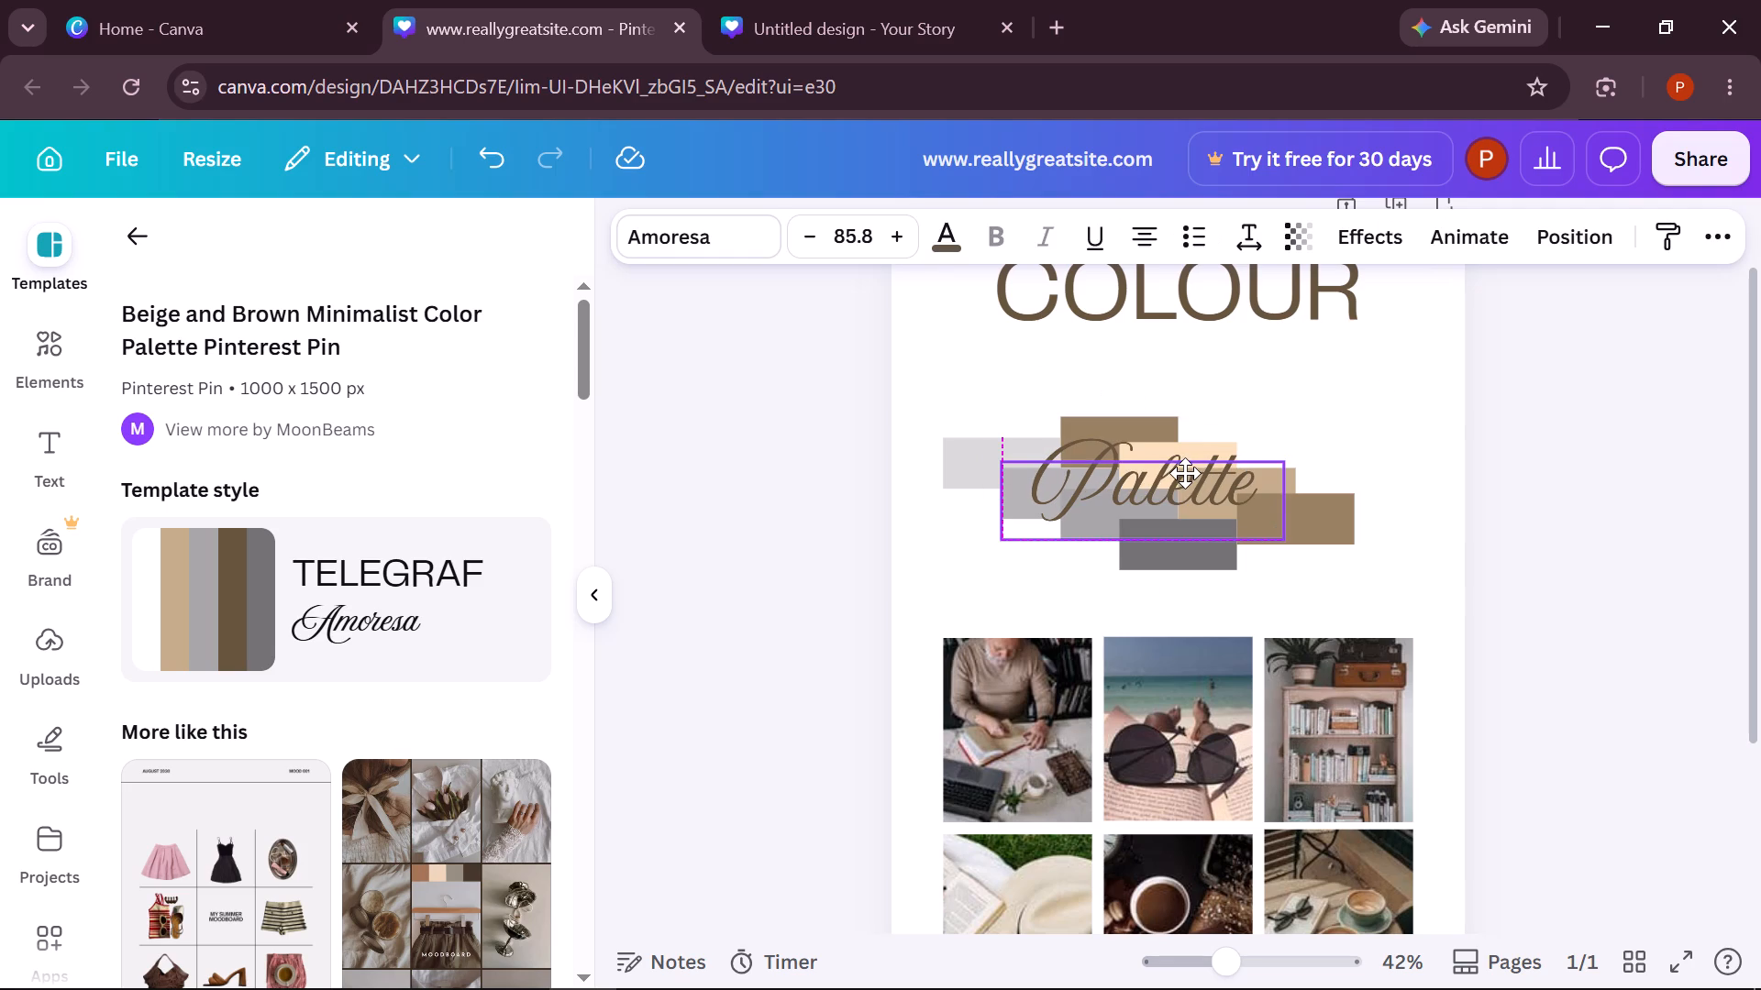
pyautogui.moveTo(1185, 473); pyautogui.dragTo(1184, 471)
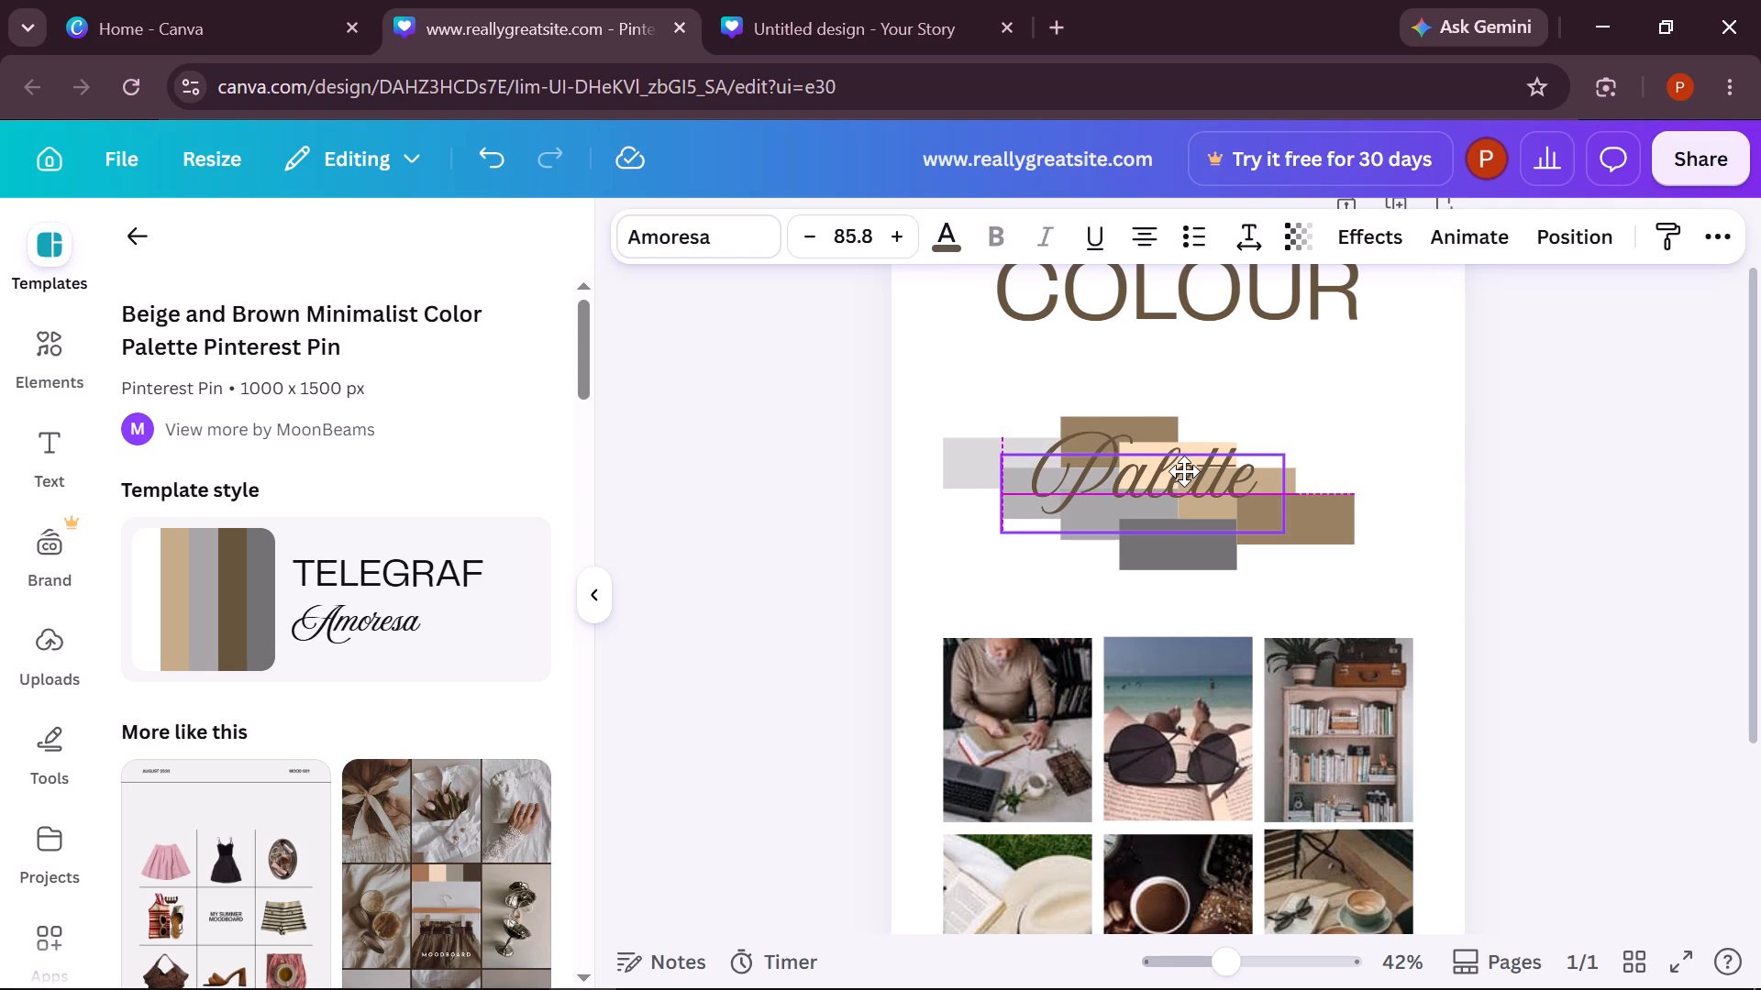
pyautogui.moveTo(1184, 471); pyautogui.dragTo(1186, 475)
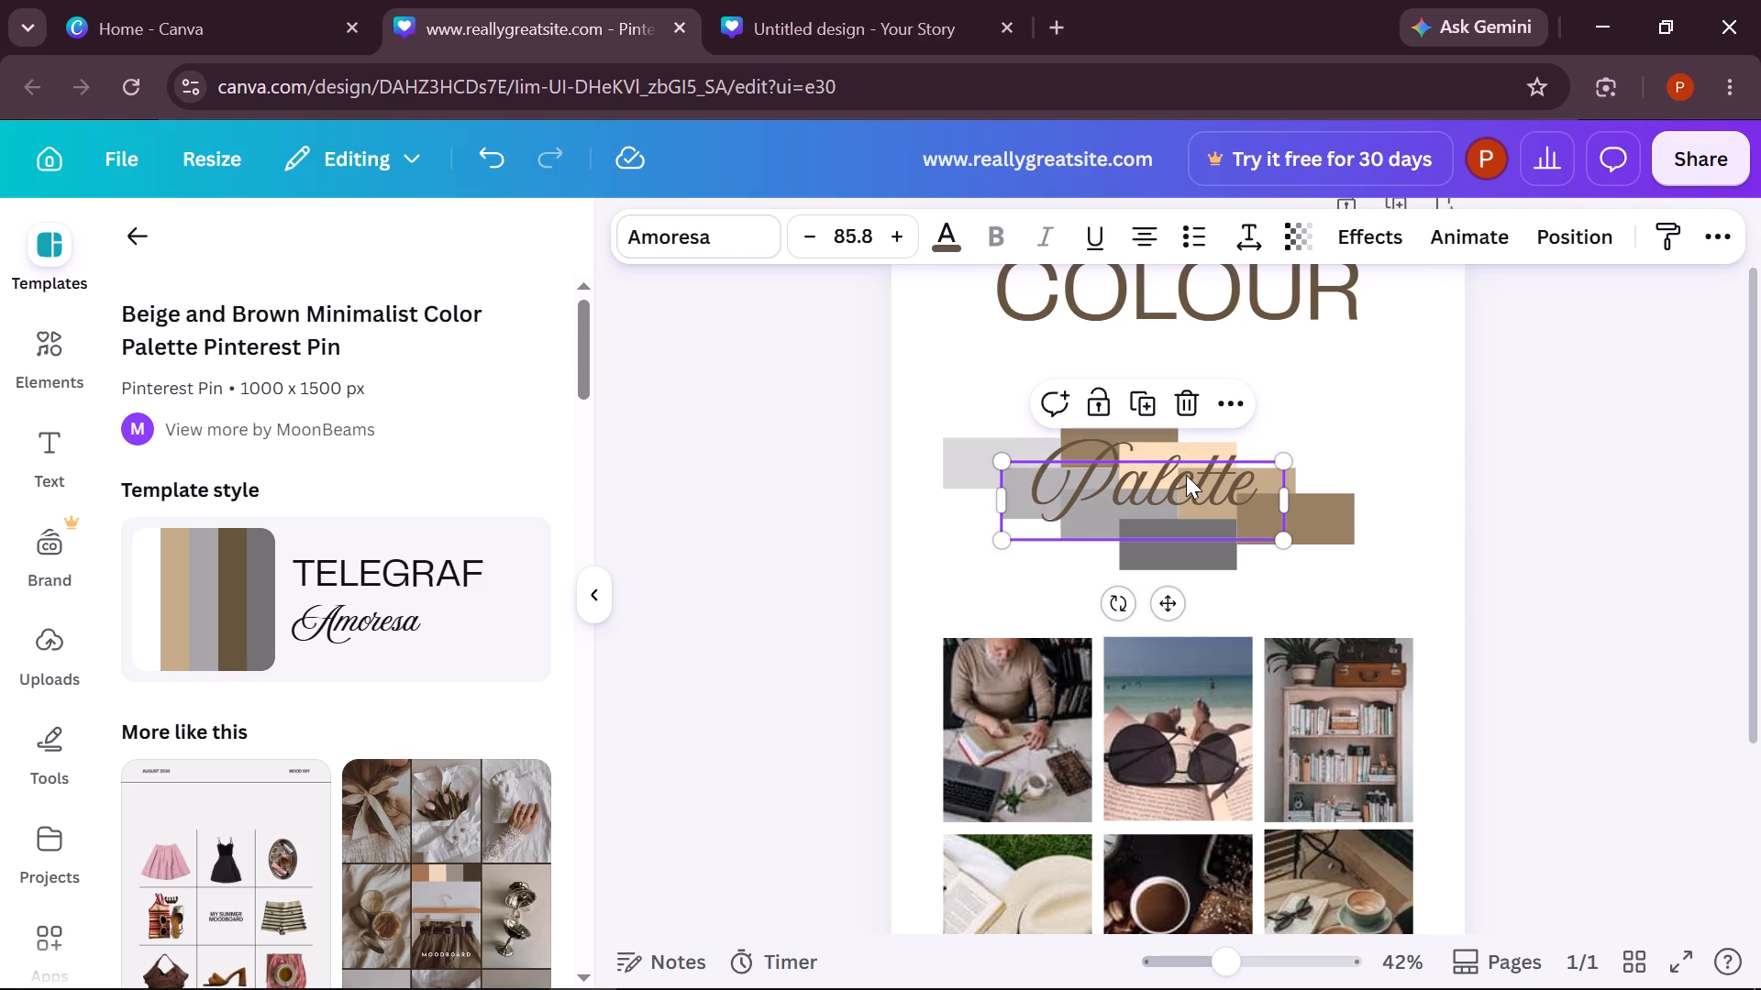
pyautogui.click(1014, 498)
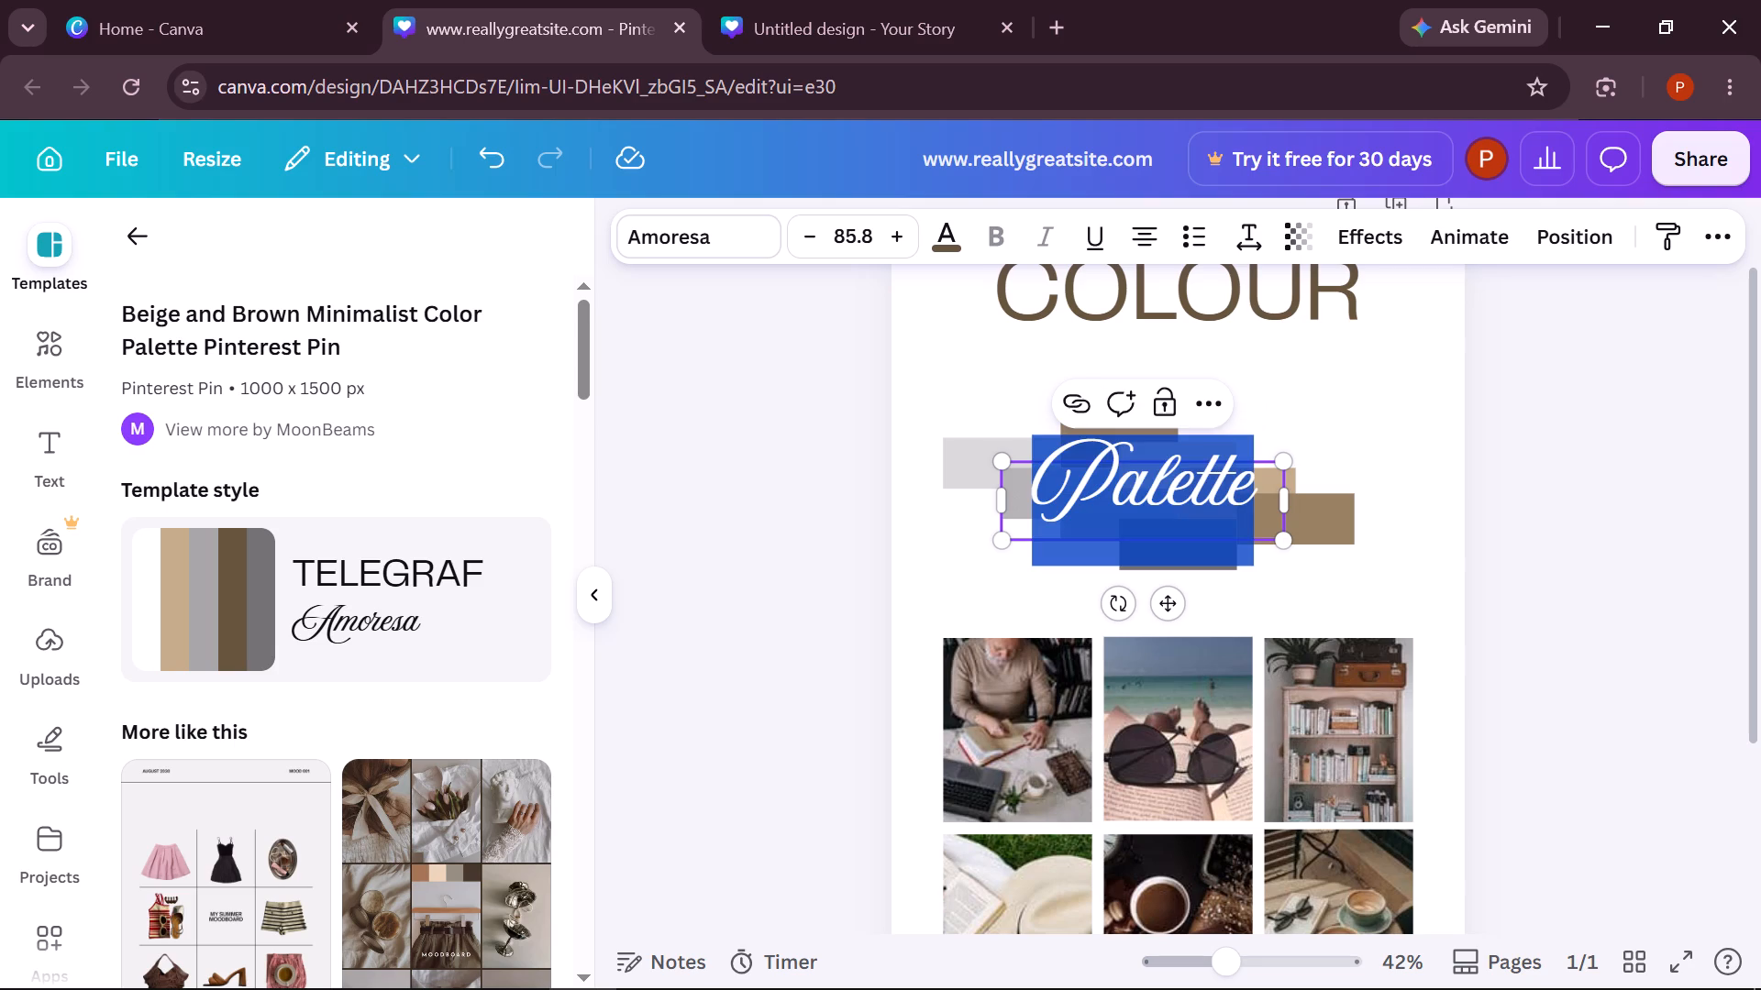
pyautogui.click(933, 604)
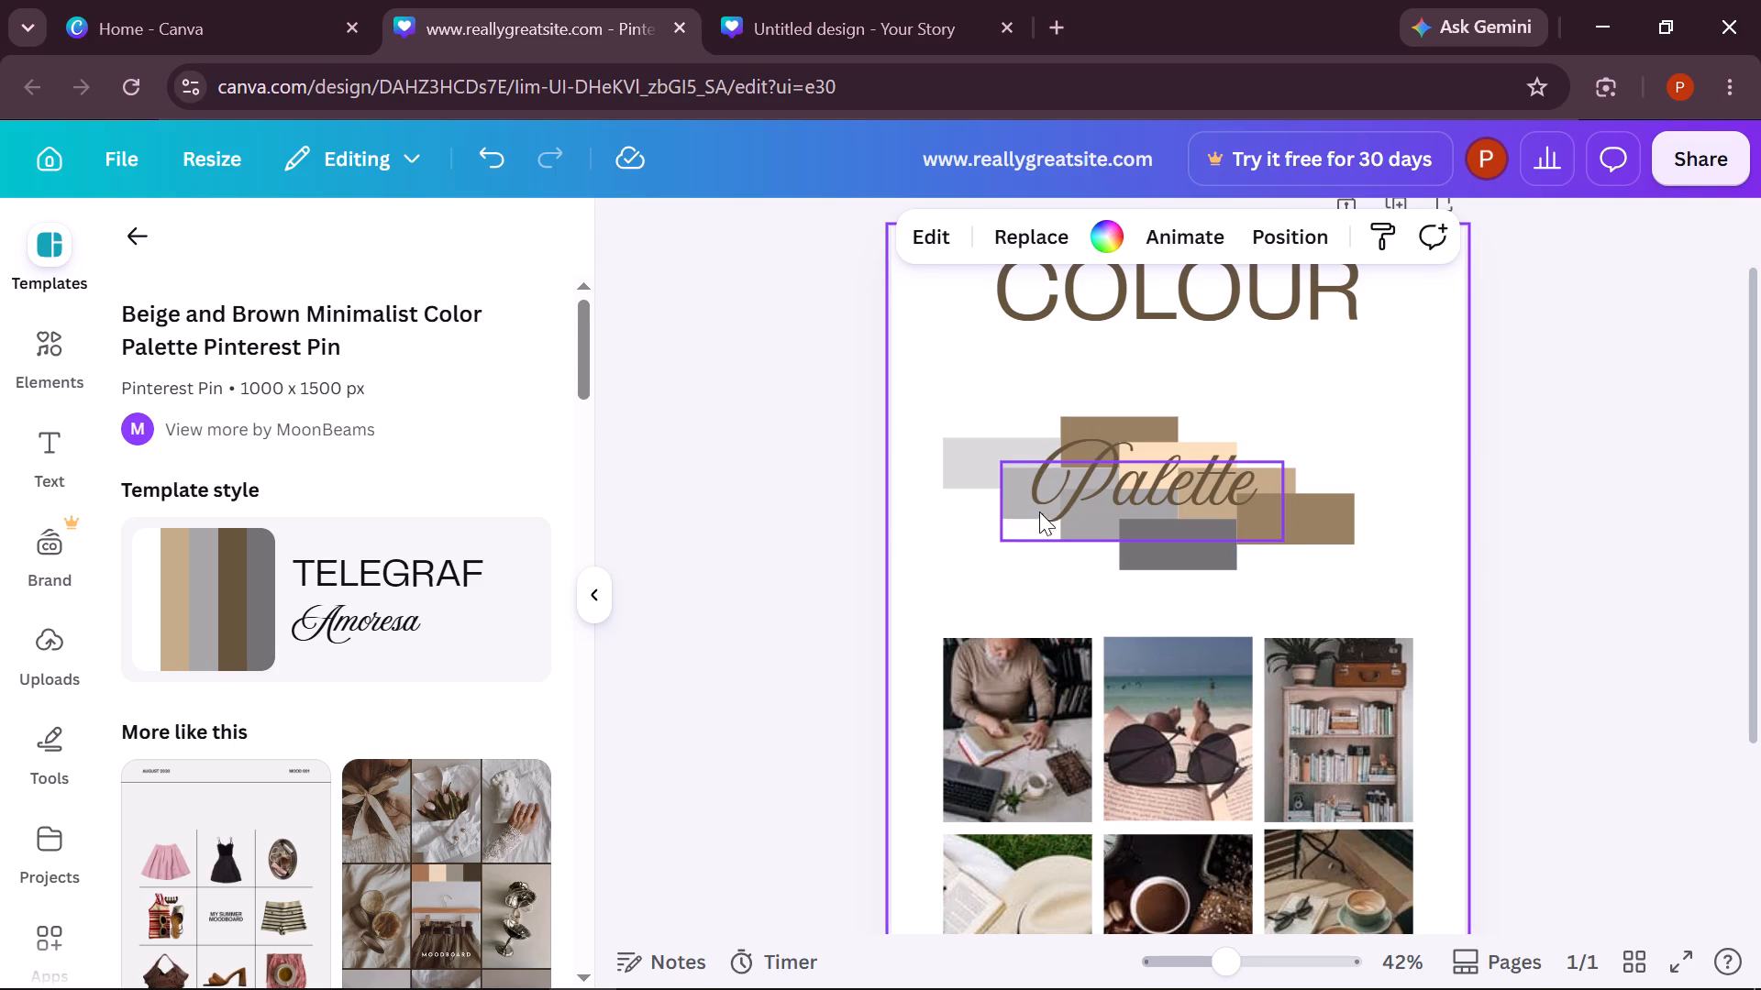
# Nudge the second-lightest grey swatch slightly down behind the "Palette" text.
pyautogui.click(1318, 245)
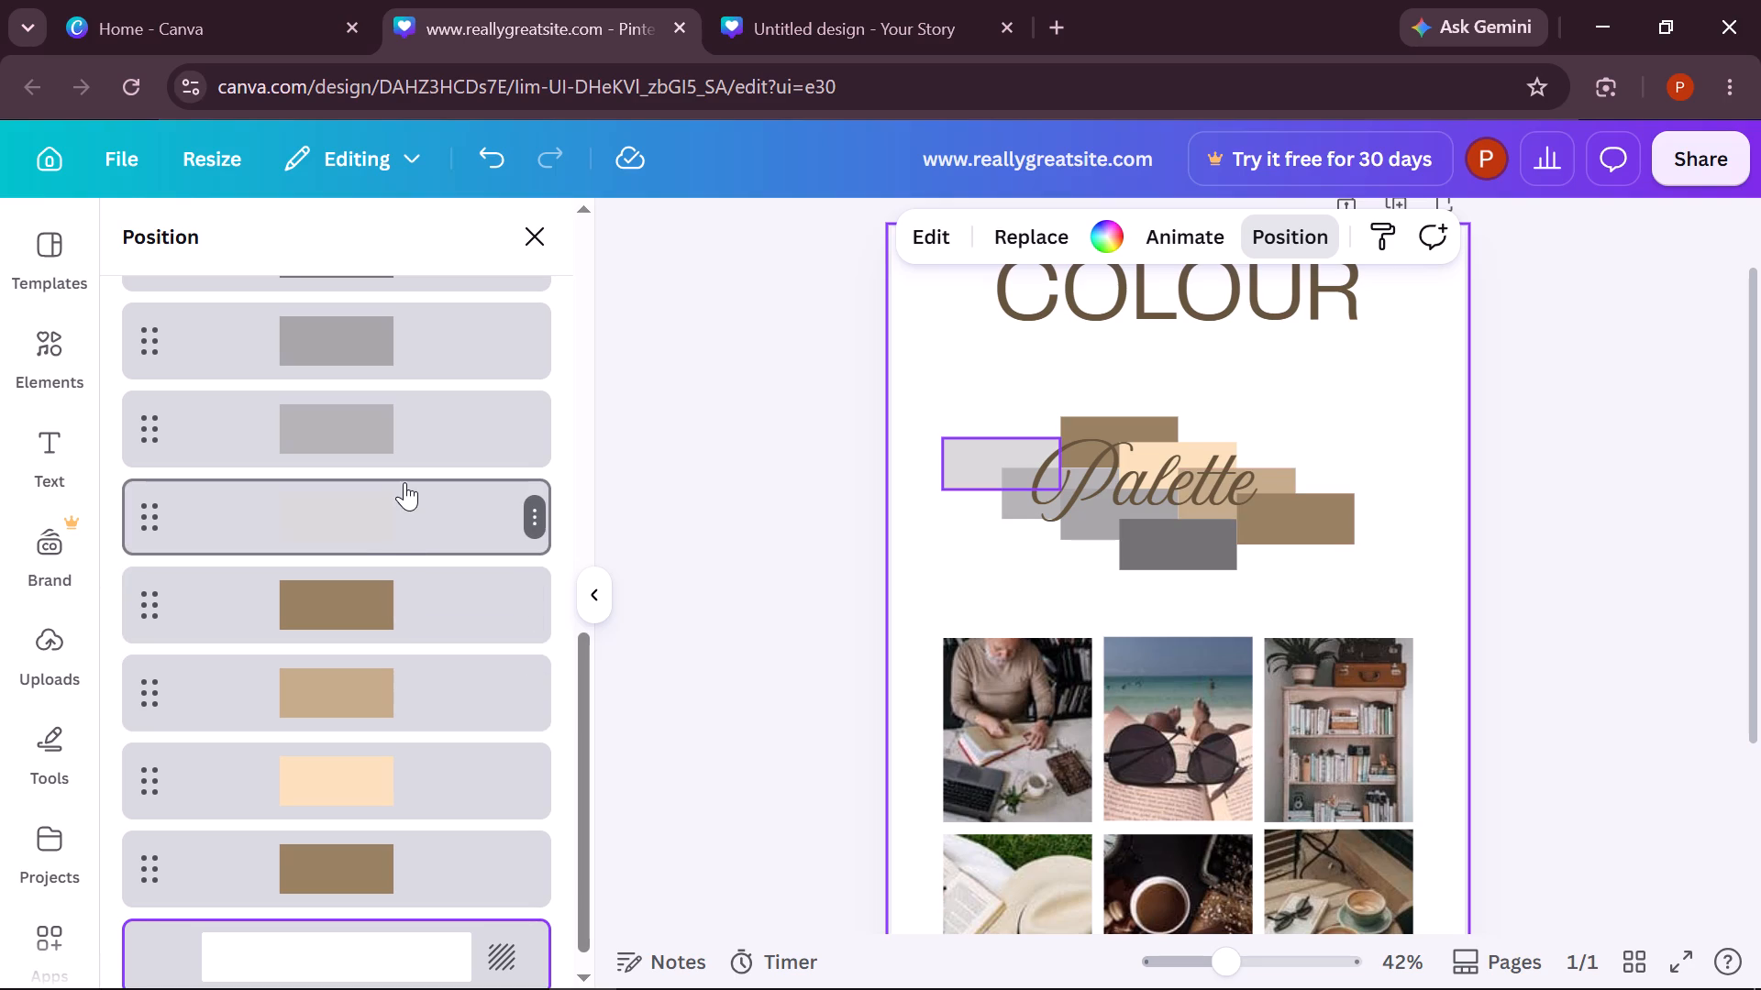
pyautogui.click(414, 423)
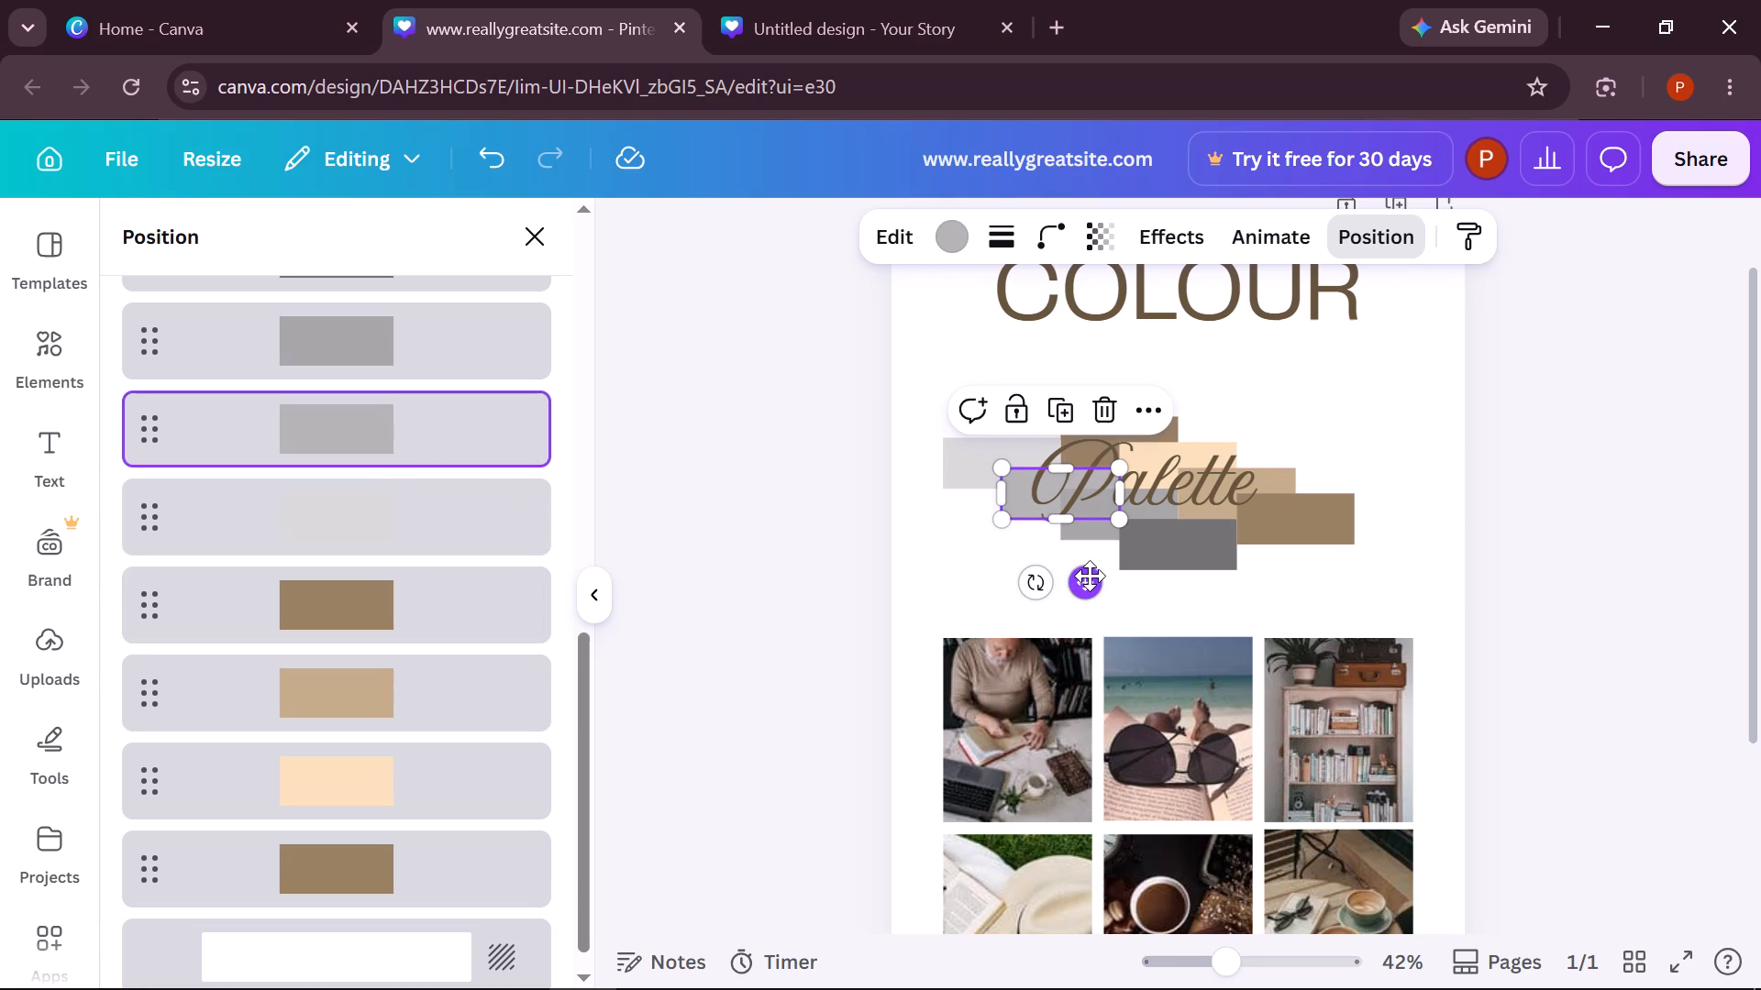
pyautogui.click(1090, 576)
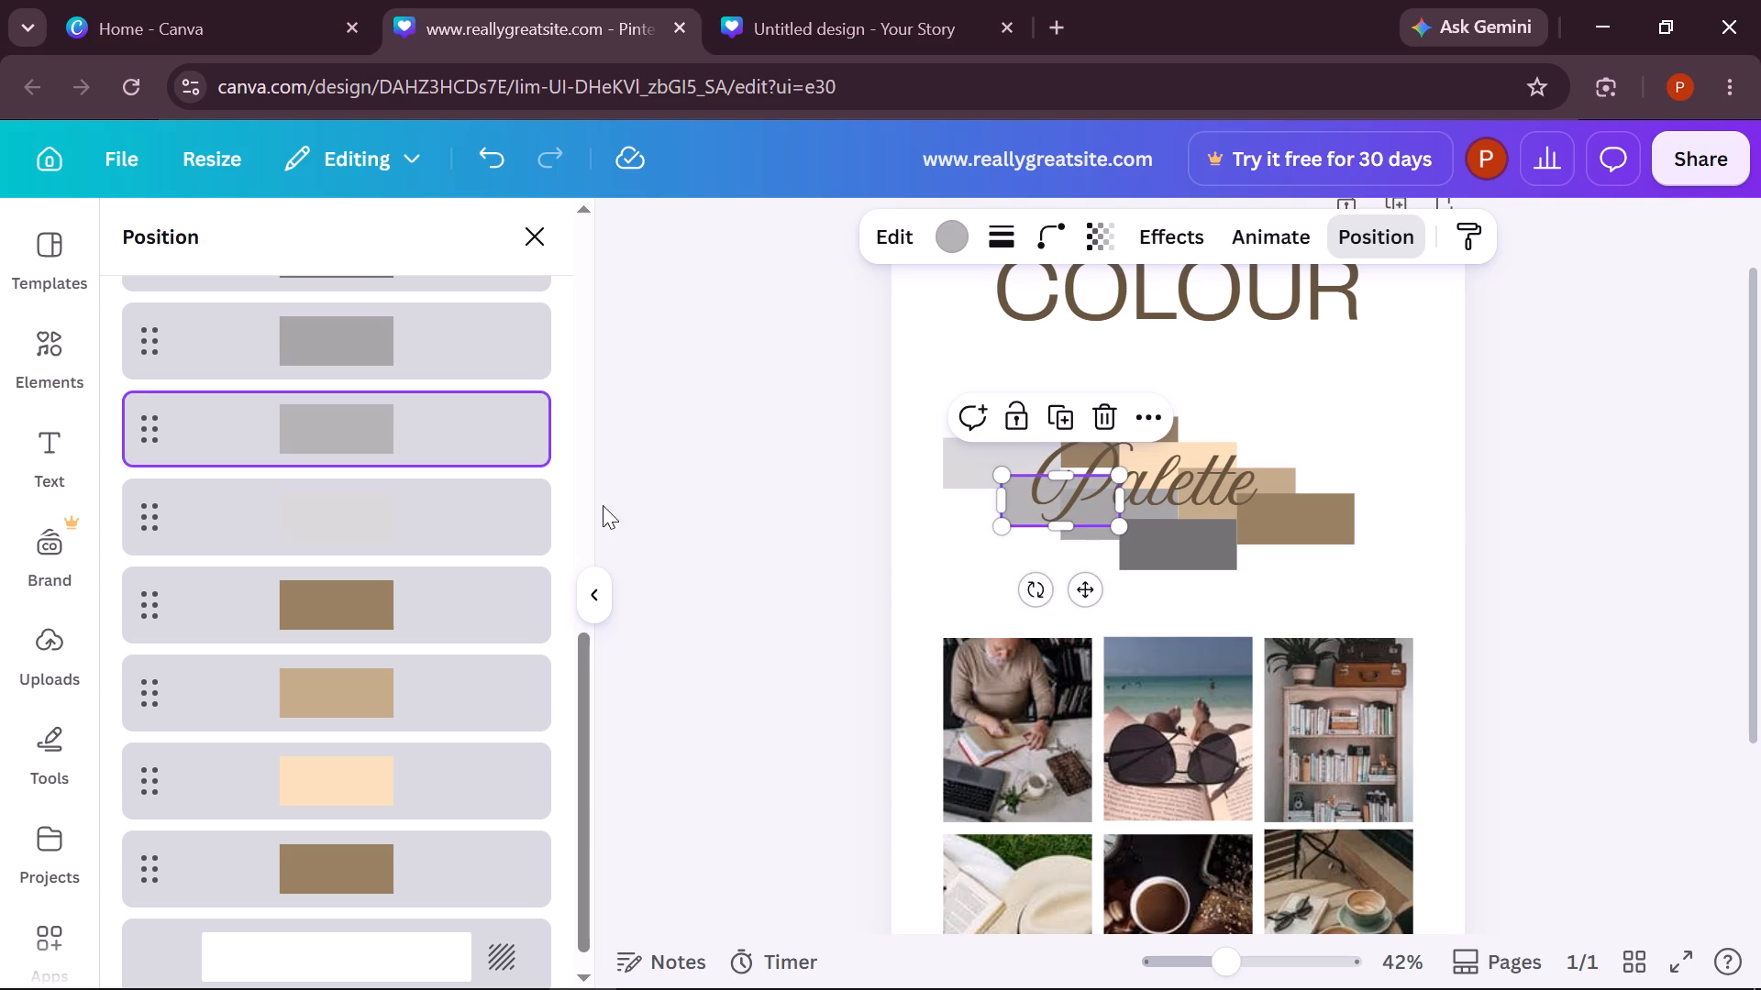
pyautogui.click(831, 633)
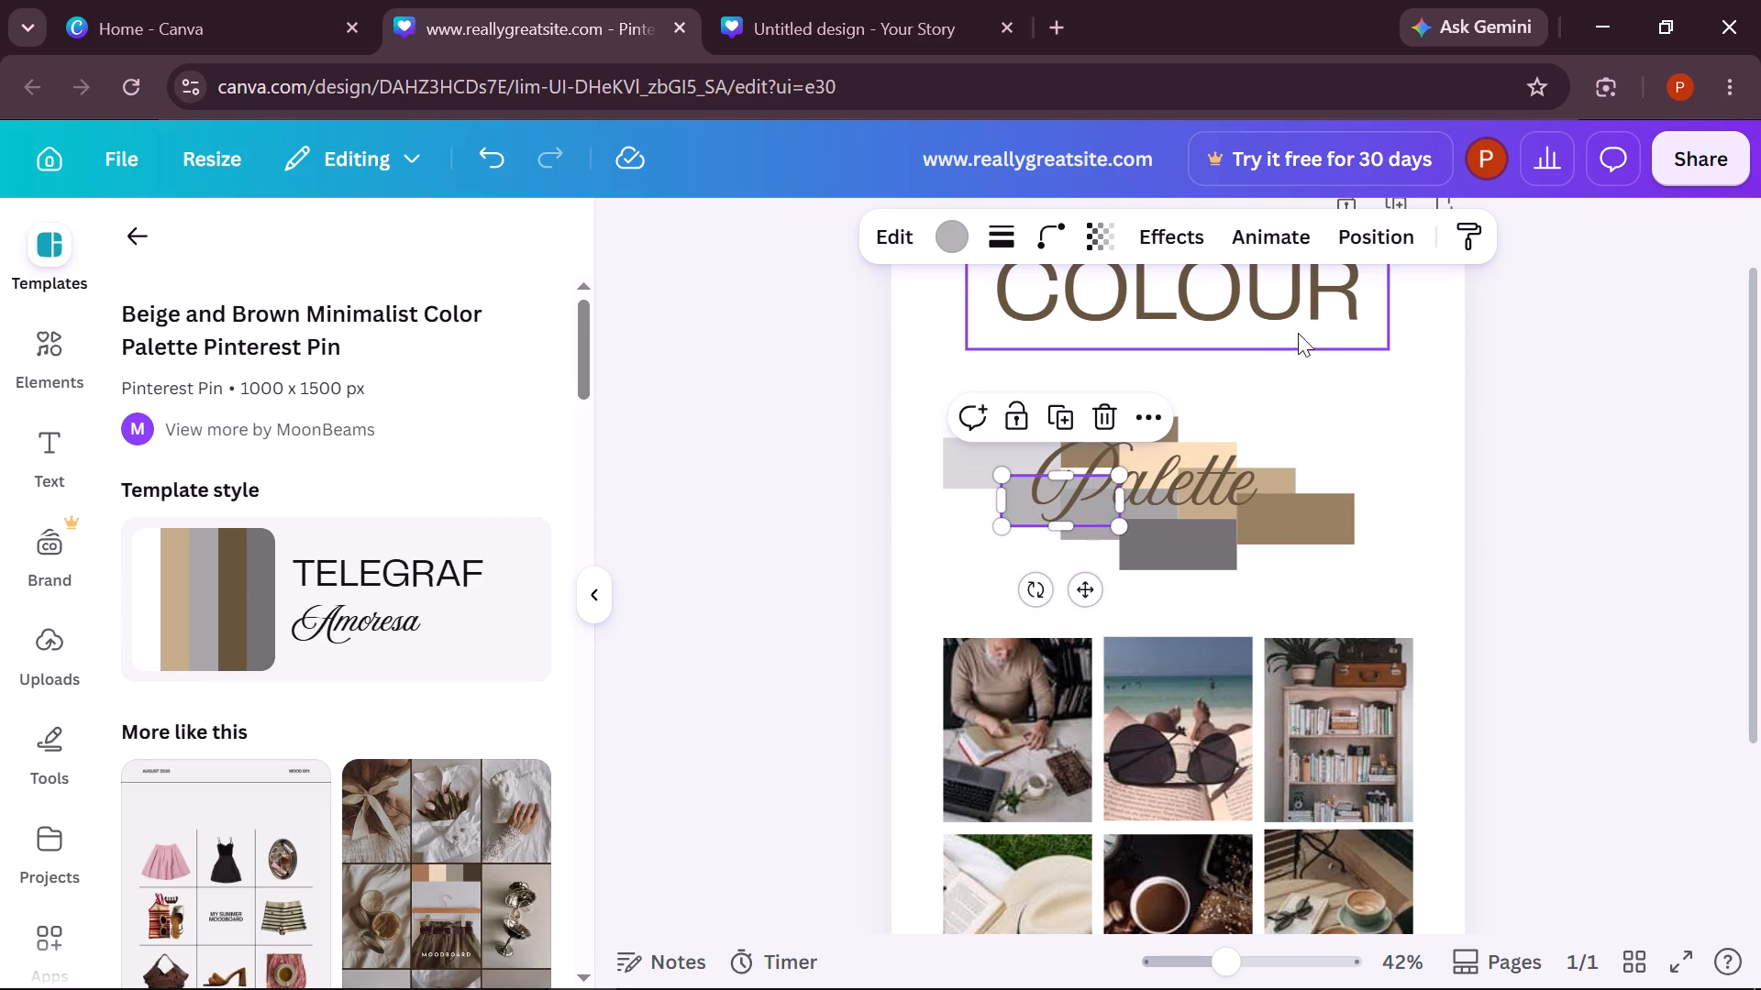
pyautogui.click(1266, 396)
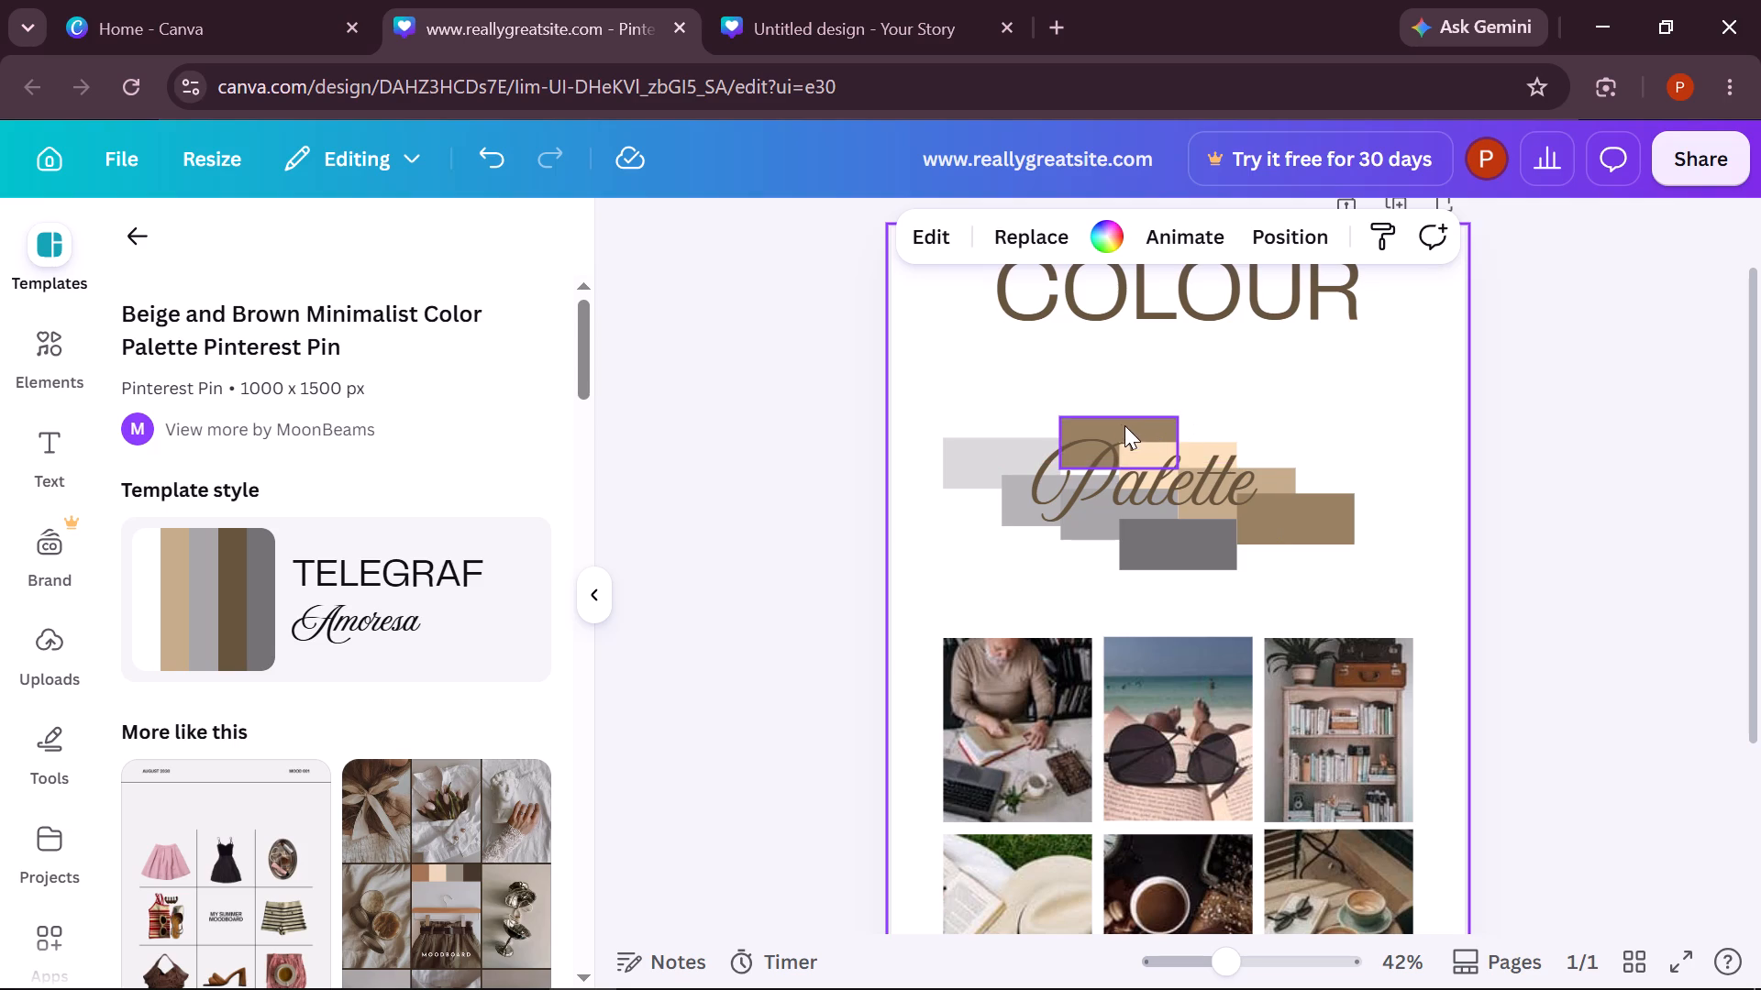
# Nudge the upper dark brown swatch slightly down, keeping its horizontal position.
pyautogui.click(1121, 424)
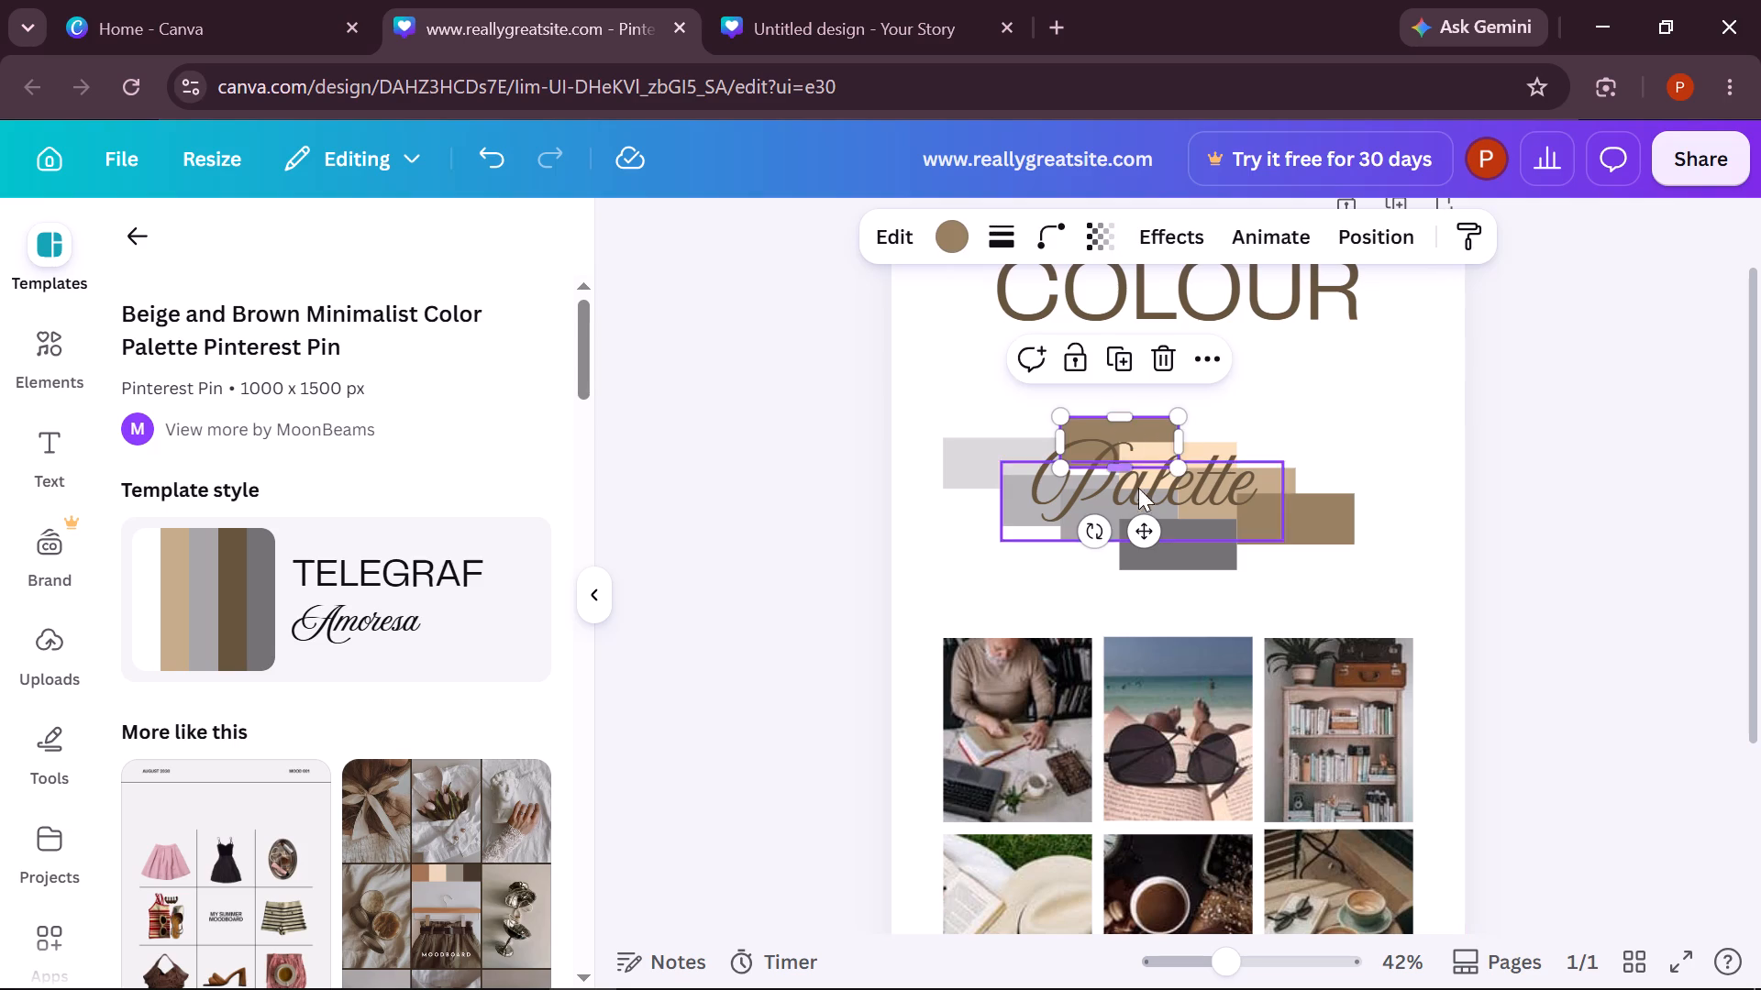
pyautogui.moveTo(1143, 532); pyautogui.dragTo(1143, 543)
pyautogui.click(1324, 433)
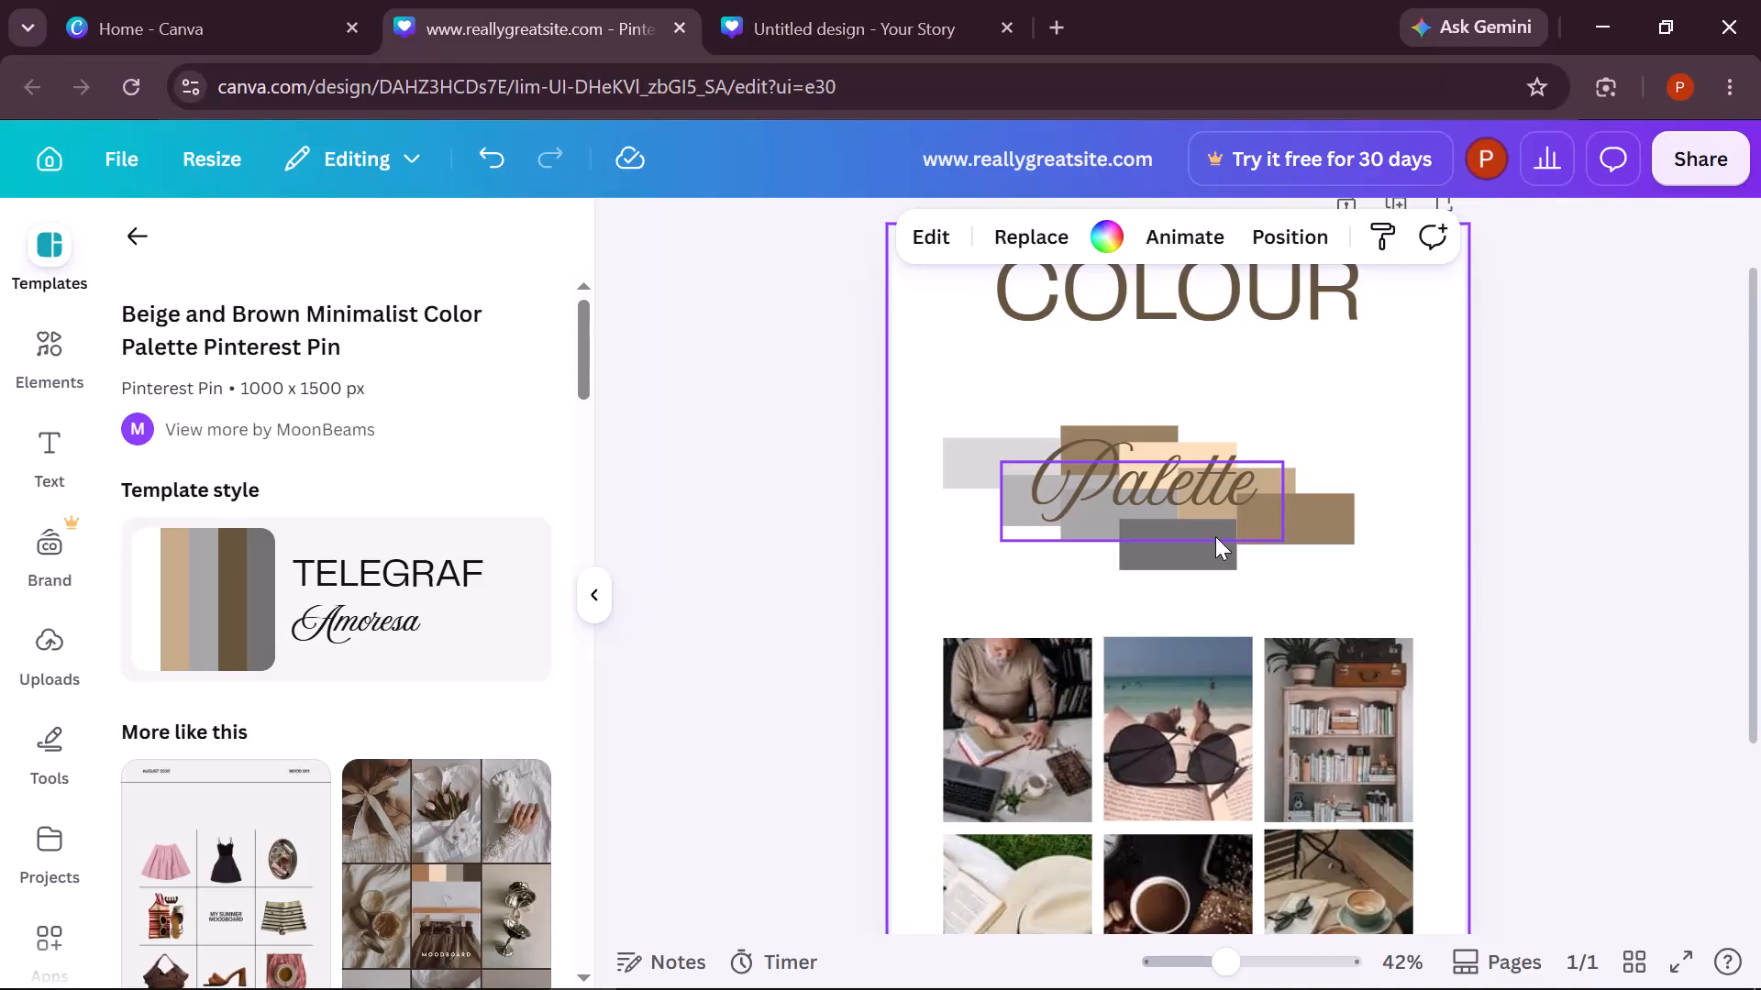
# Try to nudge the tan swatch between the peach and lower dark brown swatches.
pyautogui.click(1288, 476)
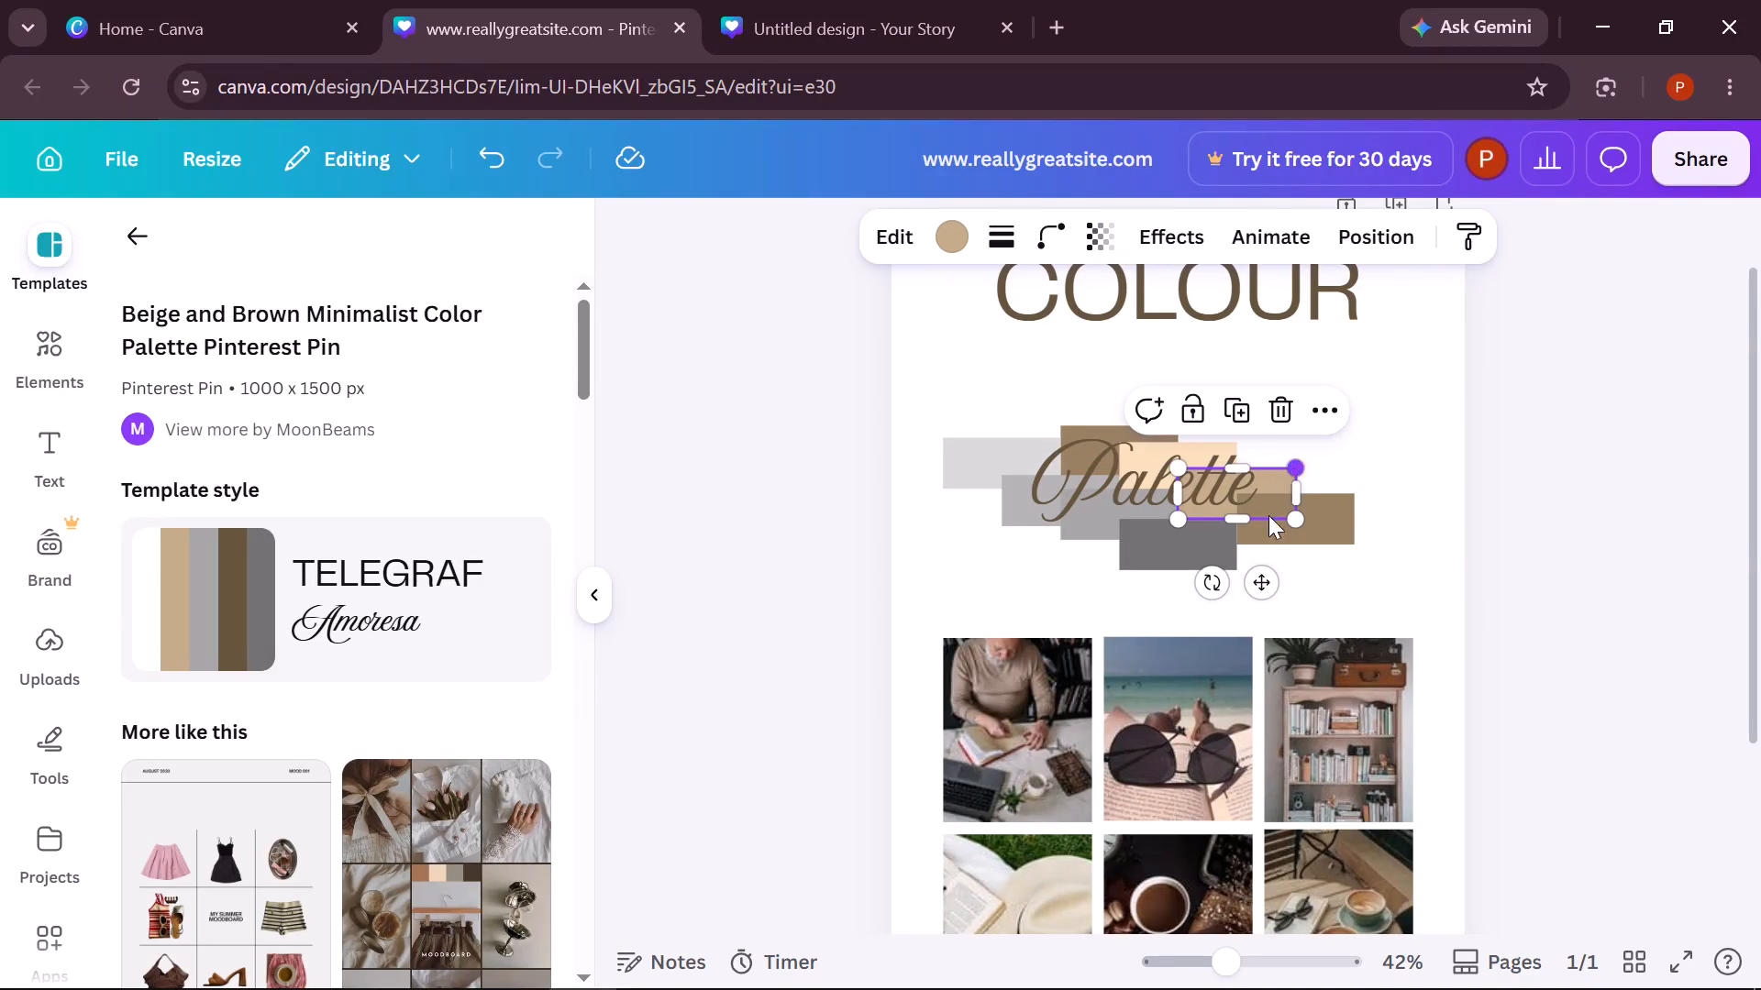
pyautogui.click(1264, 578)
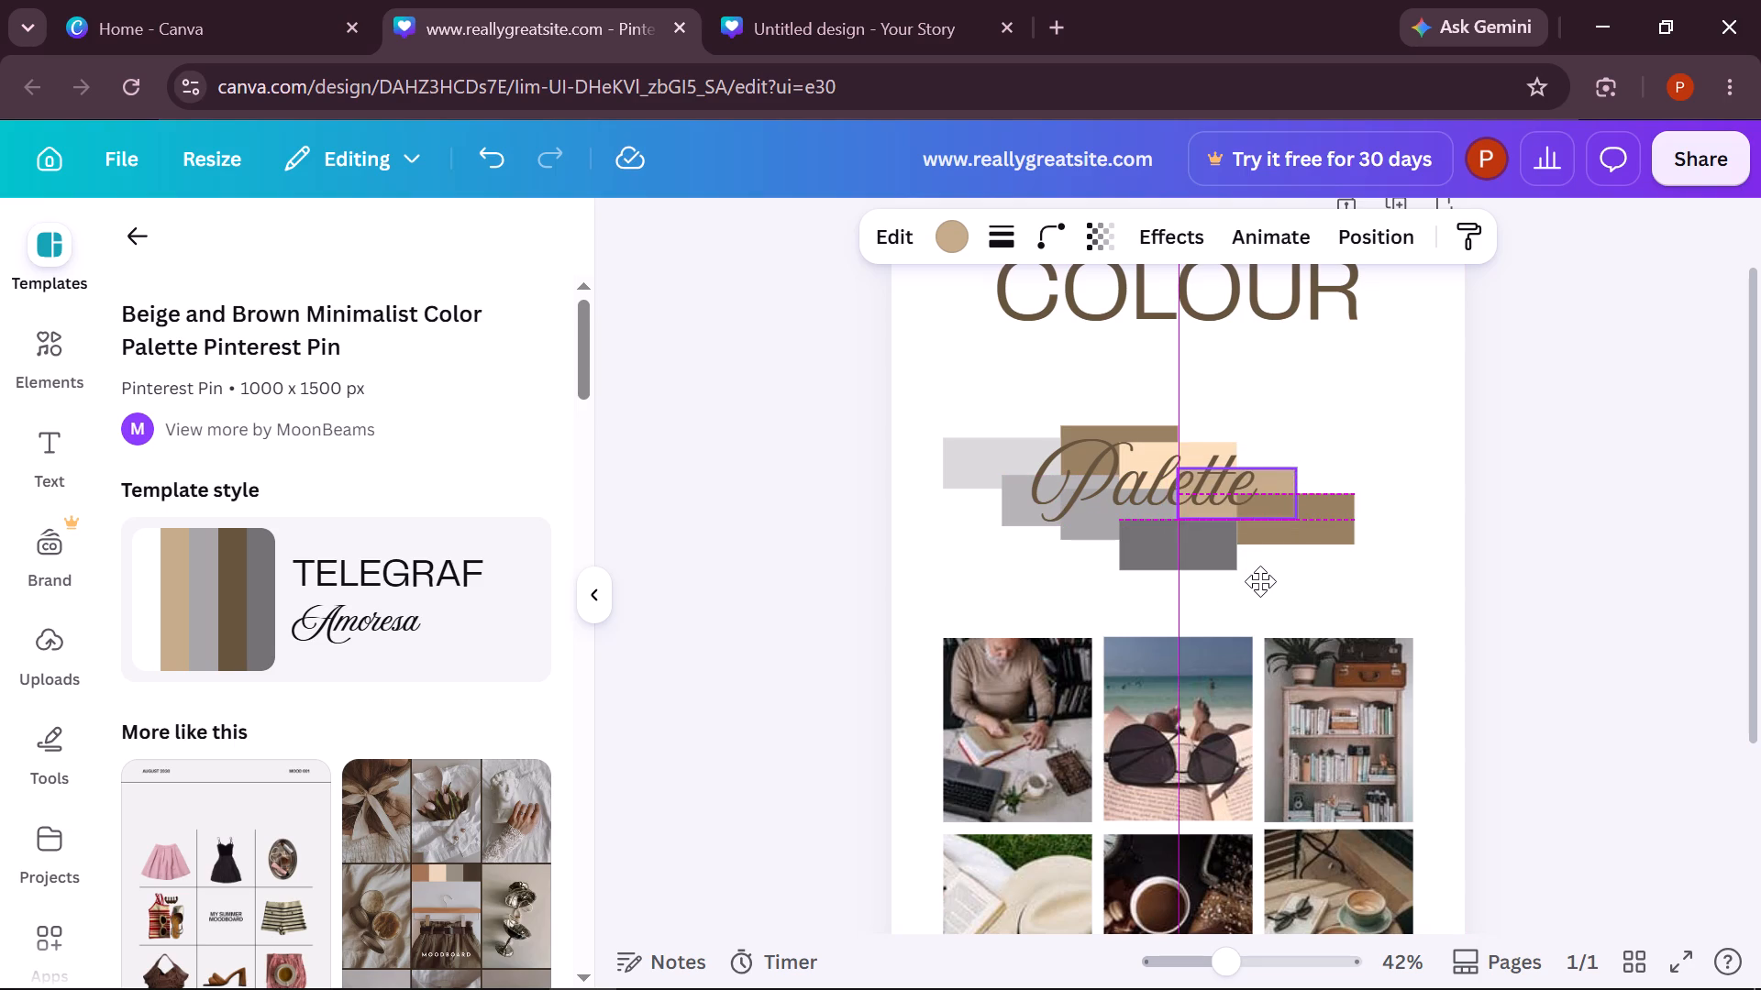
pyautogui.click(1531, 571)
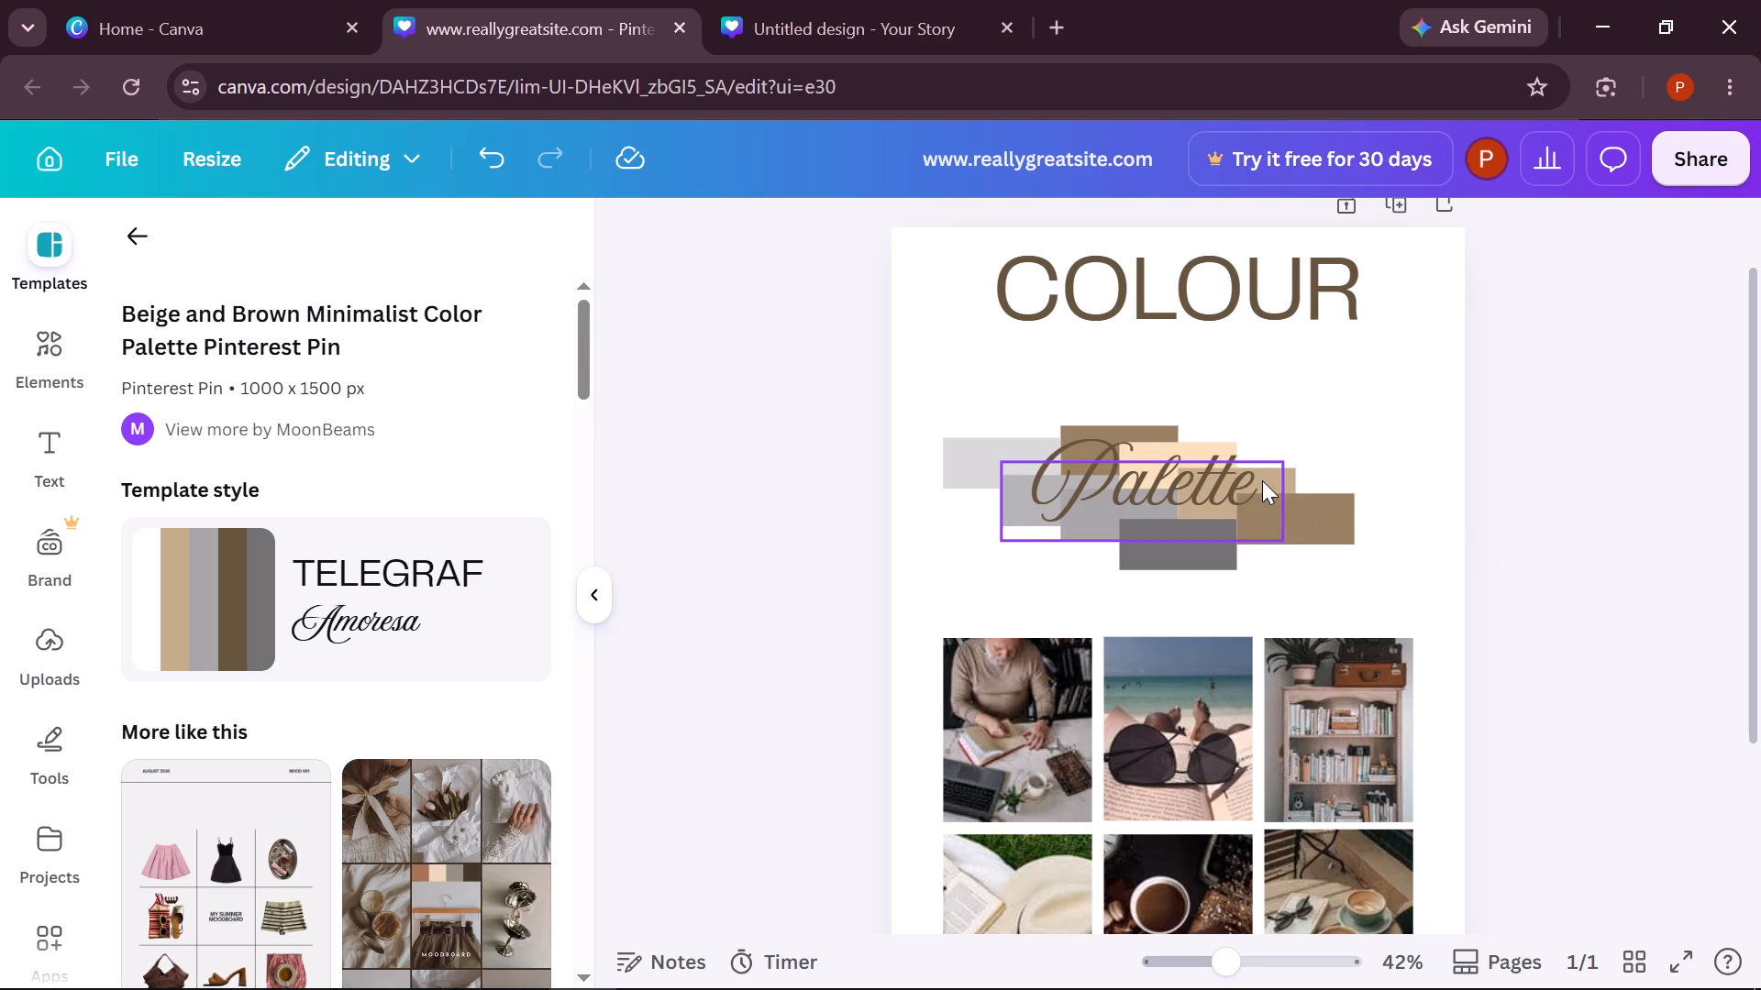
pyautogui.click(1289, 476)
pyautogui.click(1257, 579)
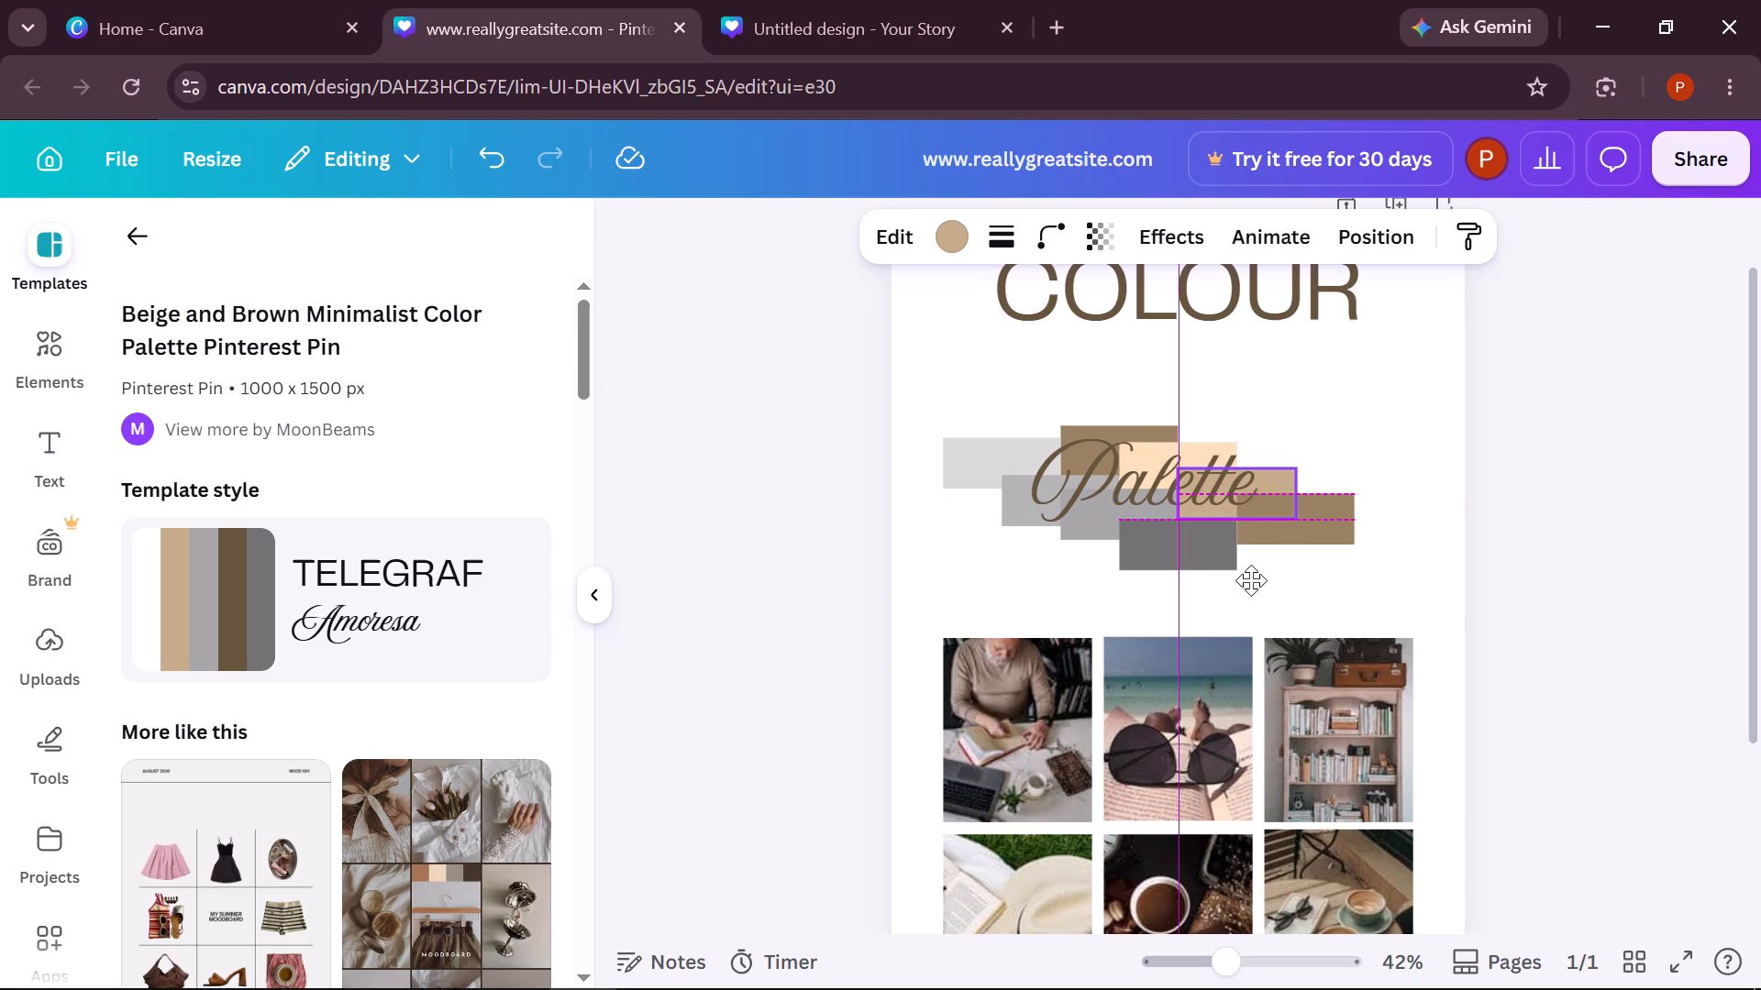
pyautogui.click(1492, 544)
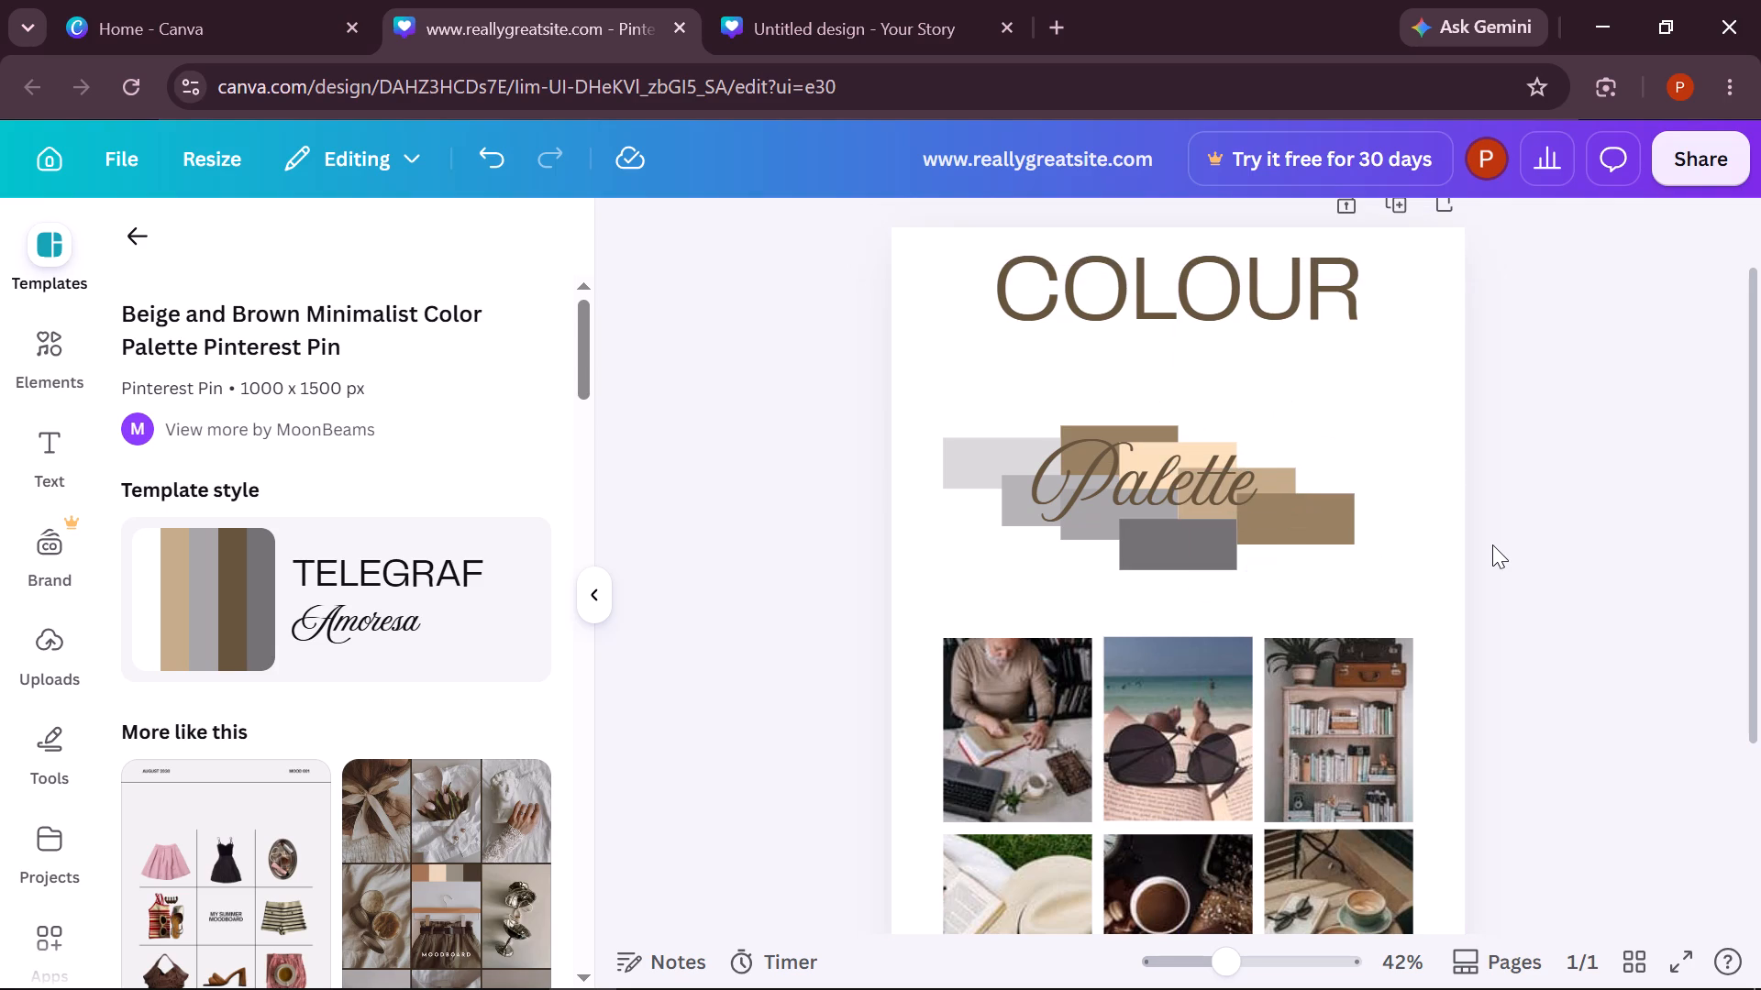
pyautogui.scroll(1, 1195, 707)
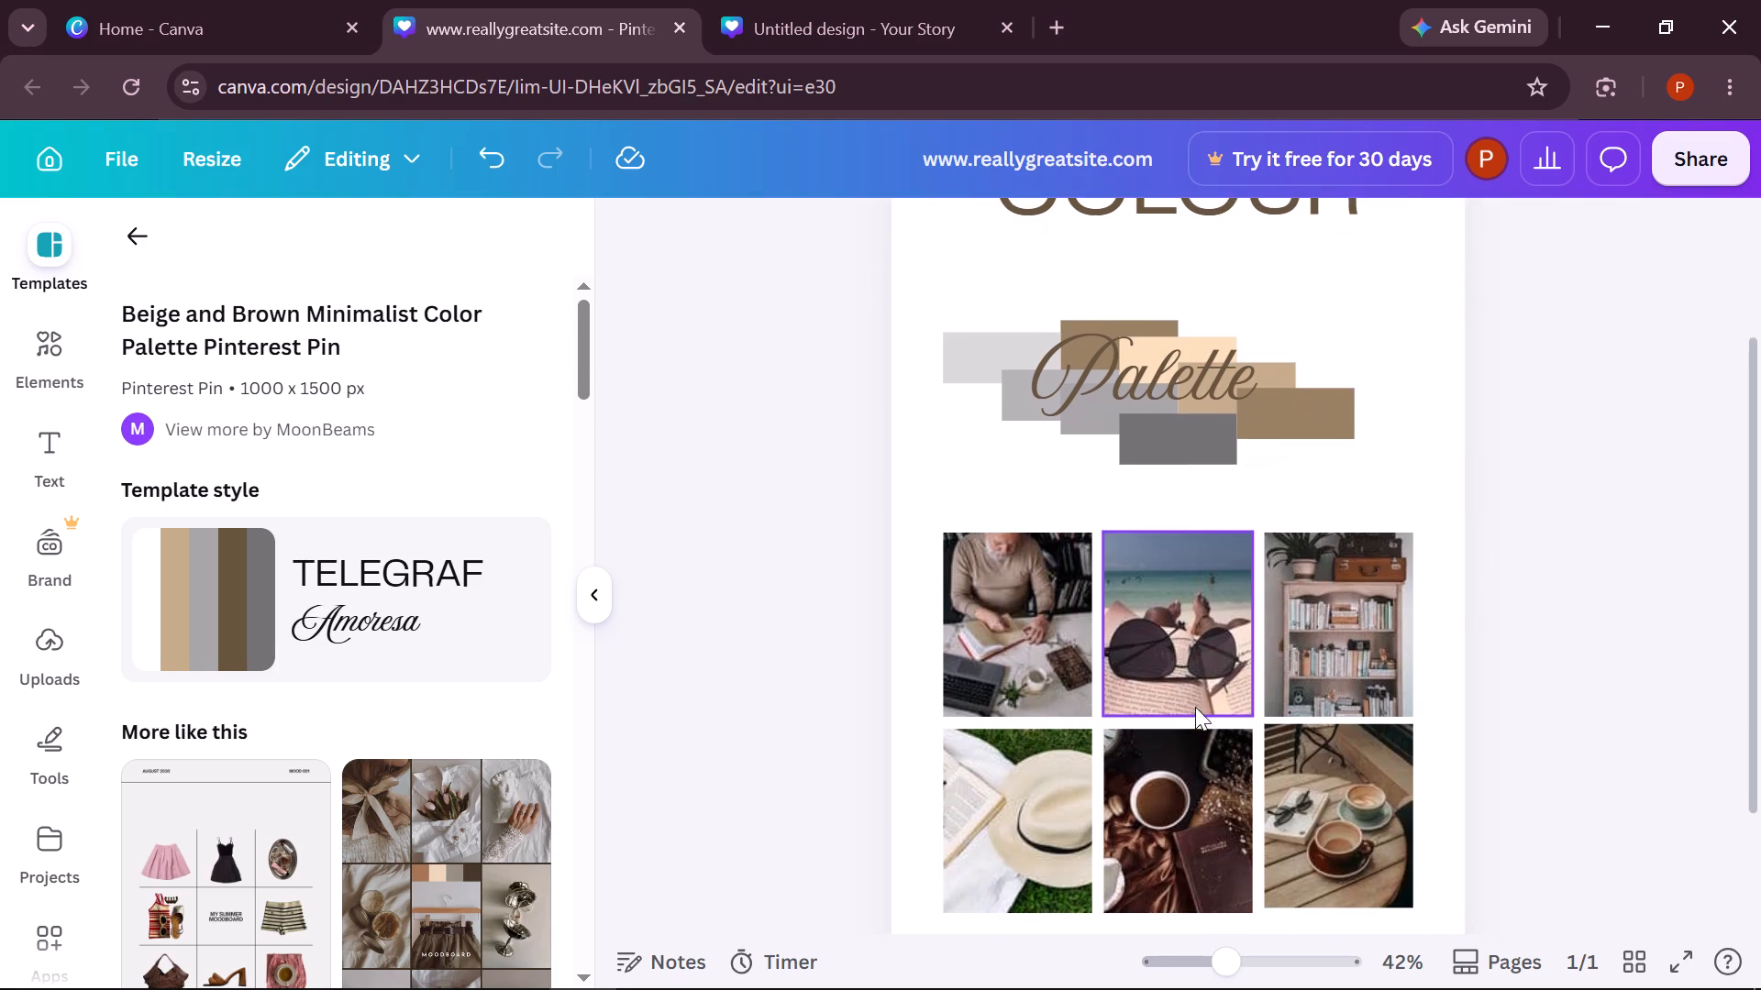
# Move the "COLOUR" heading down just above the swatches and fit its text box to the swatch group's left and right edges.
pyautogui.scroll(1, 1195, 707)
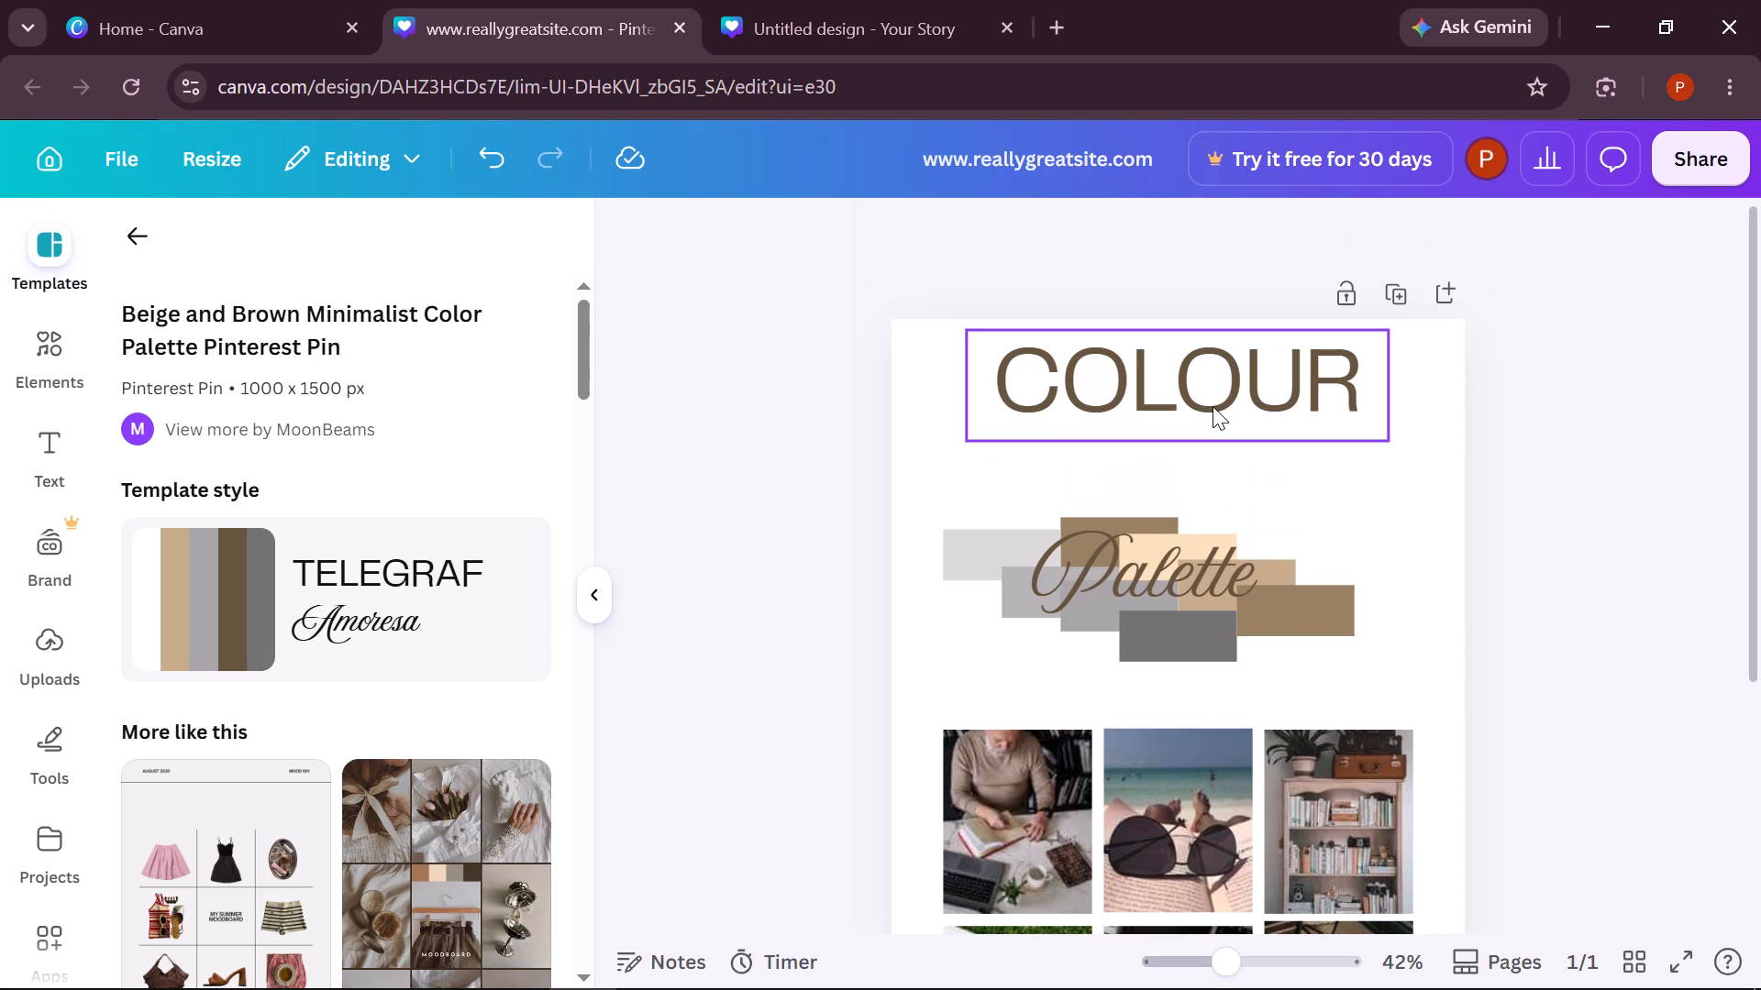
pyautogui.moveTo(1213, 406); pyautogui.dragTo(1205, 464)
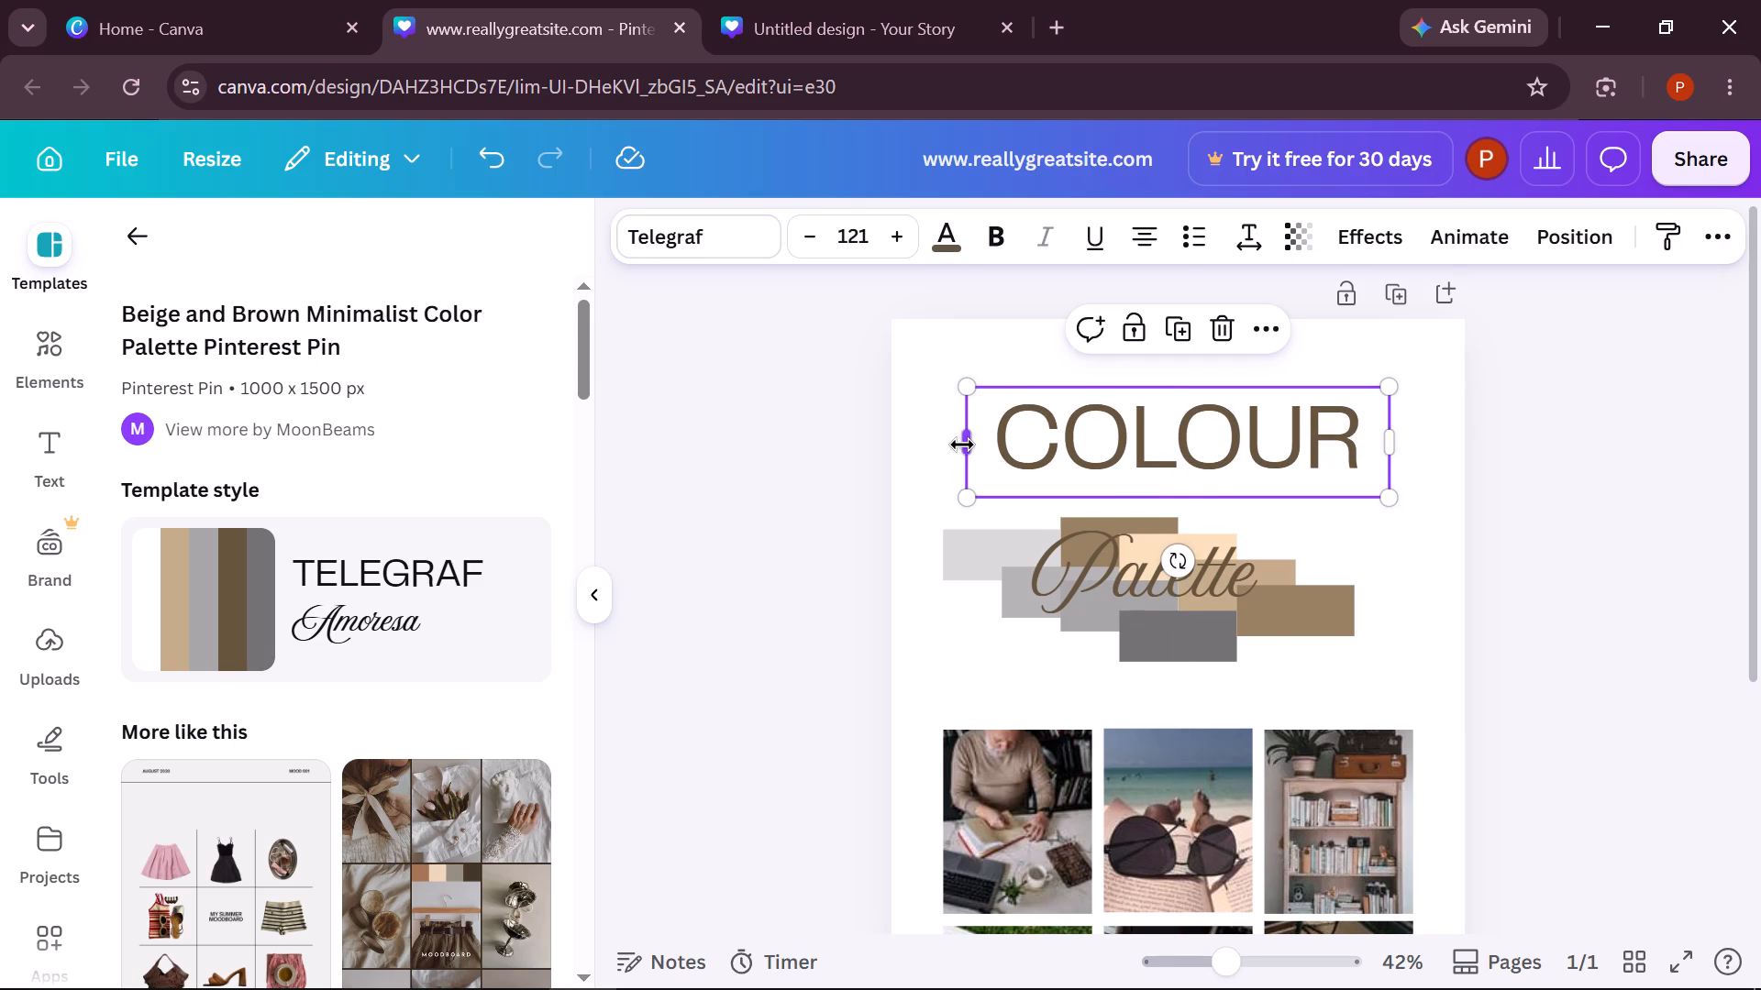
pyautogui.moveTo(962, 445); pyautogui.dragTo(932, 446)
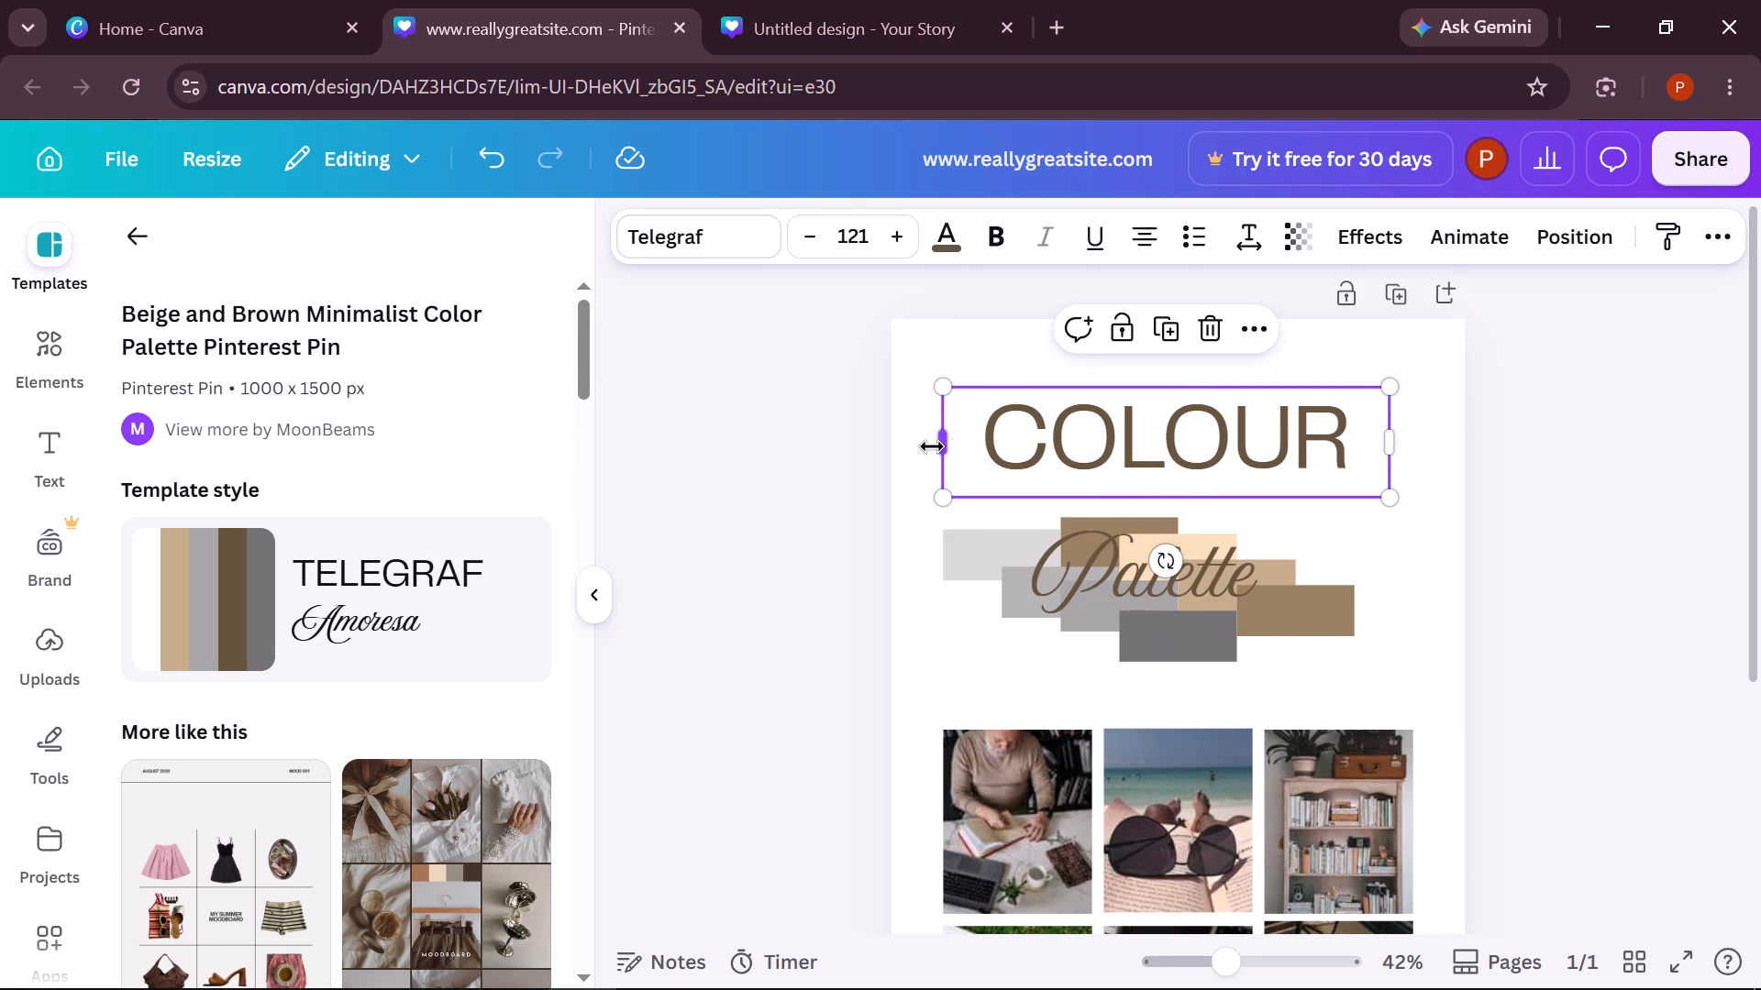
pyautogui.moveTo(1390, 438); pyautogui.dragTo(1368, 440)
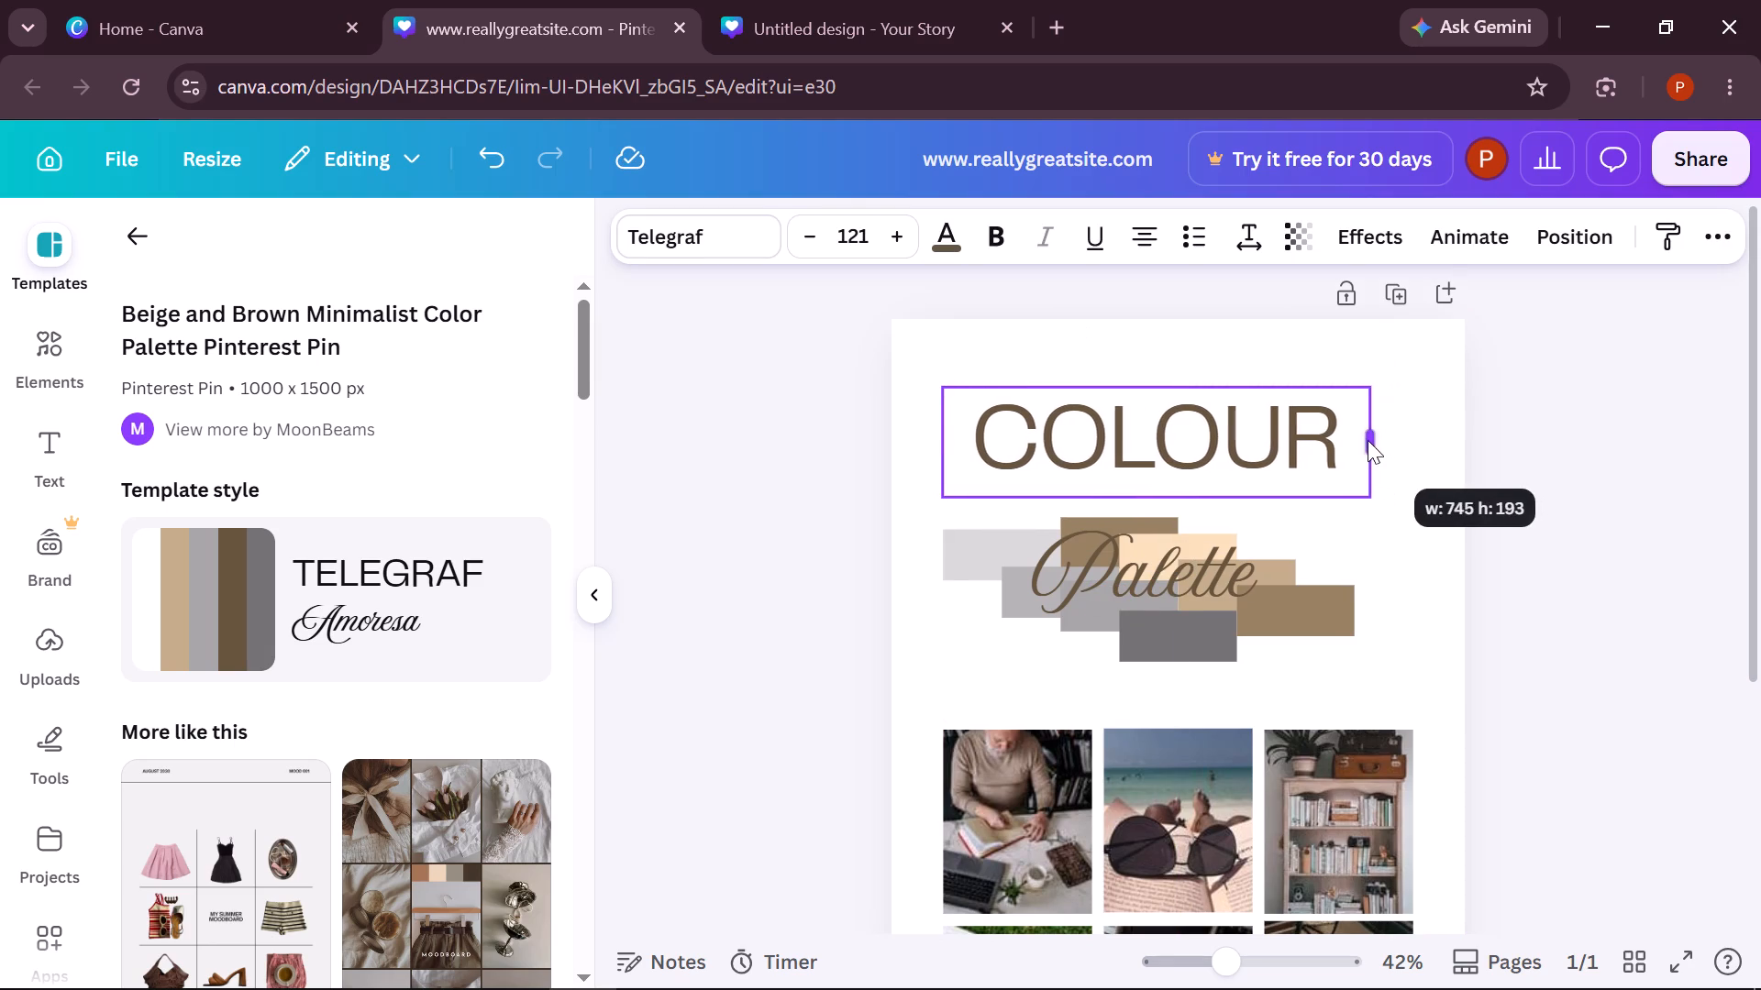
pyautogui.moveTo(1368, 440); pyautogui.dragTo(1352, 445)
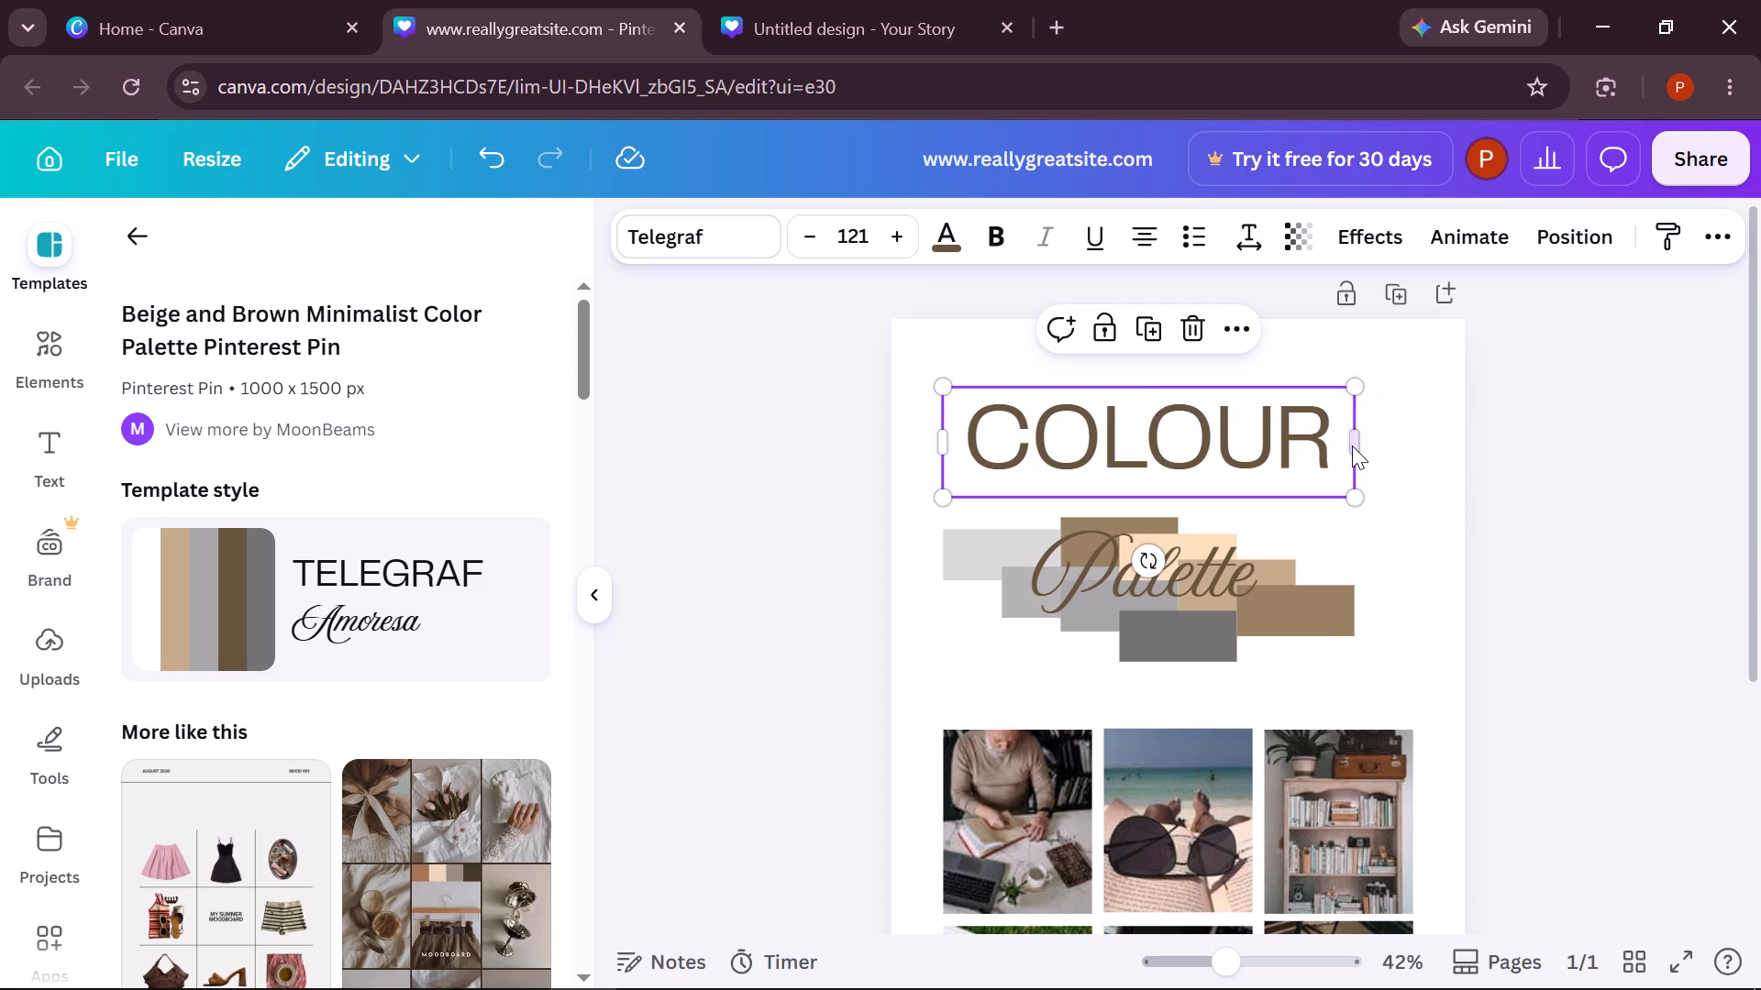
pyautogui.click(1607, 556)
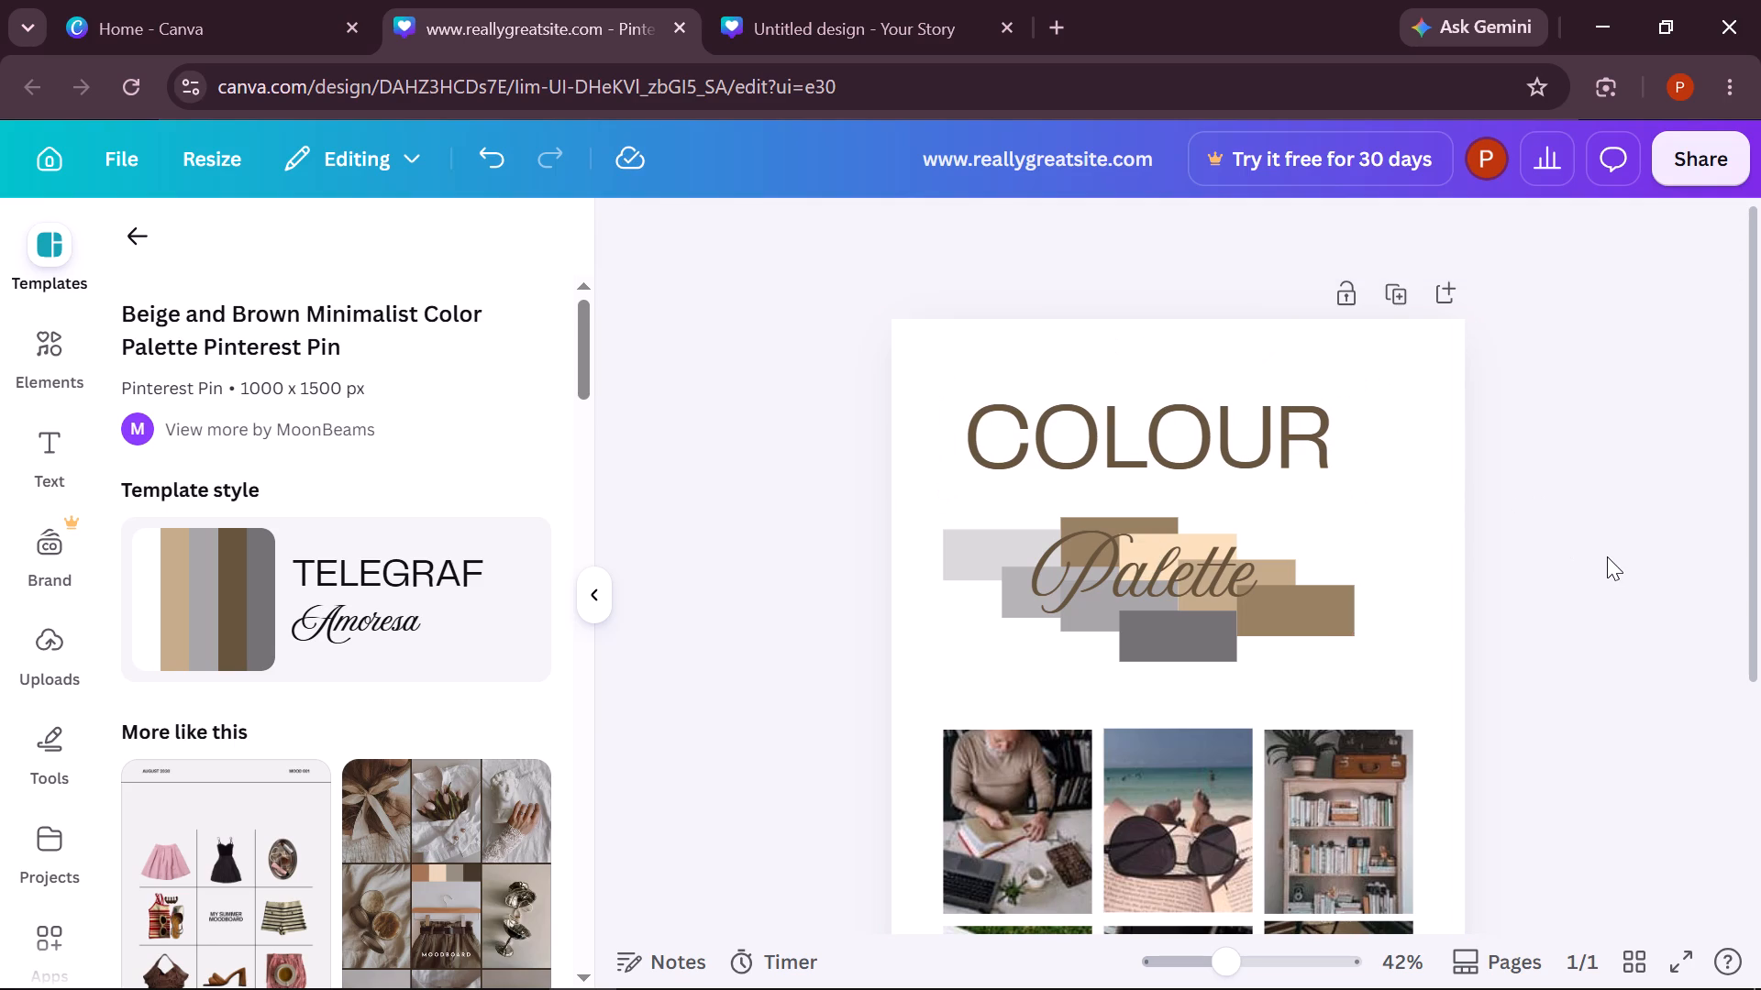
# Apply the similar template "Beige Minimal Border Color Palette Inspiration Pinterest Pin" to the page.
pyautogui.scroll(-5, 1607, 556)
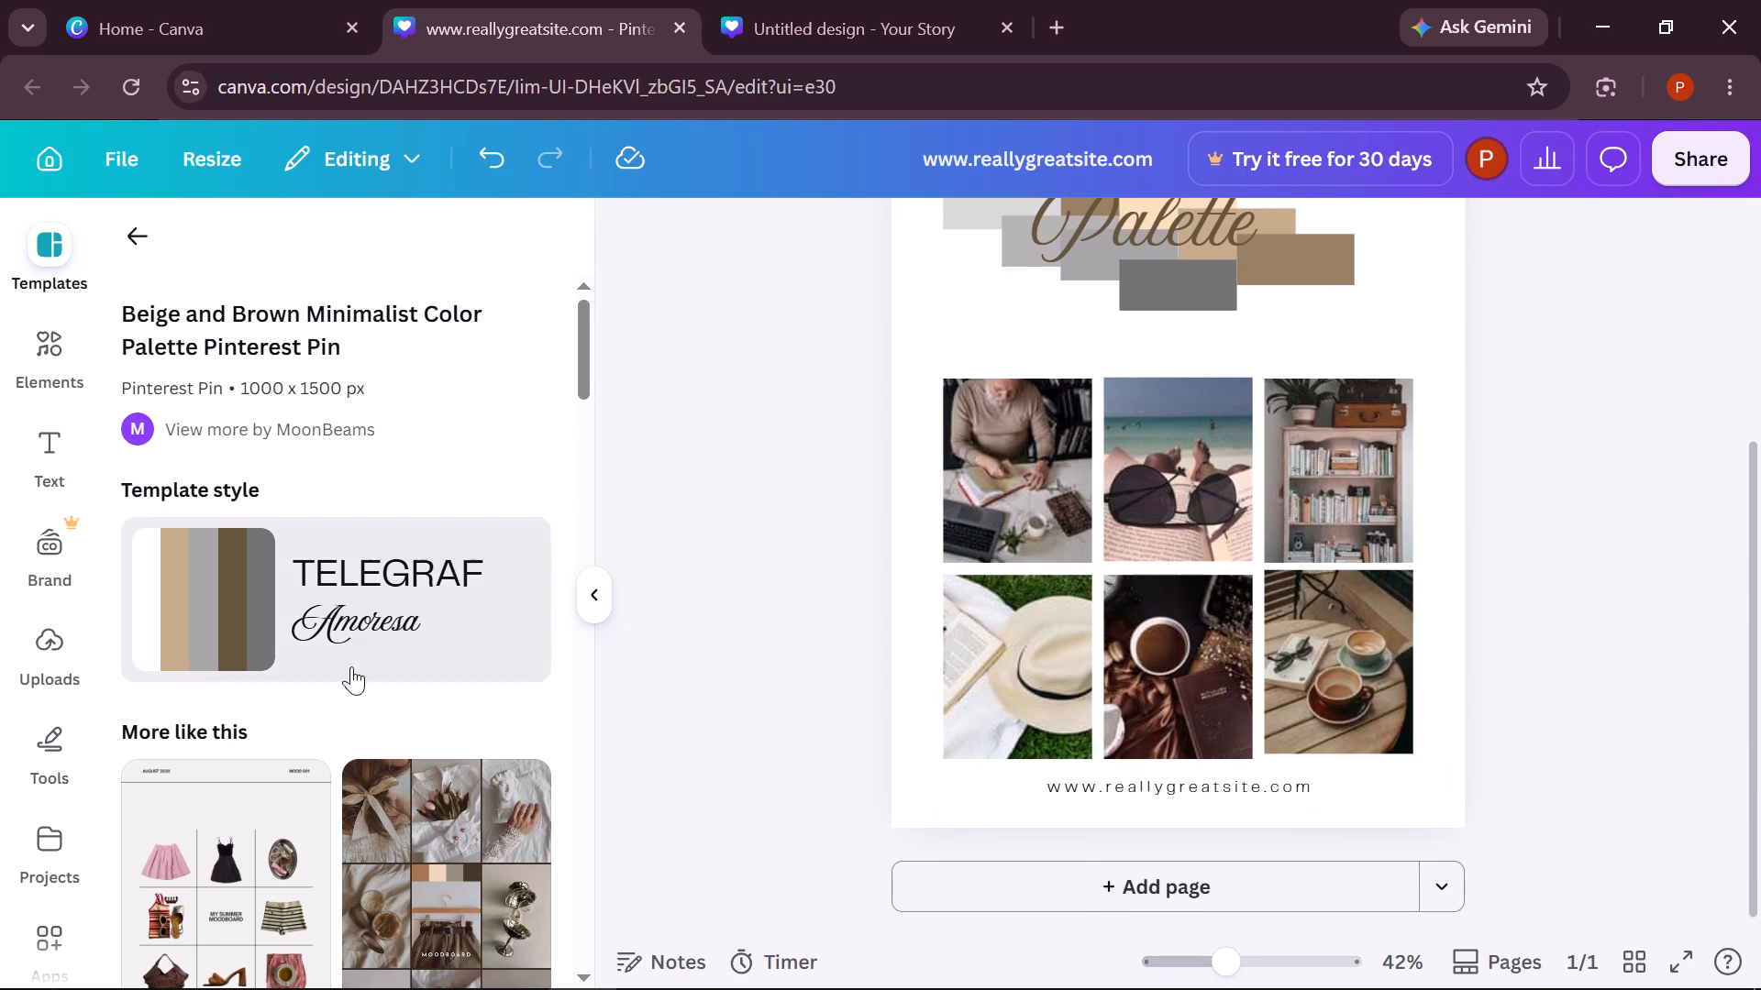
pyautogui.scroll(-2, 347, 831)
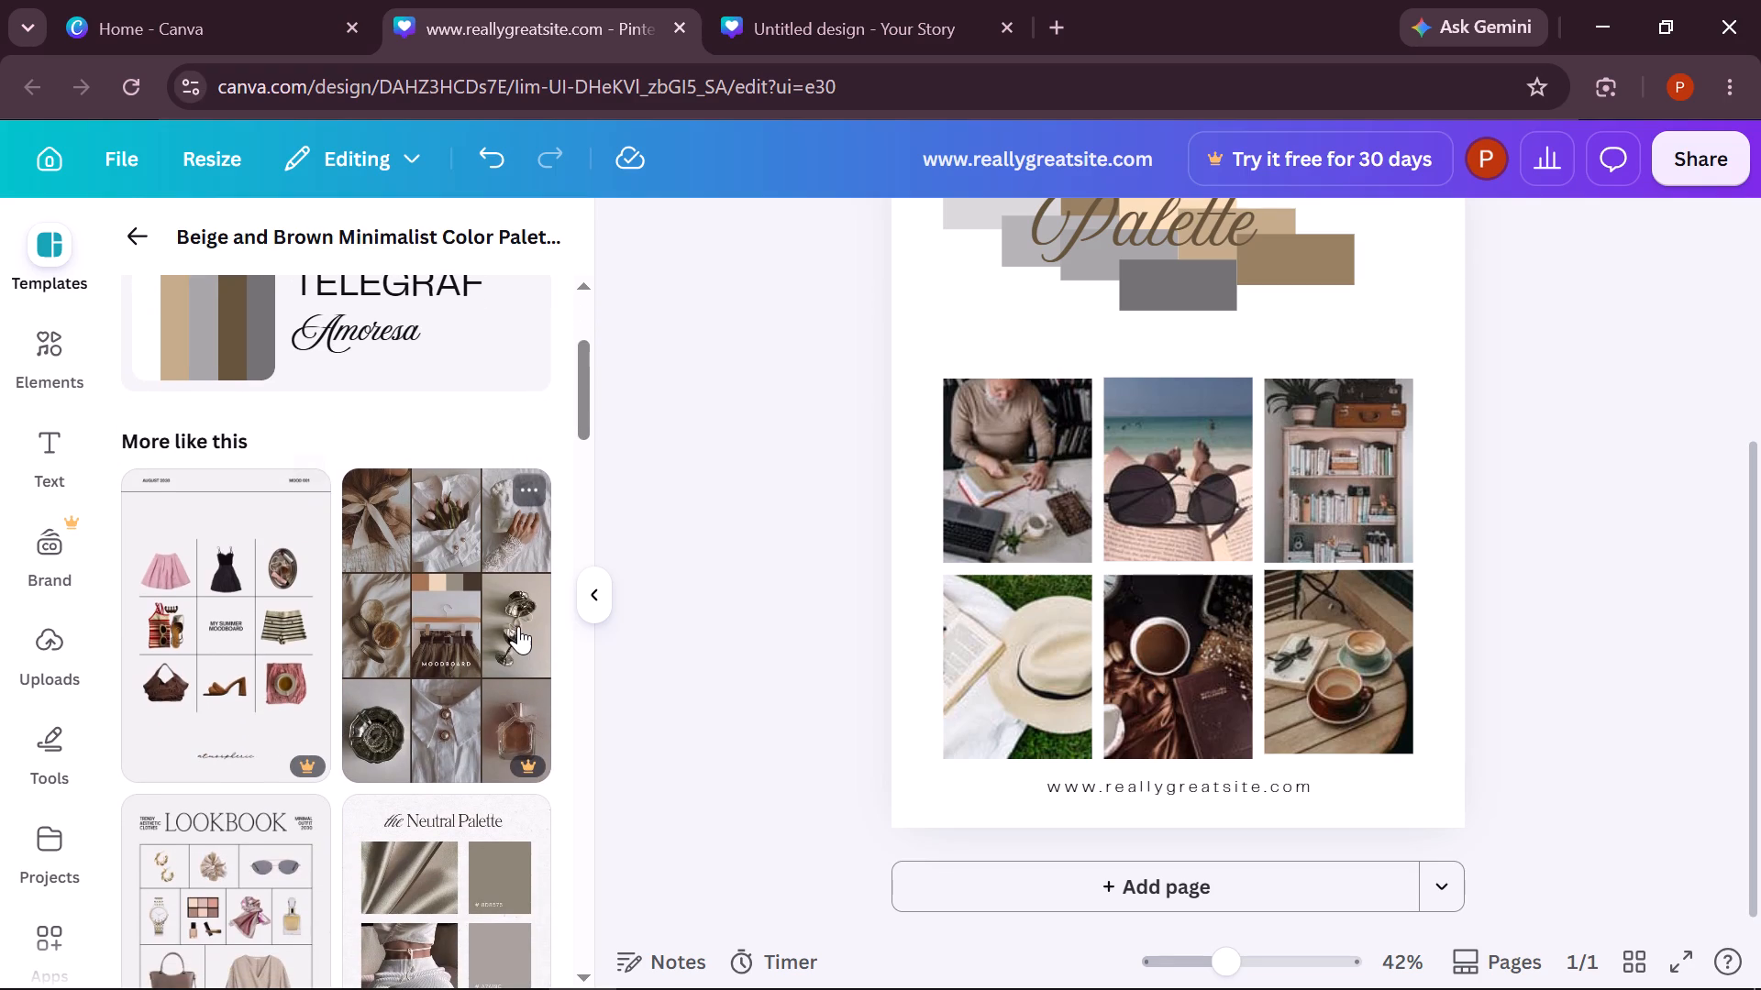
pyautogui.scroll(-2, 518, 626)
pyautogui.scroll(-4, 452, 753)
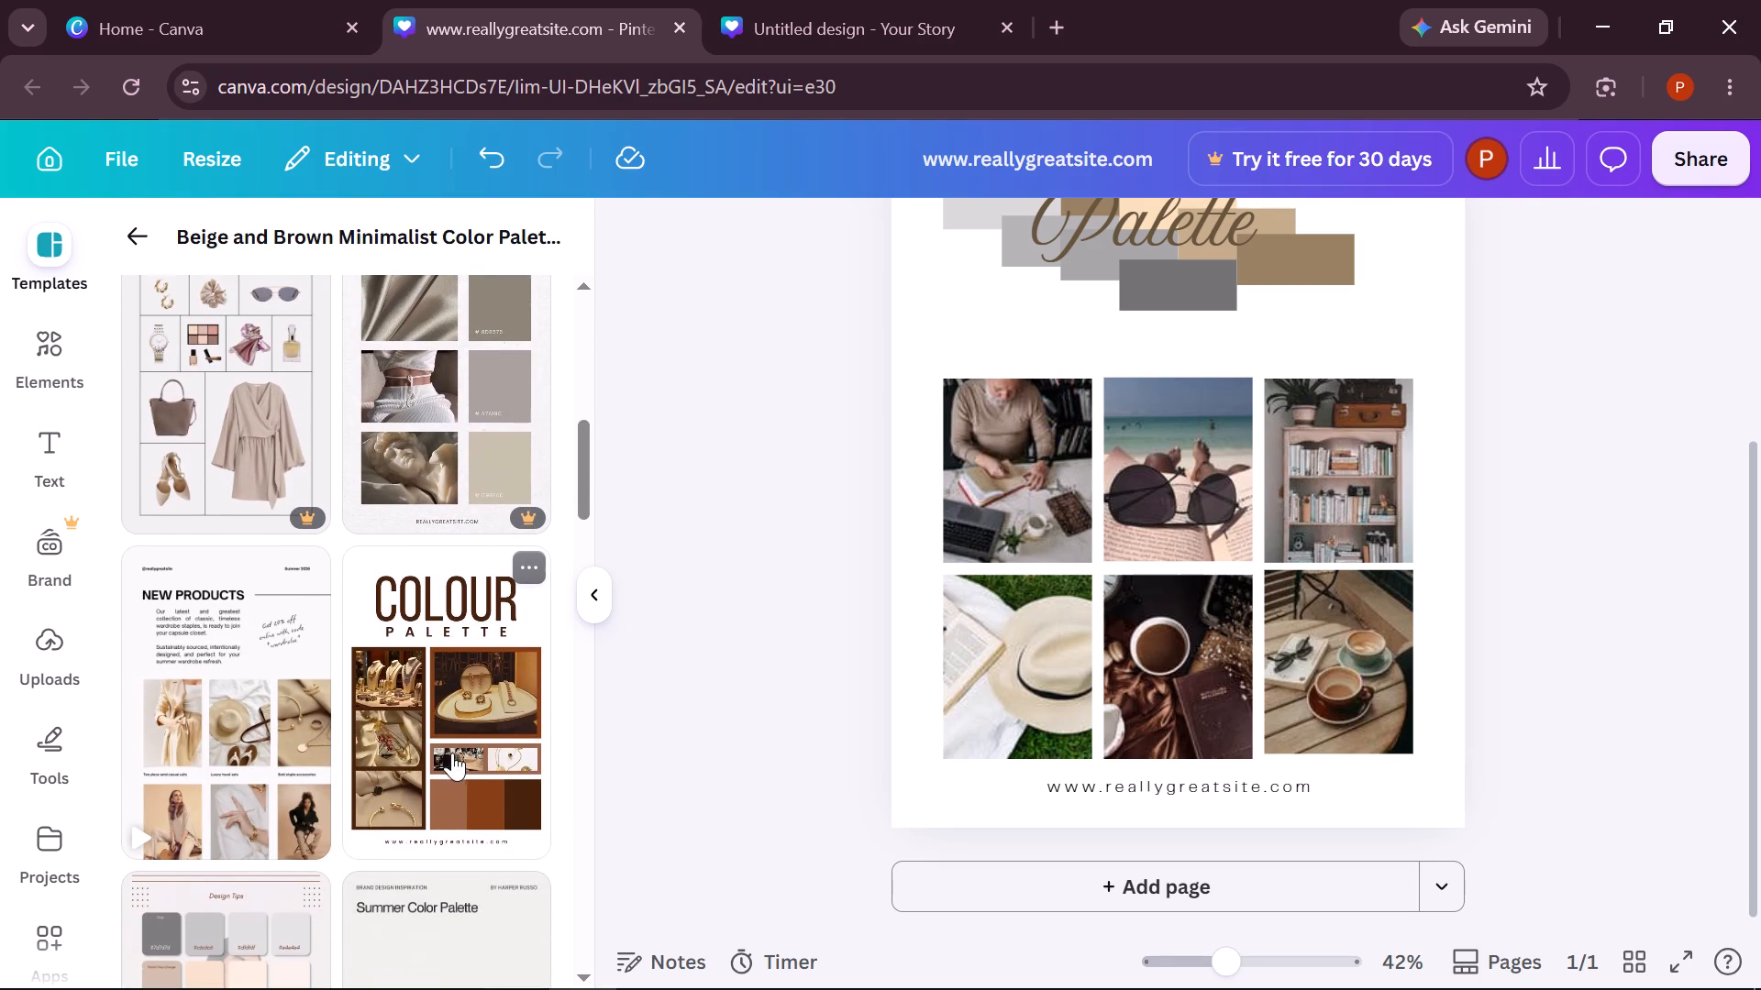
pyautogui.scroll(-4, 452, 753)
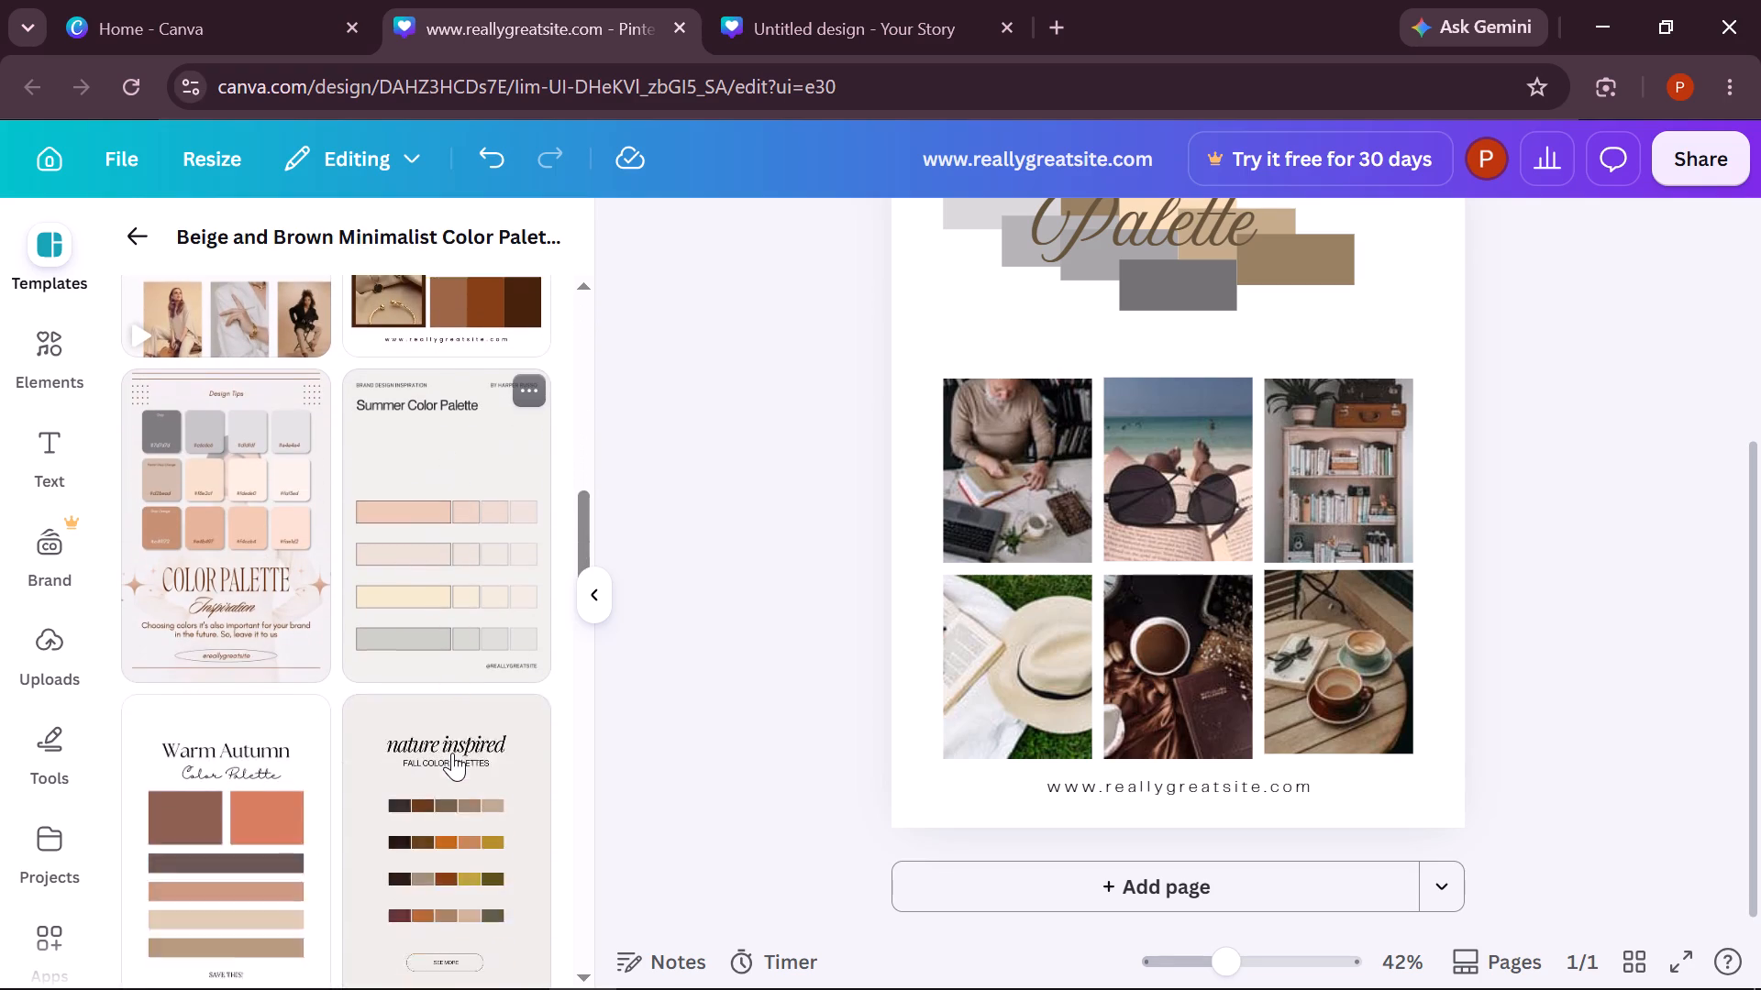
pyautogui.scroll(-4, 452, 753)
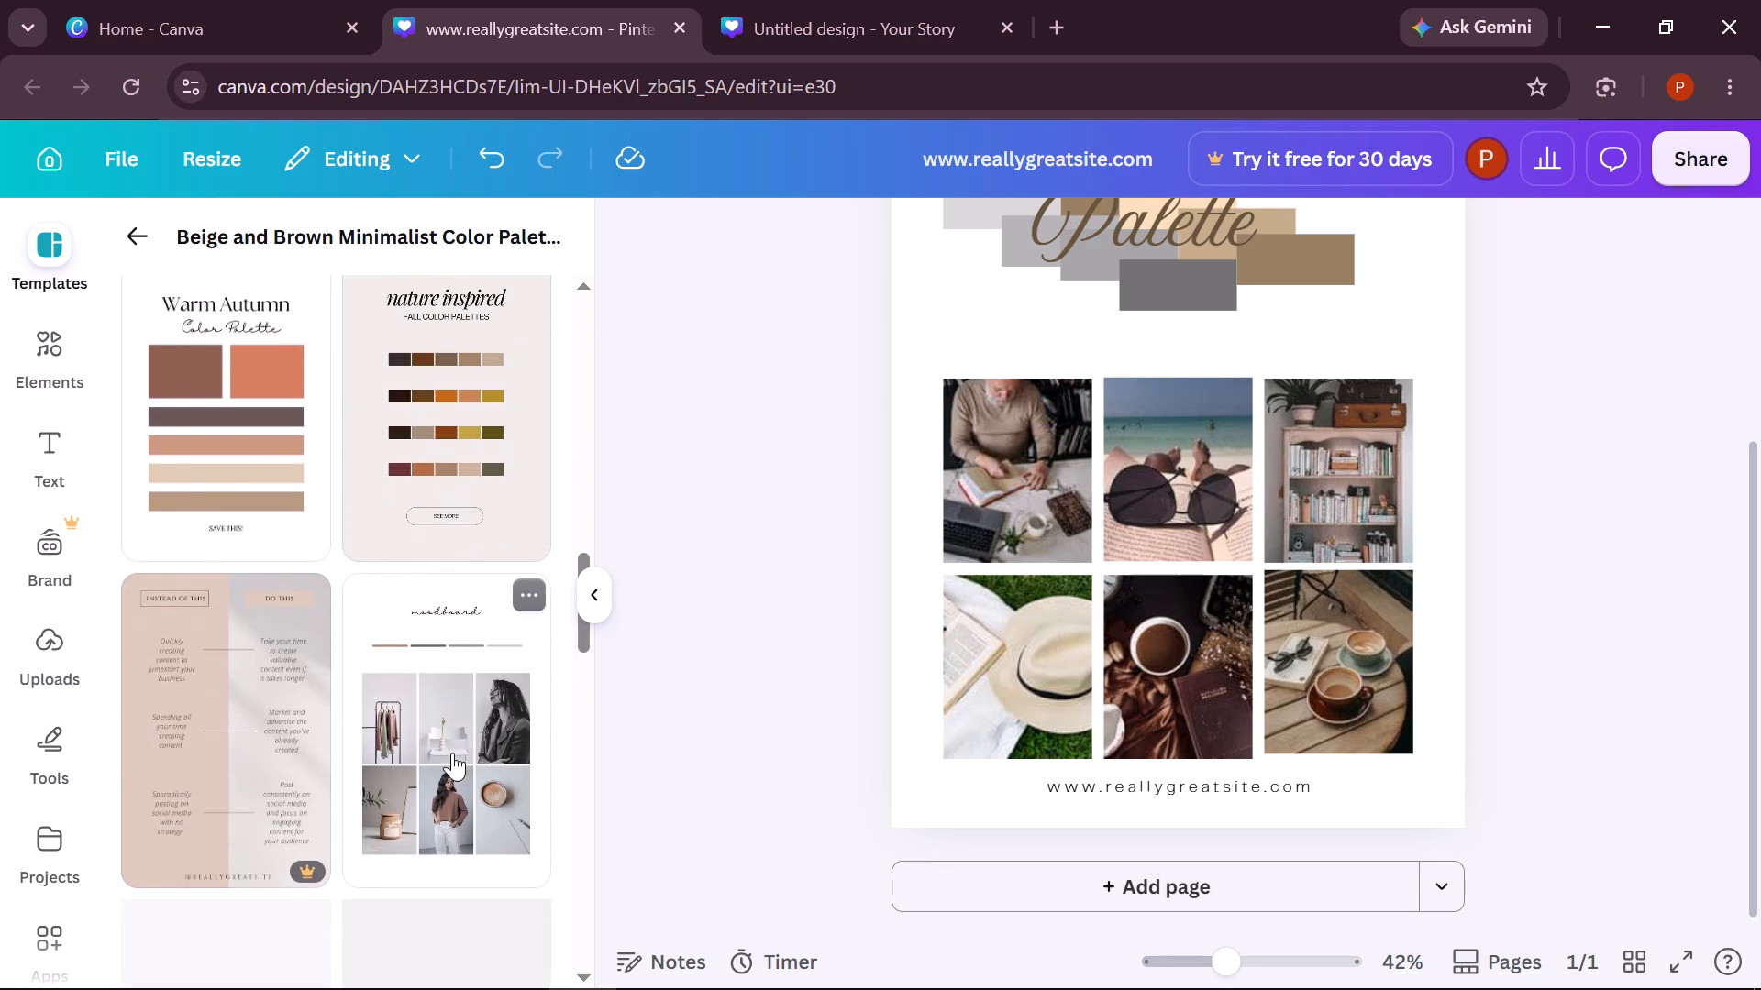
pyautogui.scroll(-3, 452, 753)
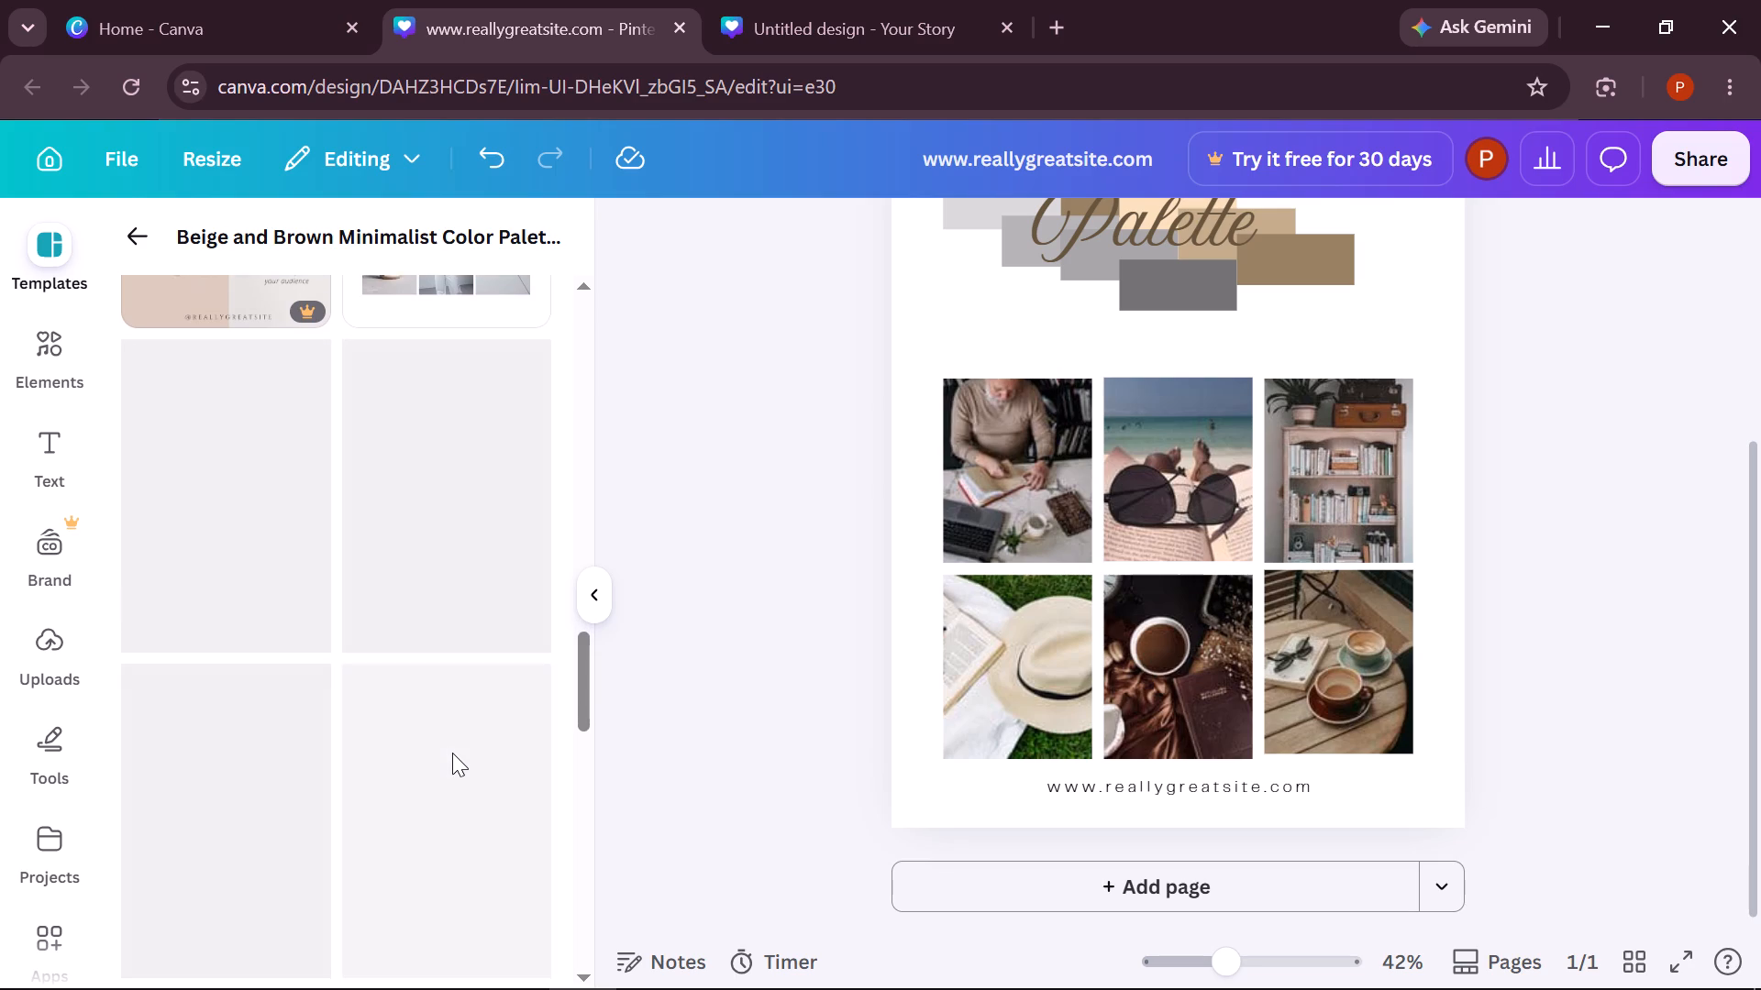
pyautogui.scroll(-2, 452, 753)
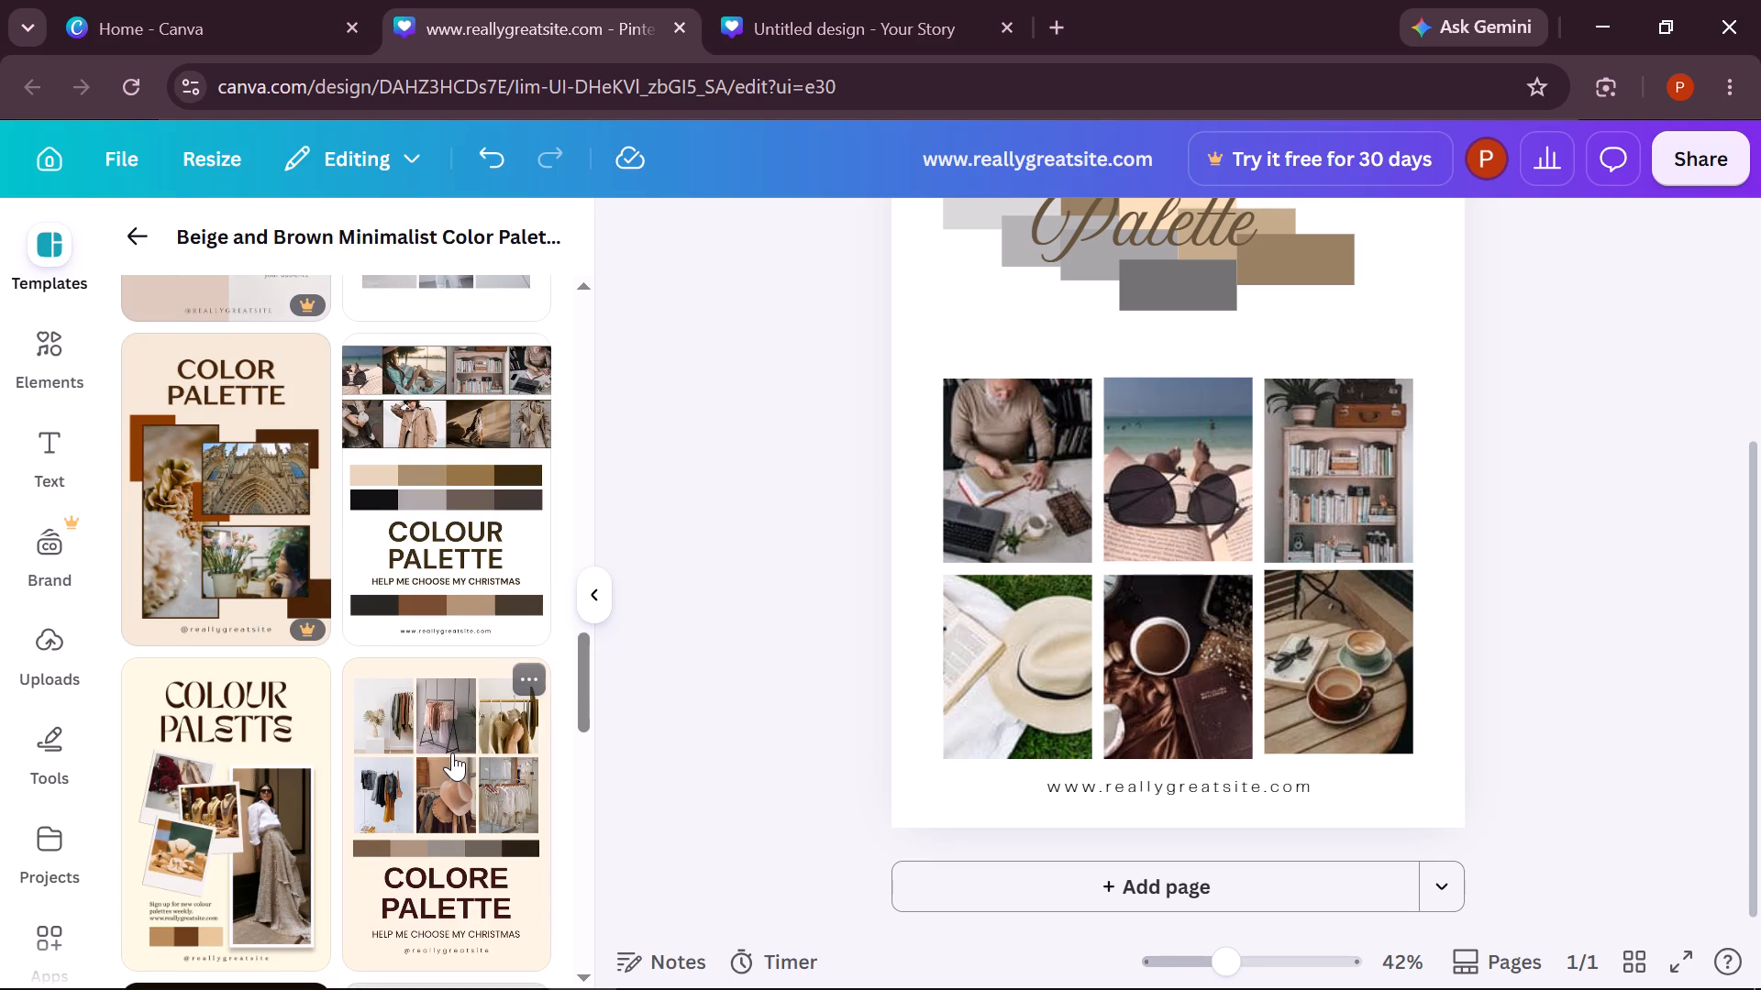
pyautogui.scroll(-4, 452, 753)
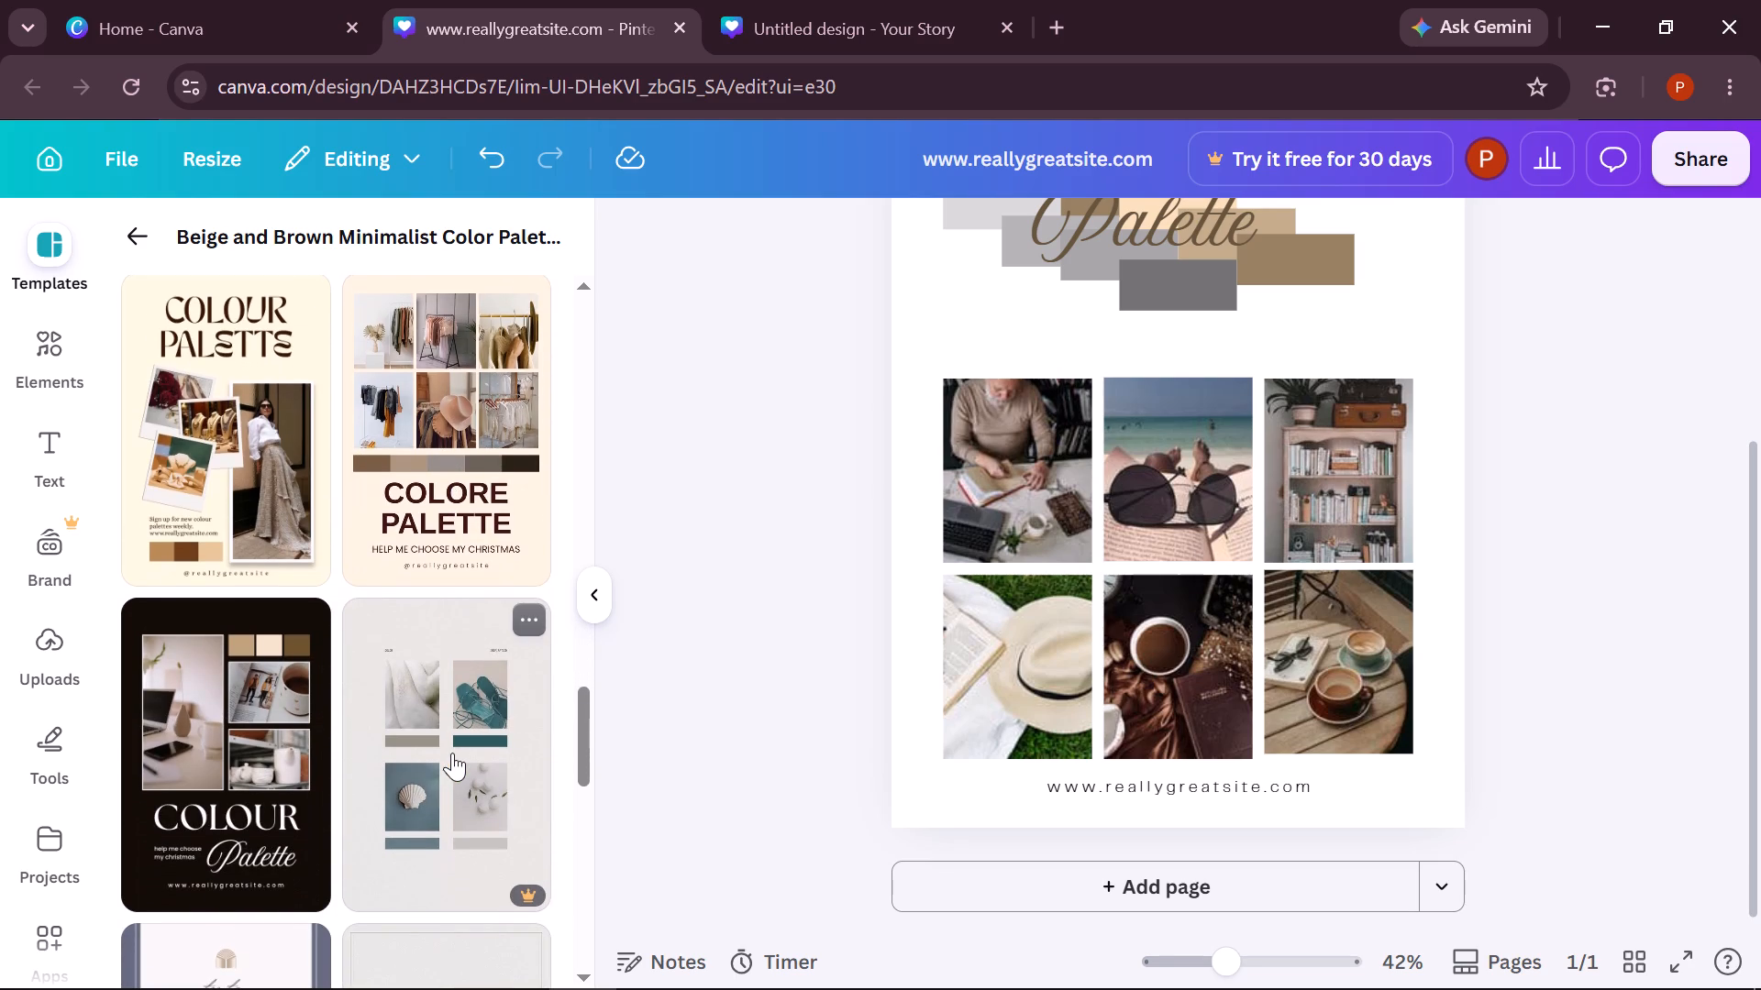
pyautogui.scroll(-2, 452, 753)
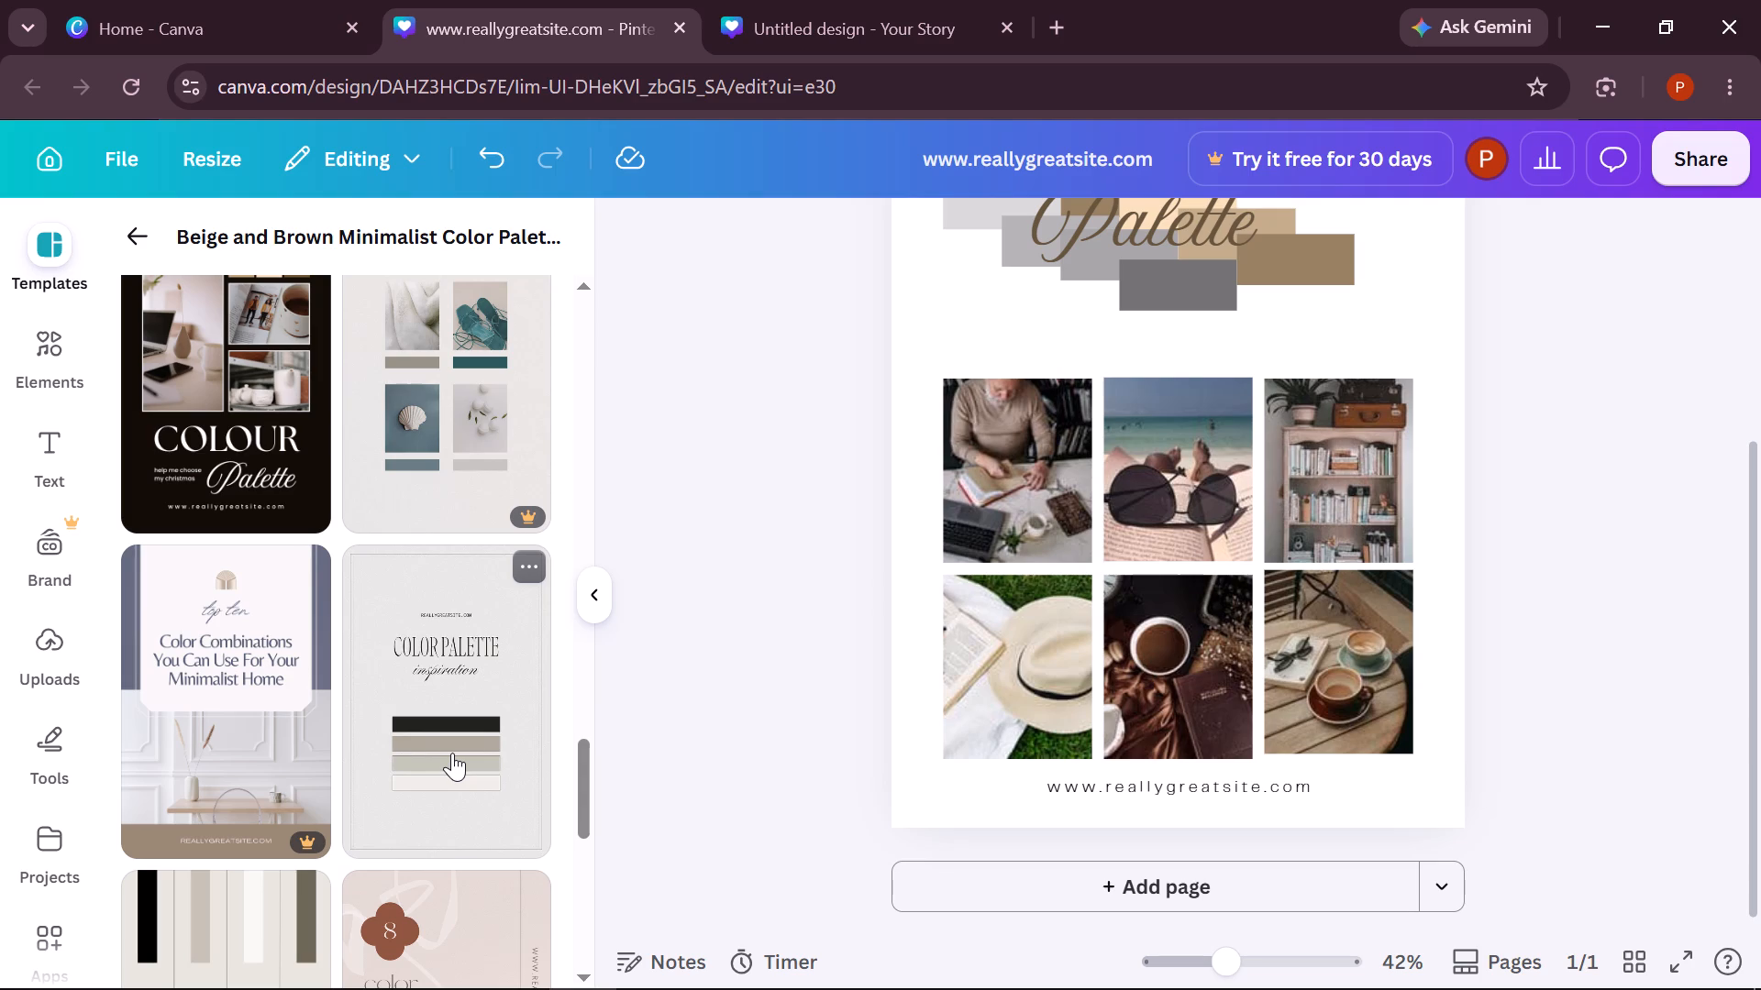
pyautogui.click(452, 753)
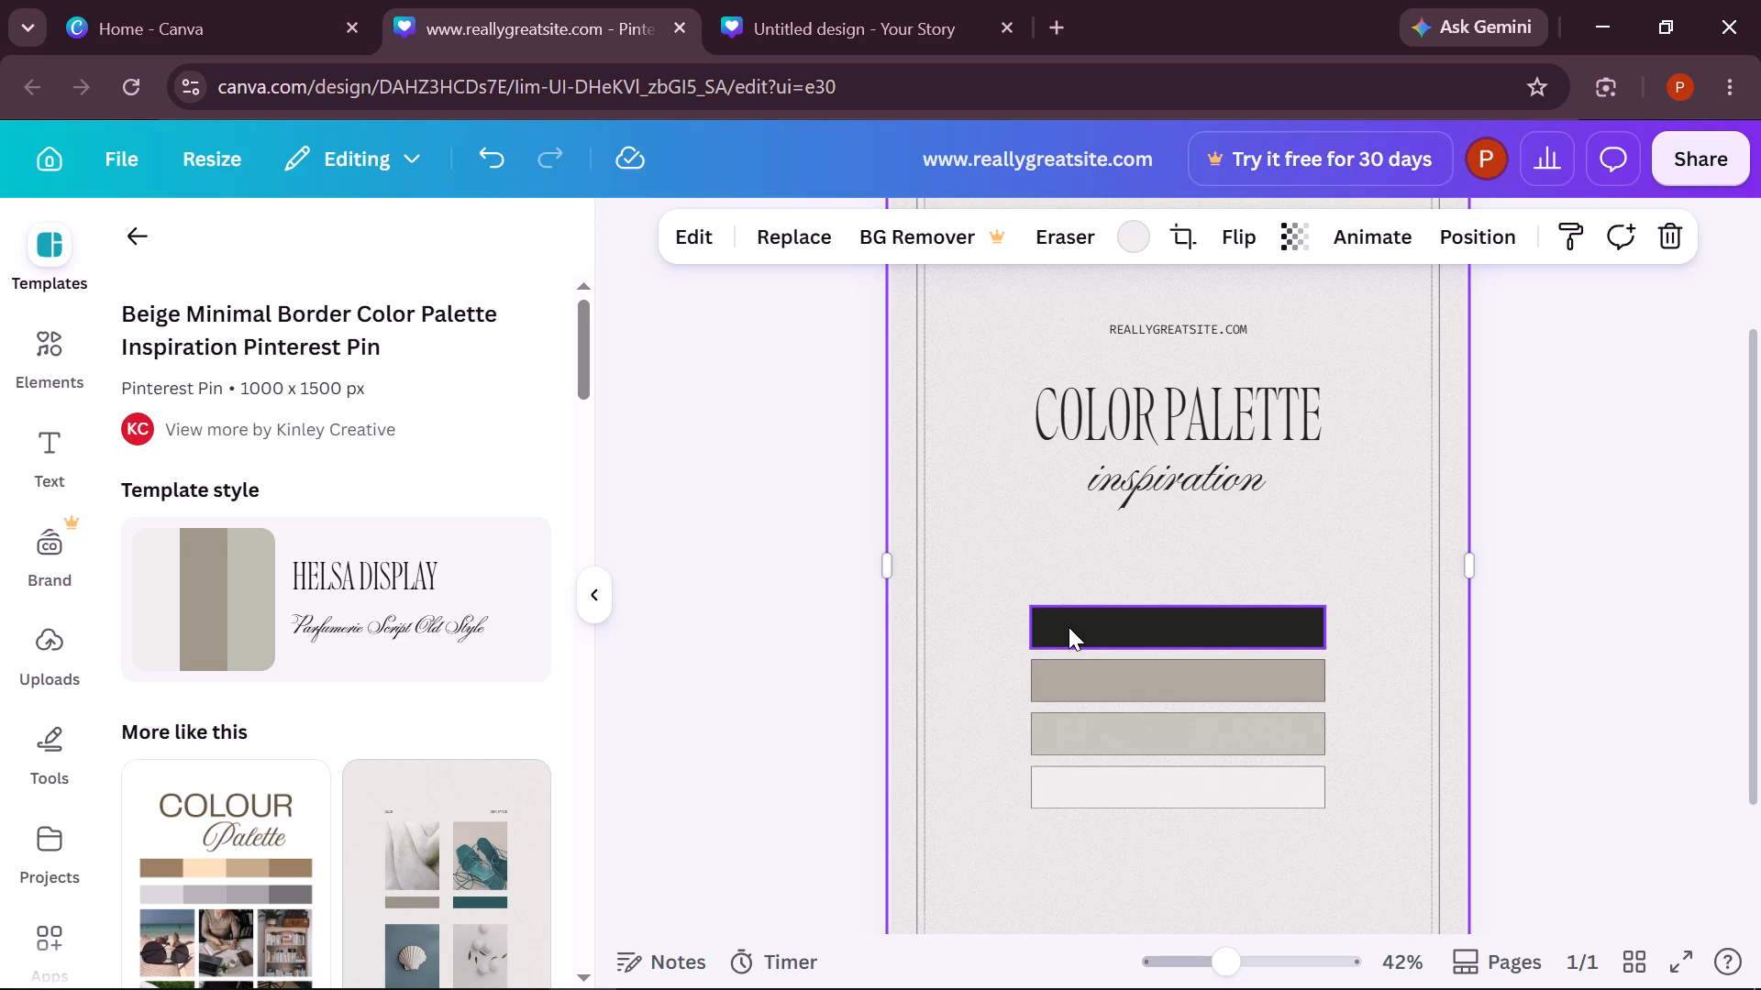
# Move the black bar up and left beneath "inspiration", and place the taupe bar slightly lower, overlapping the black bar's right end.
pyautogui.moveTo(1069, 627); pyautogui.dragTo(1001, 508)
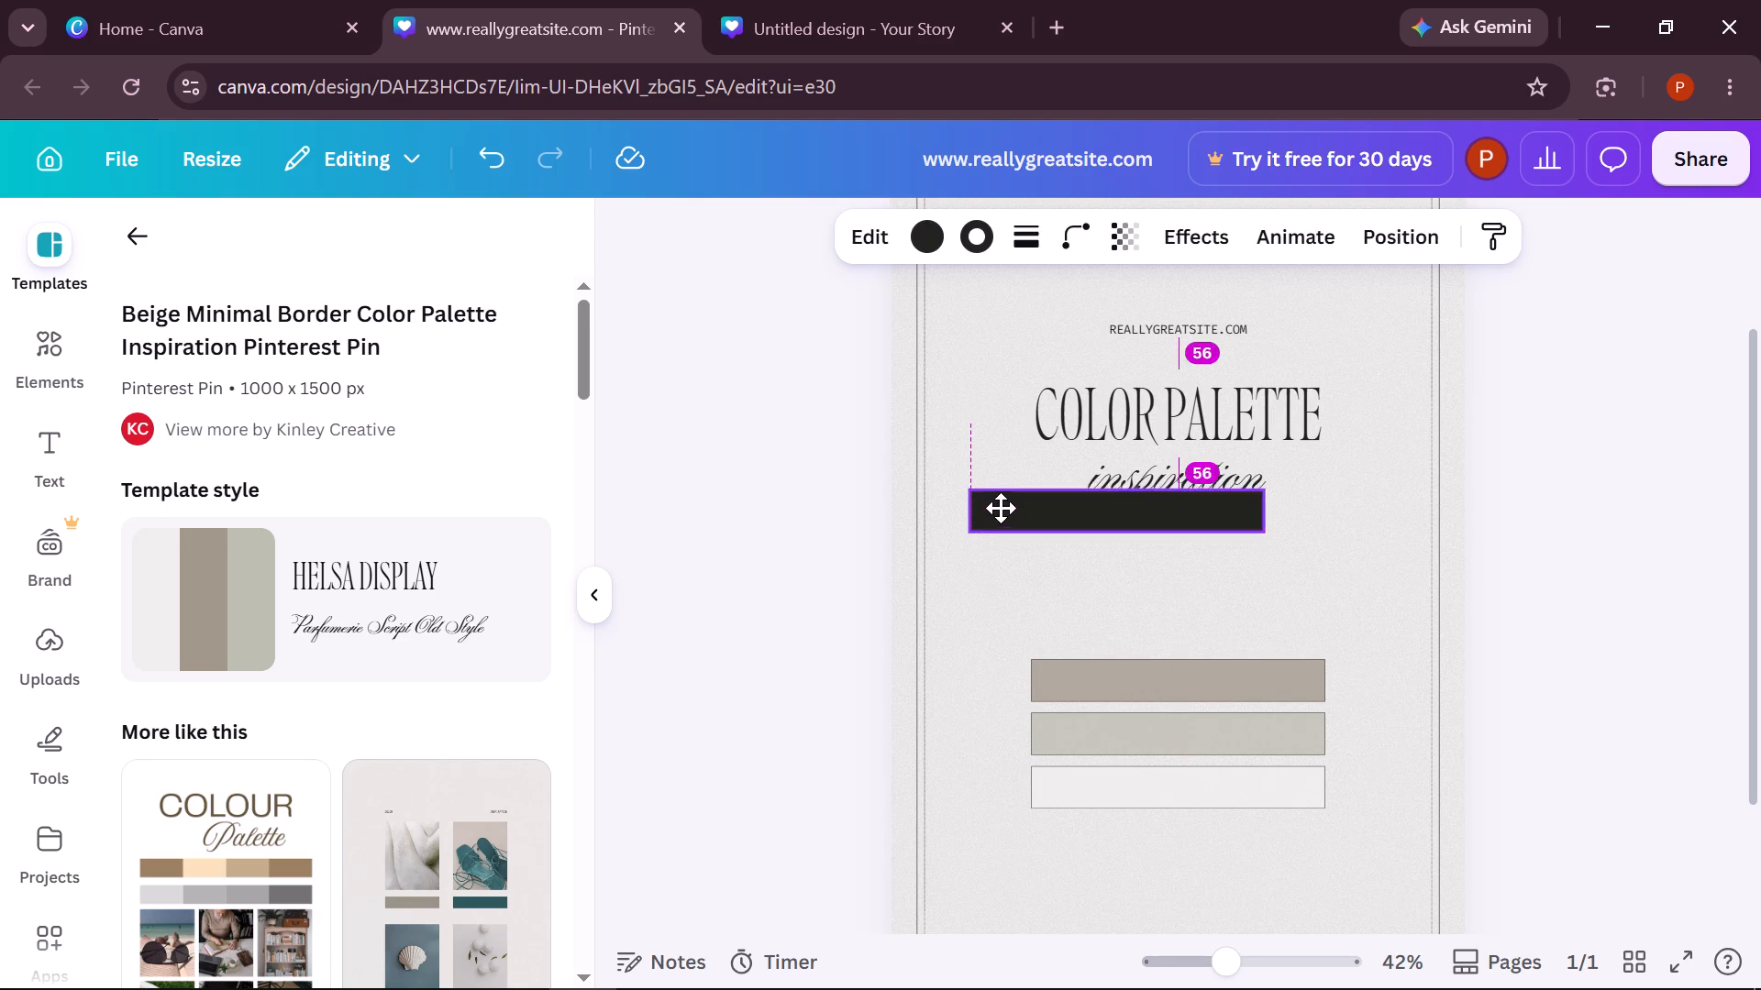
pyautogui.moveTo(1001, 508); pyautogui.dragTo(1011, 542)
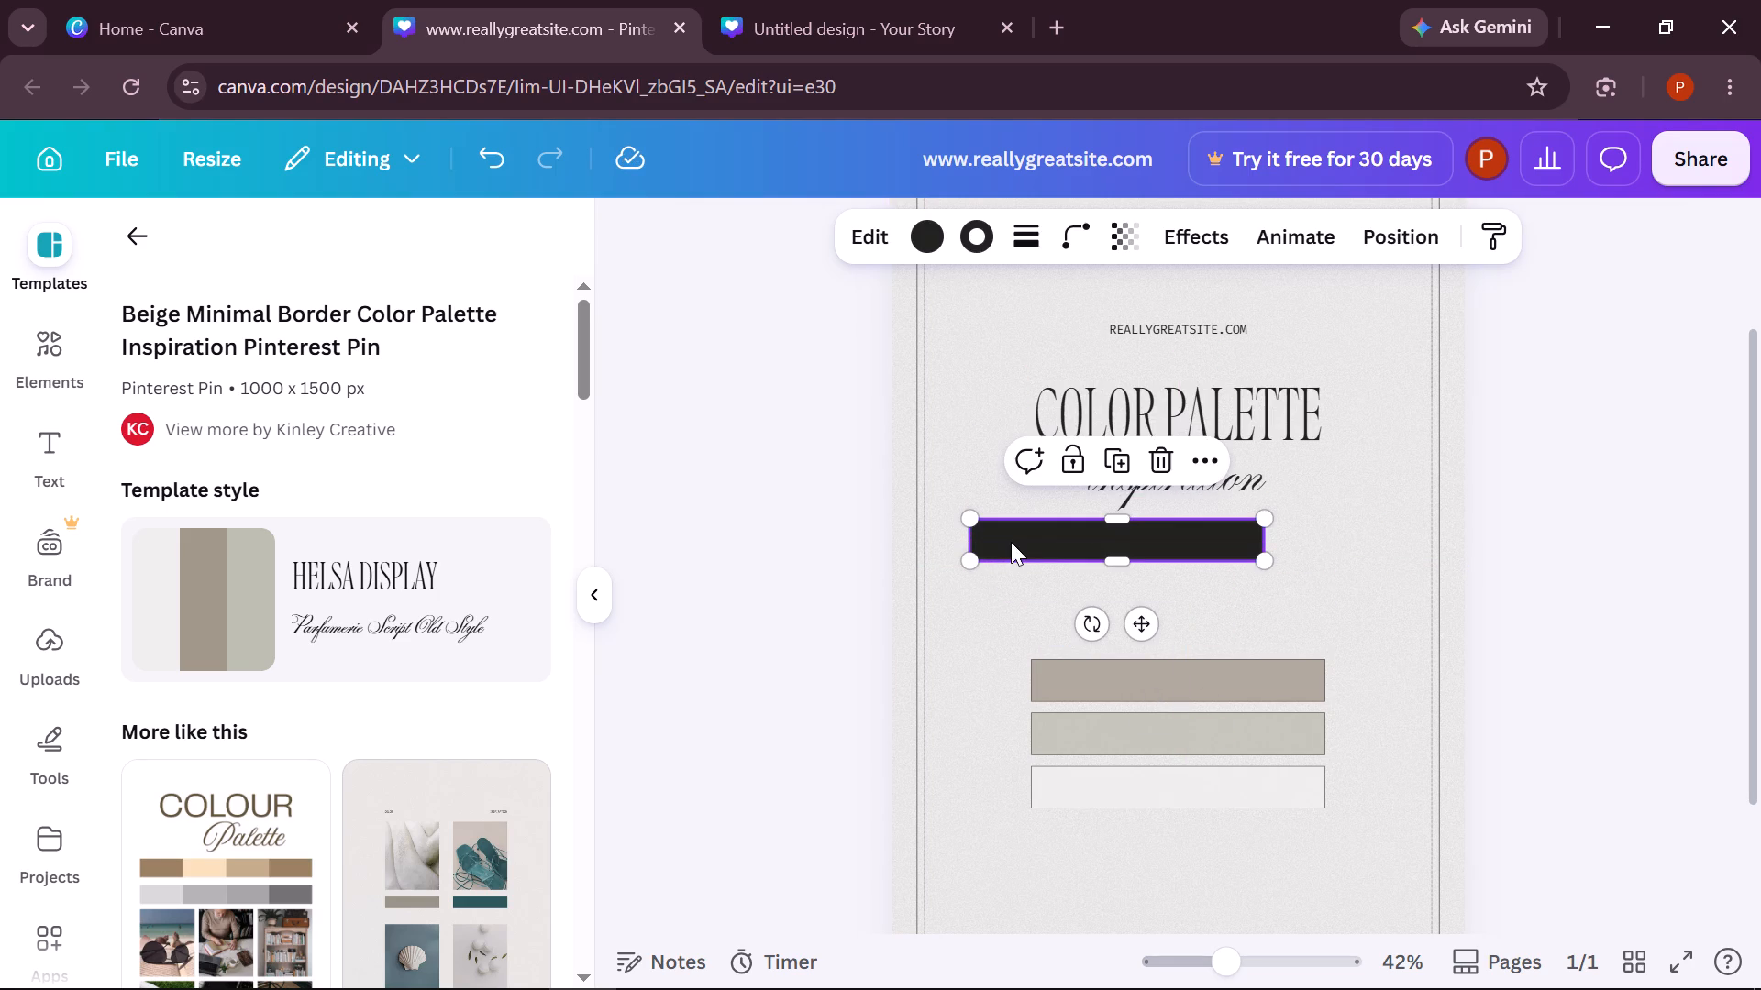
pyautogui.moveTo(1130, 685); pyautogui.dragTo(1148, 555)
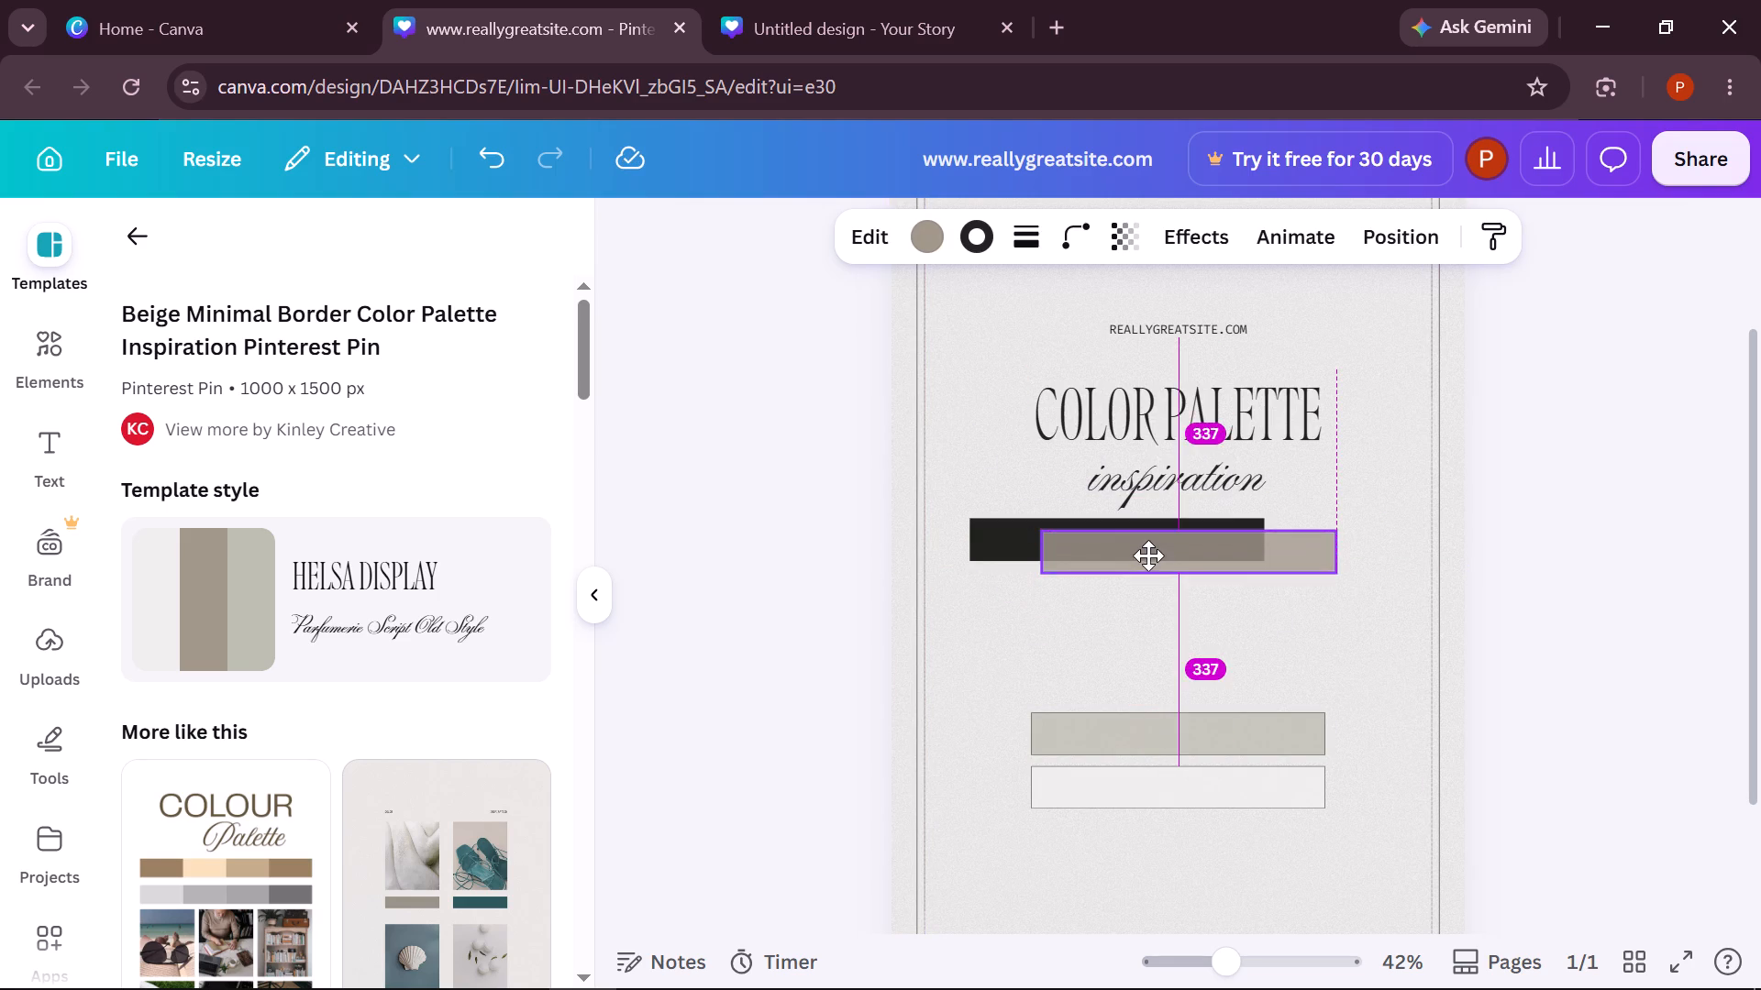
pyautogui.moveTo(1148, 555); pyautogui.dragTo(1203, 568)
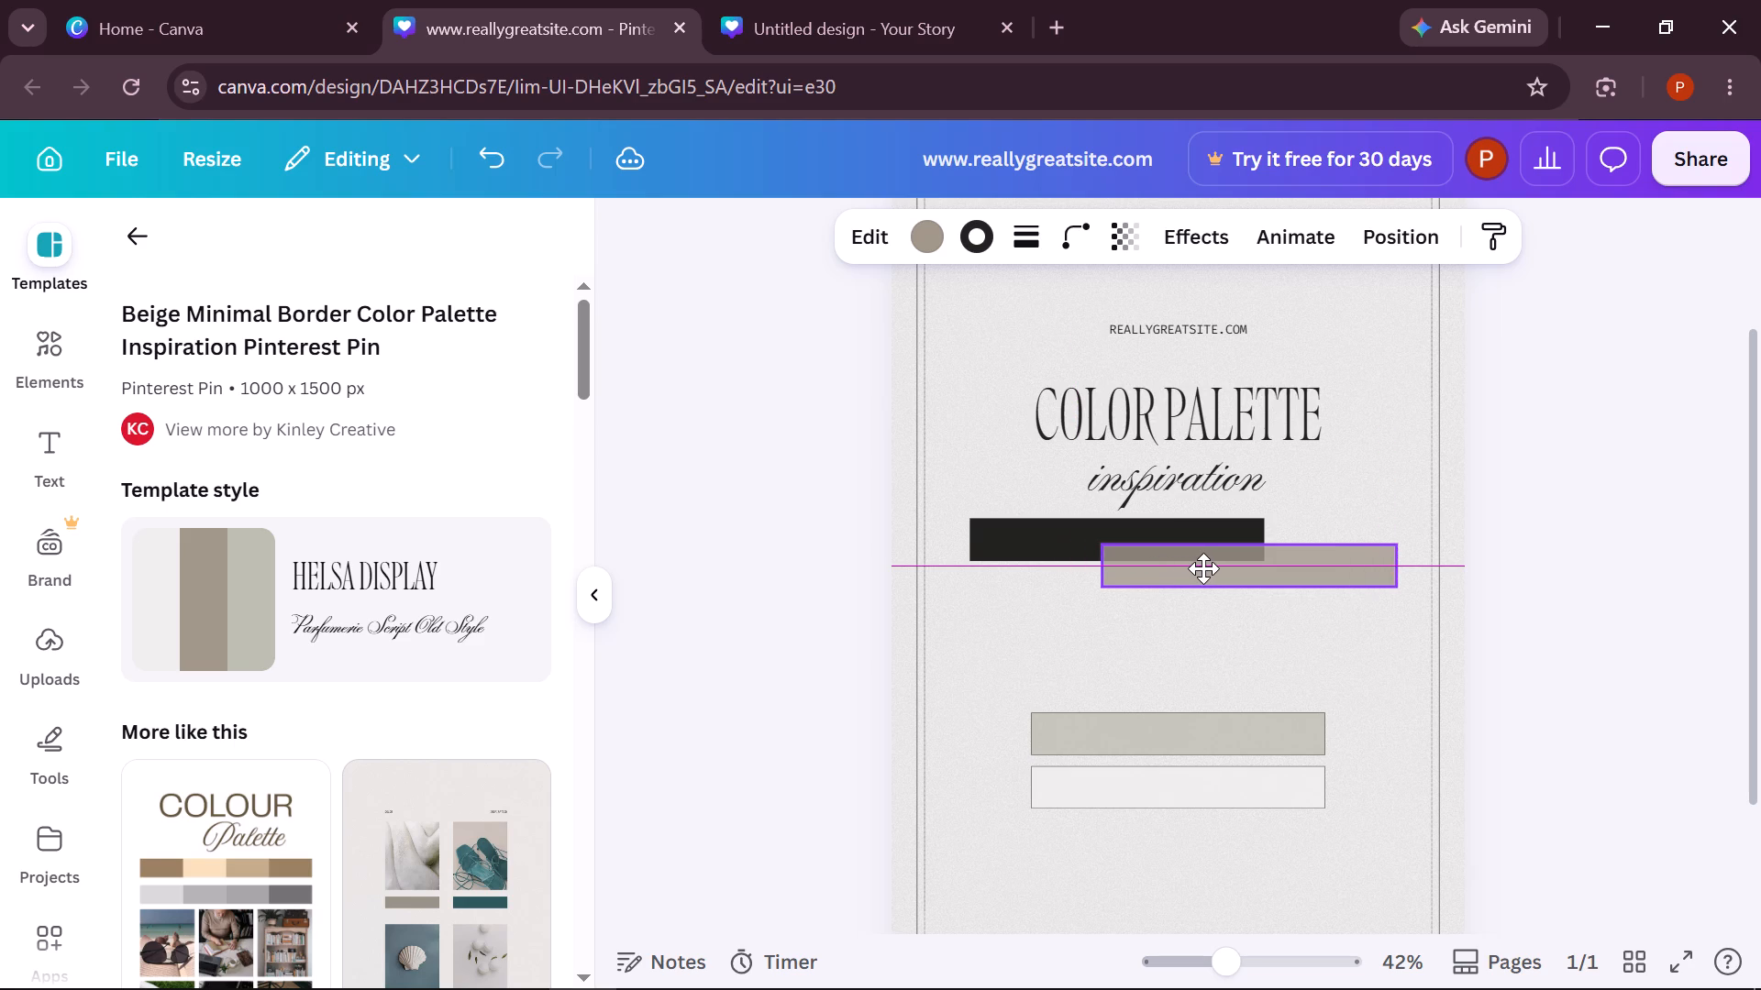
pyautogui.moveTo(1203, 568); pyautogui.dragTo(1204, 568)
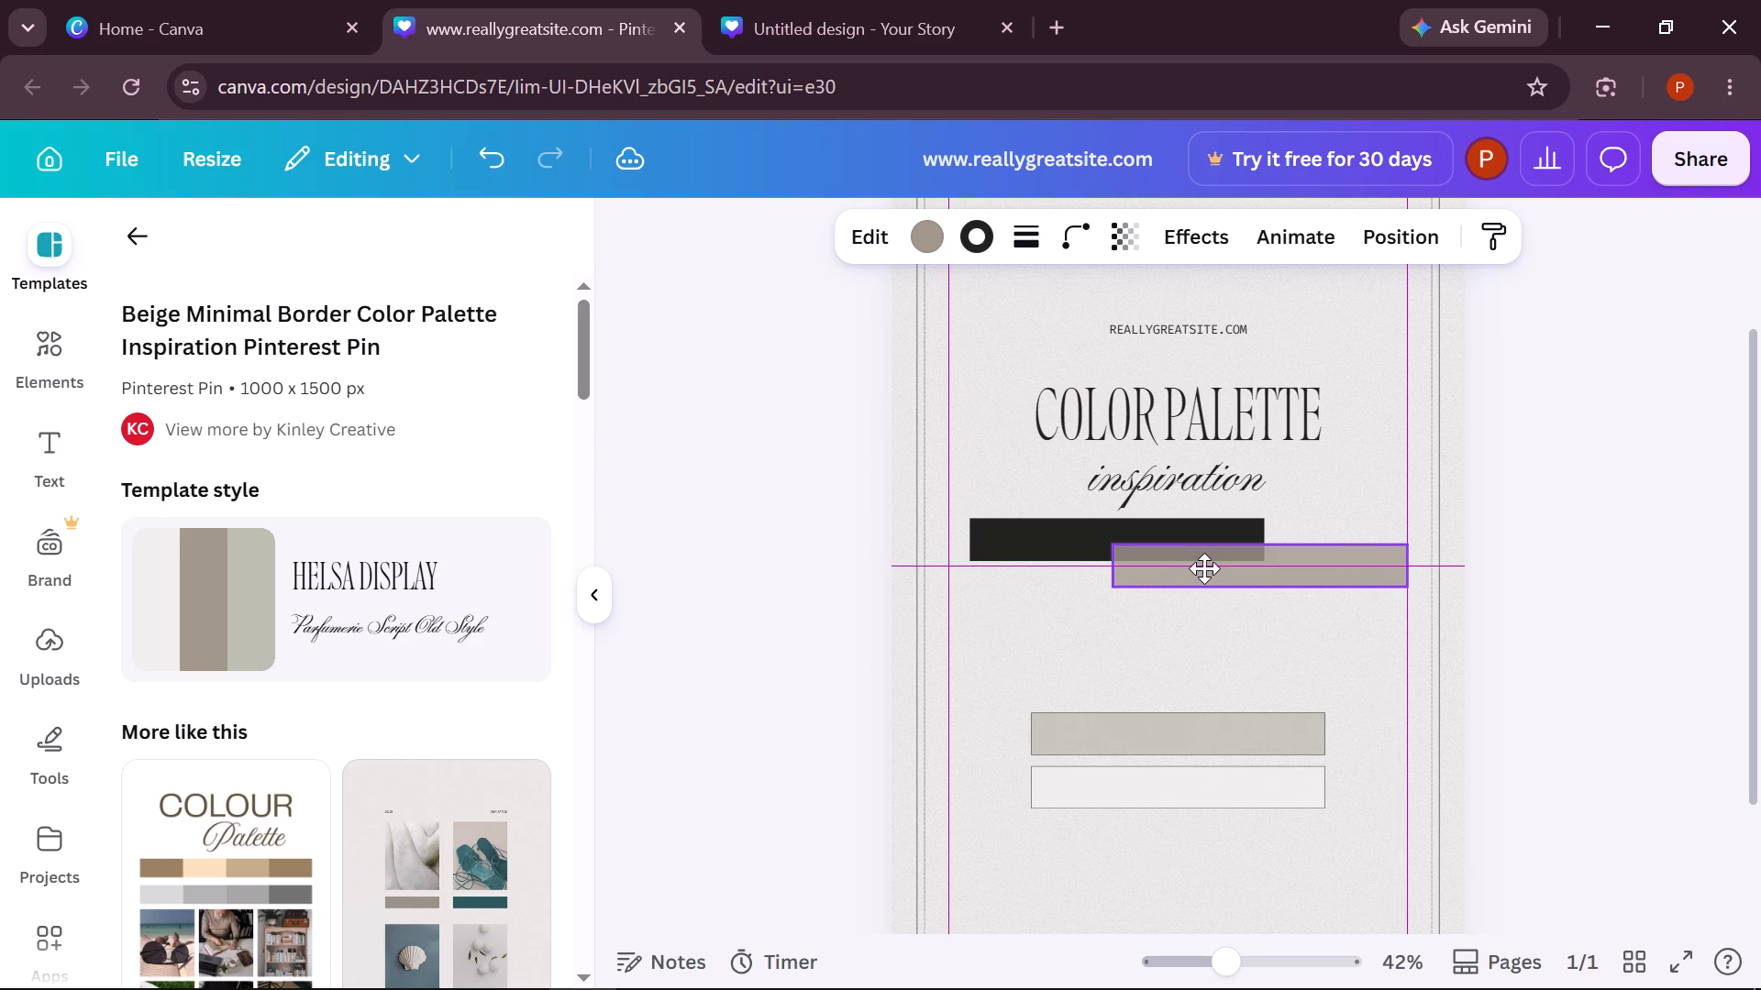
pyautogui.moveTo(1204, 568); pyautogui.dragTo(1202, 567)
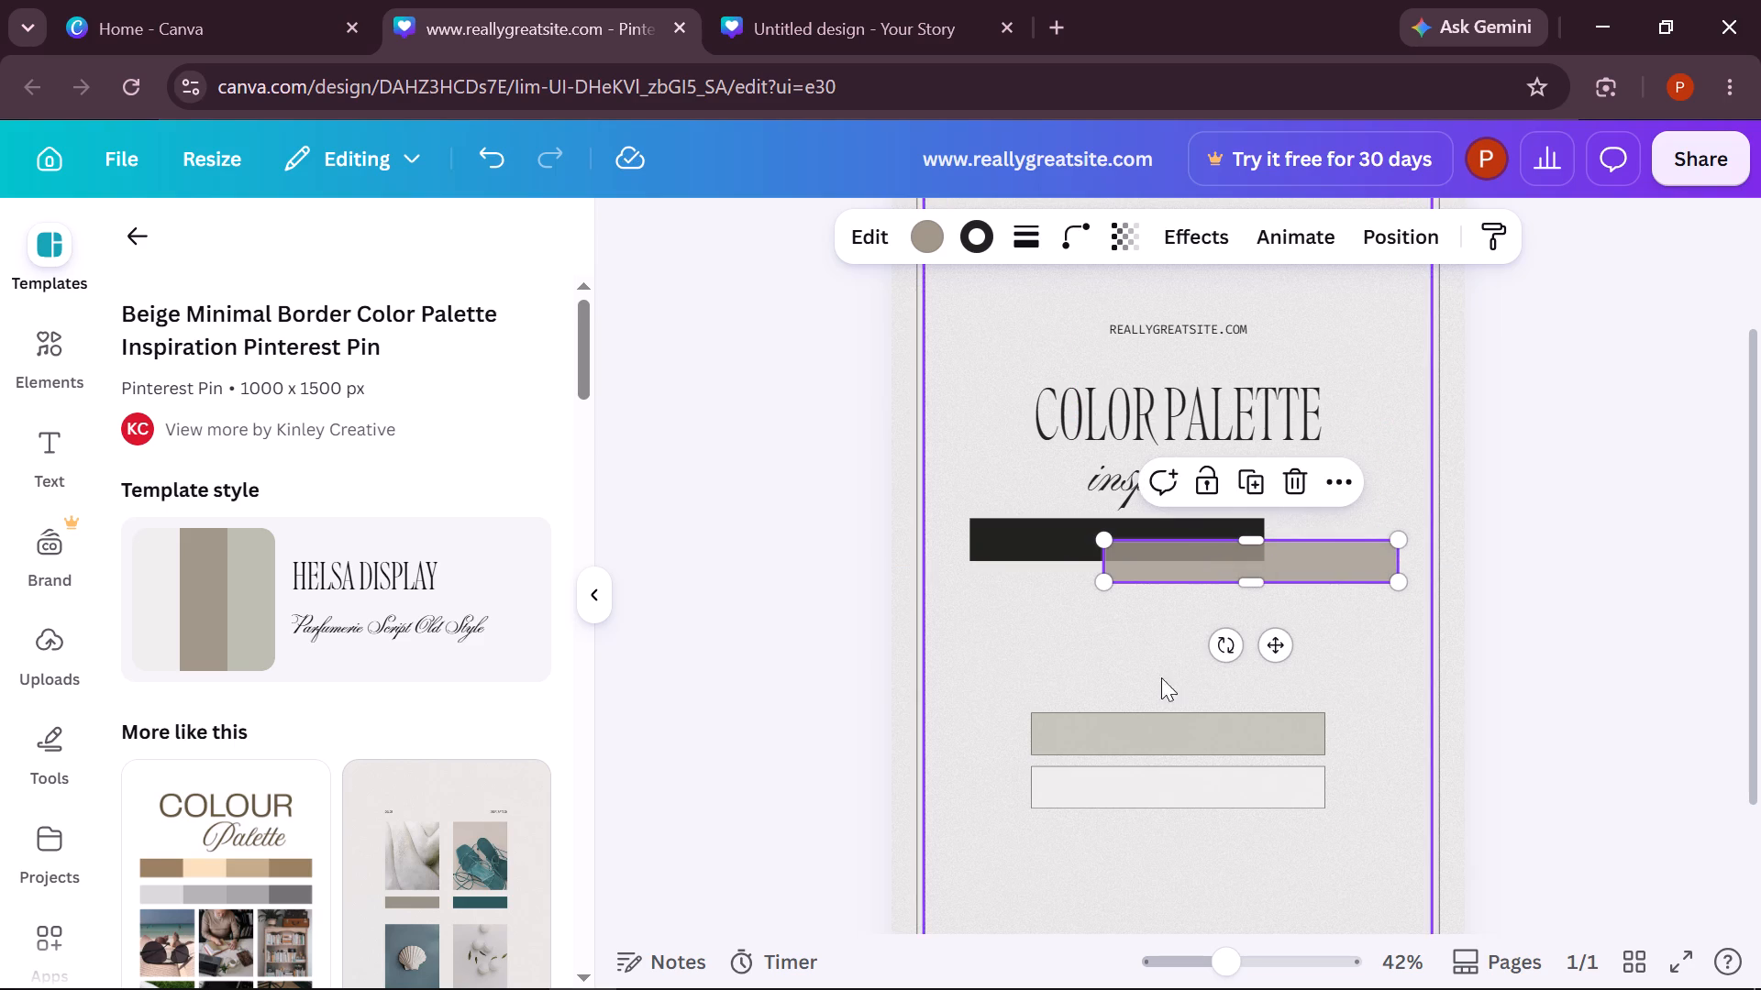
# Place the sage bar directly below the black bar and the off-white bar directly below the taupe bar, aligning their edges.
pyautogui.moveTo(1154, 744); pyautogui.dragTo(1109, 599)
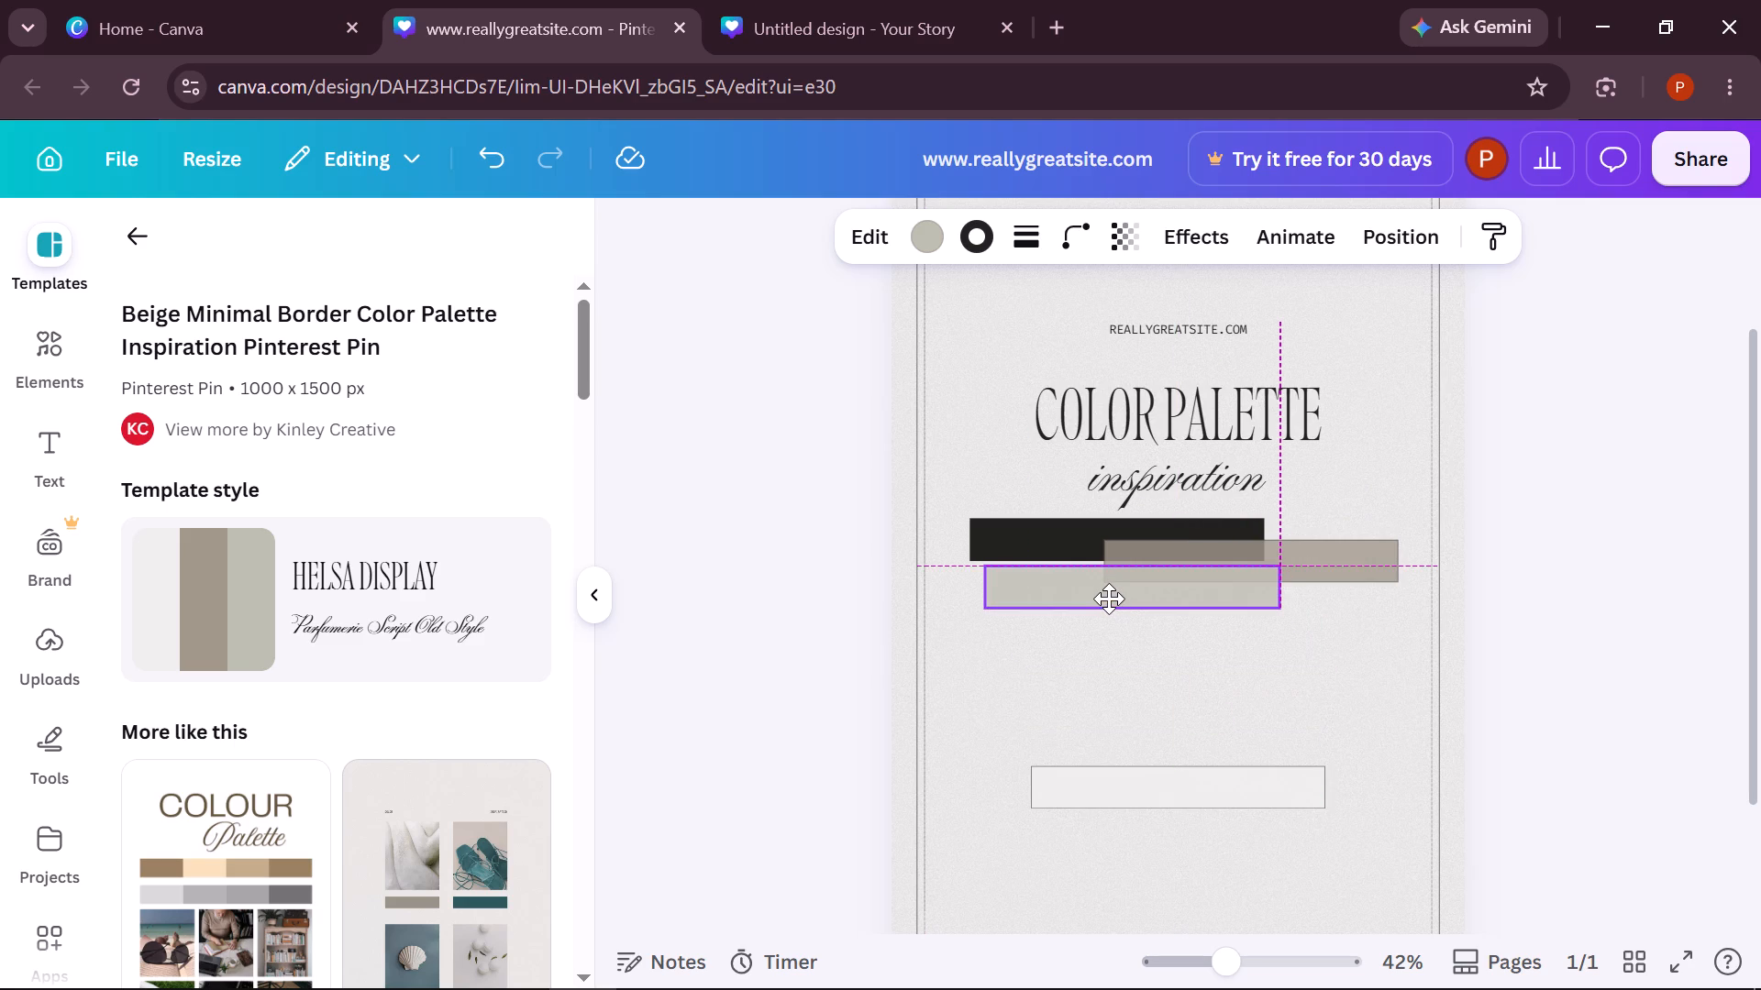
pyautogui.moveTo(1109, 599); pyautogui.dragTo(1101, 592)
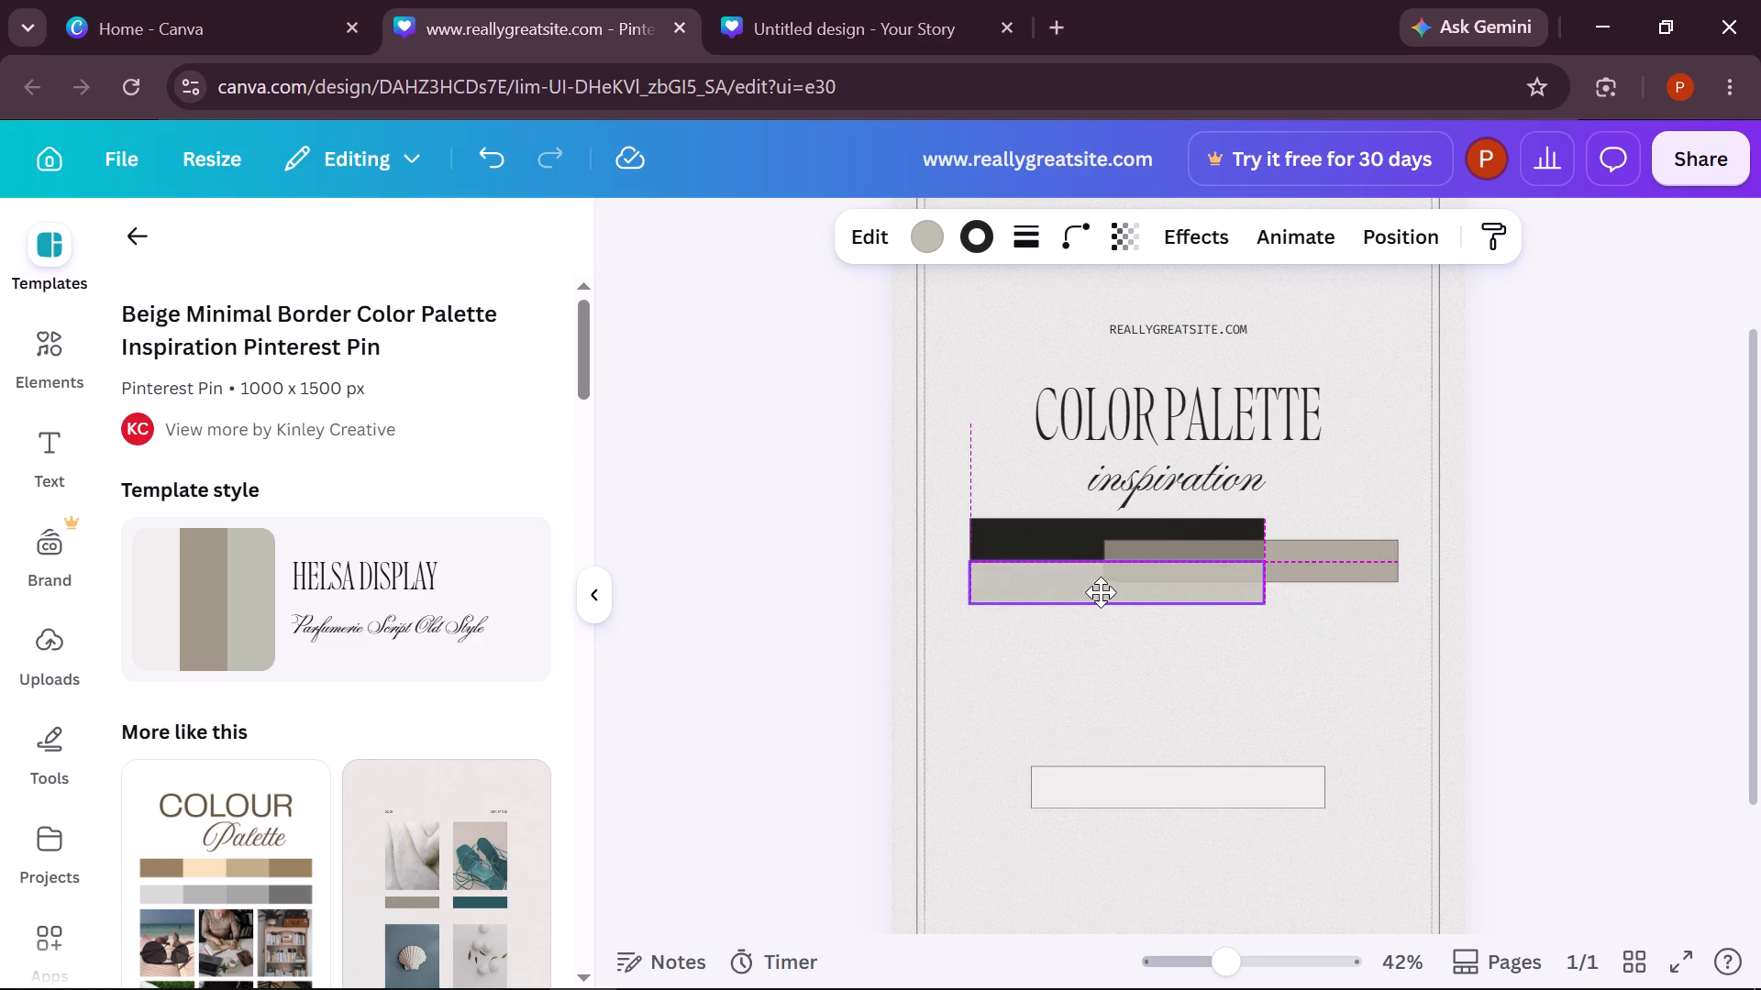
pyautogui.moveTo(1101, 592); pyautogui.dragTo(1095, 595)
pyautogui.moveTo(1095, 595); pyautogui.dragTo(1096, 595)
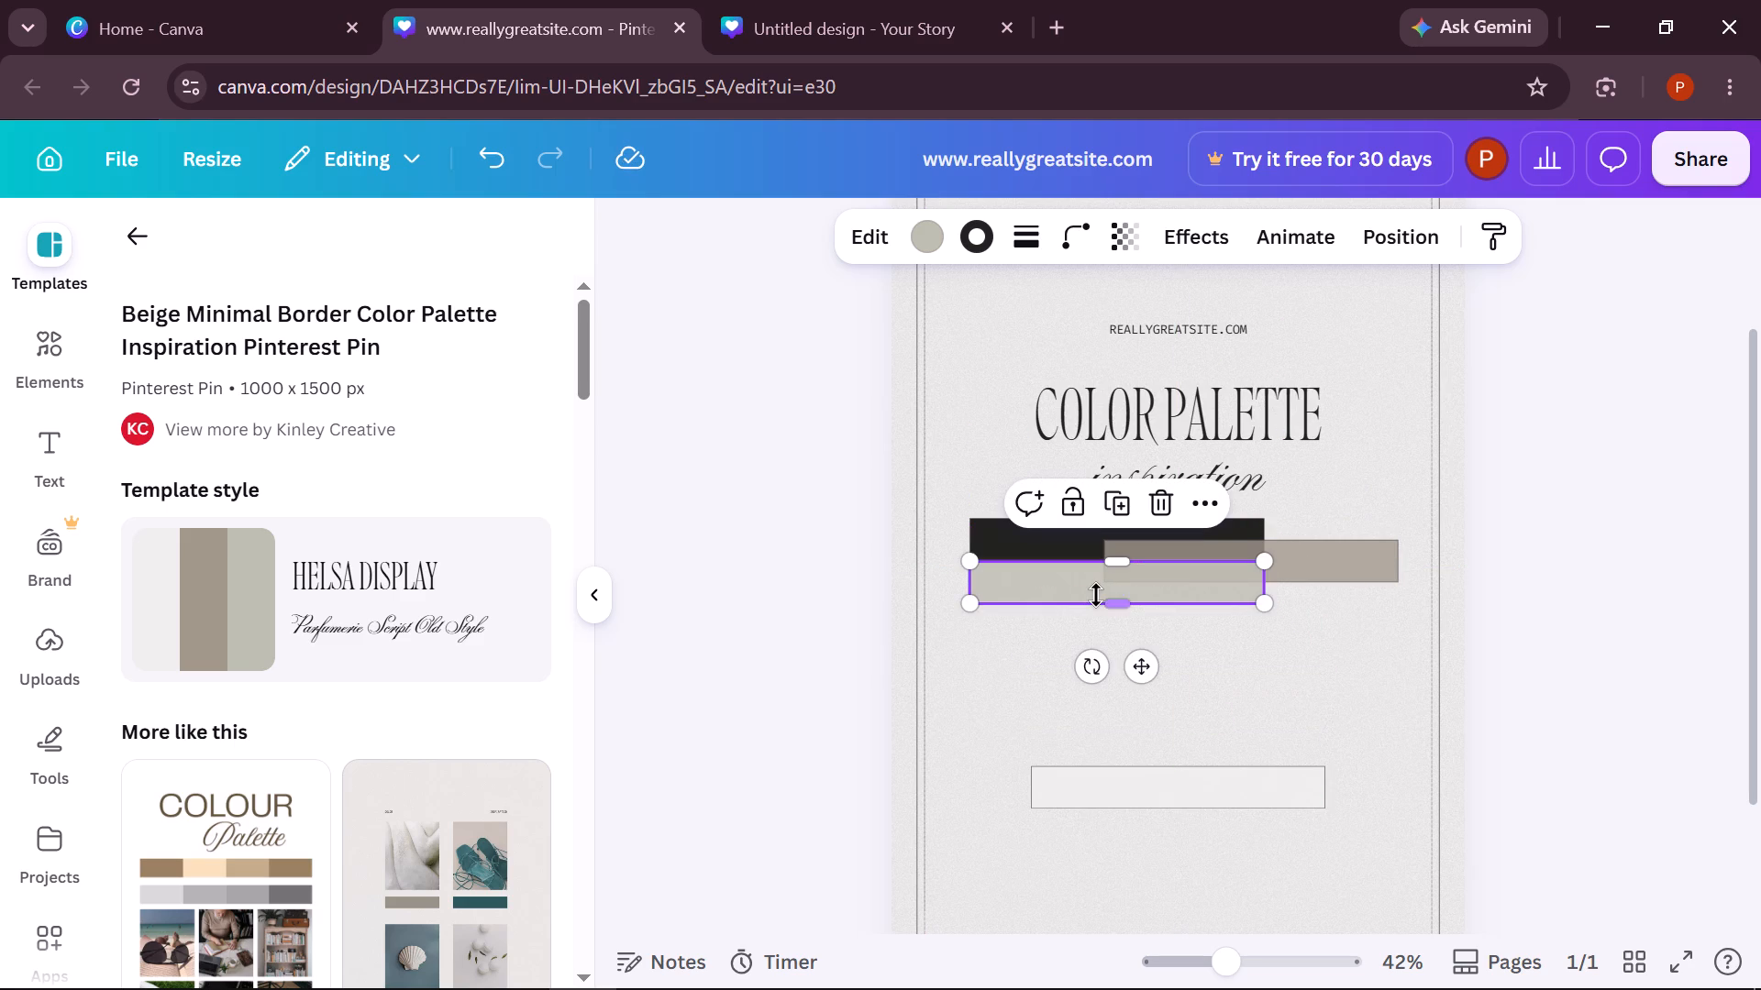
pyautogui.moveTo(1182, 792); pyautogui.dragTo(1218, 619)
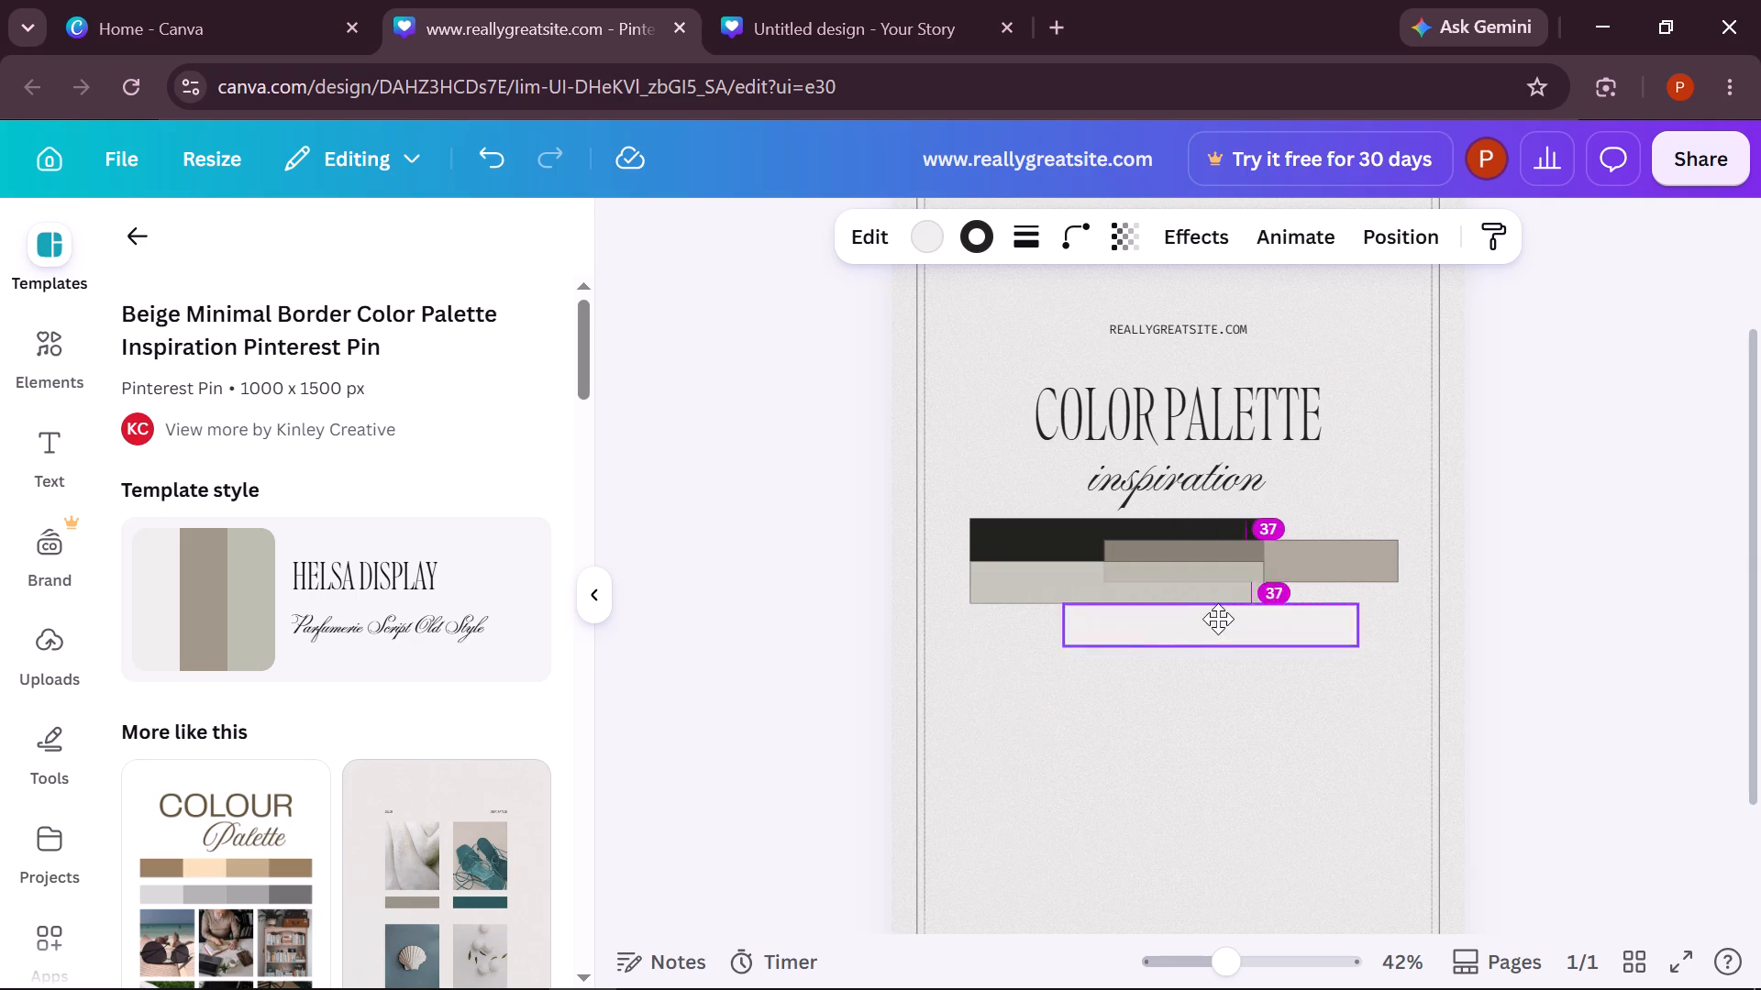
pyautogui.moveTo(1218, 619); pyautogui.dragTo(1256, 605)
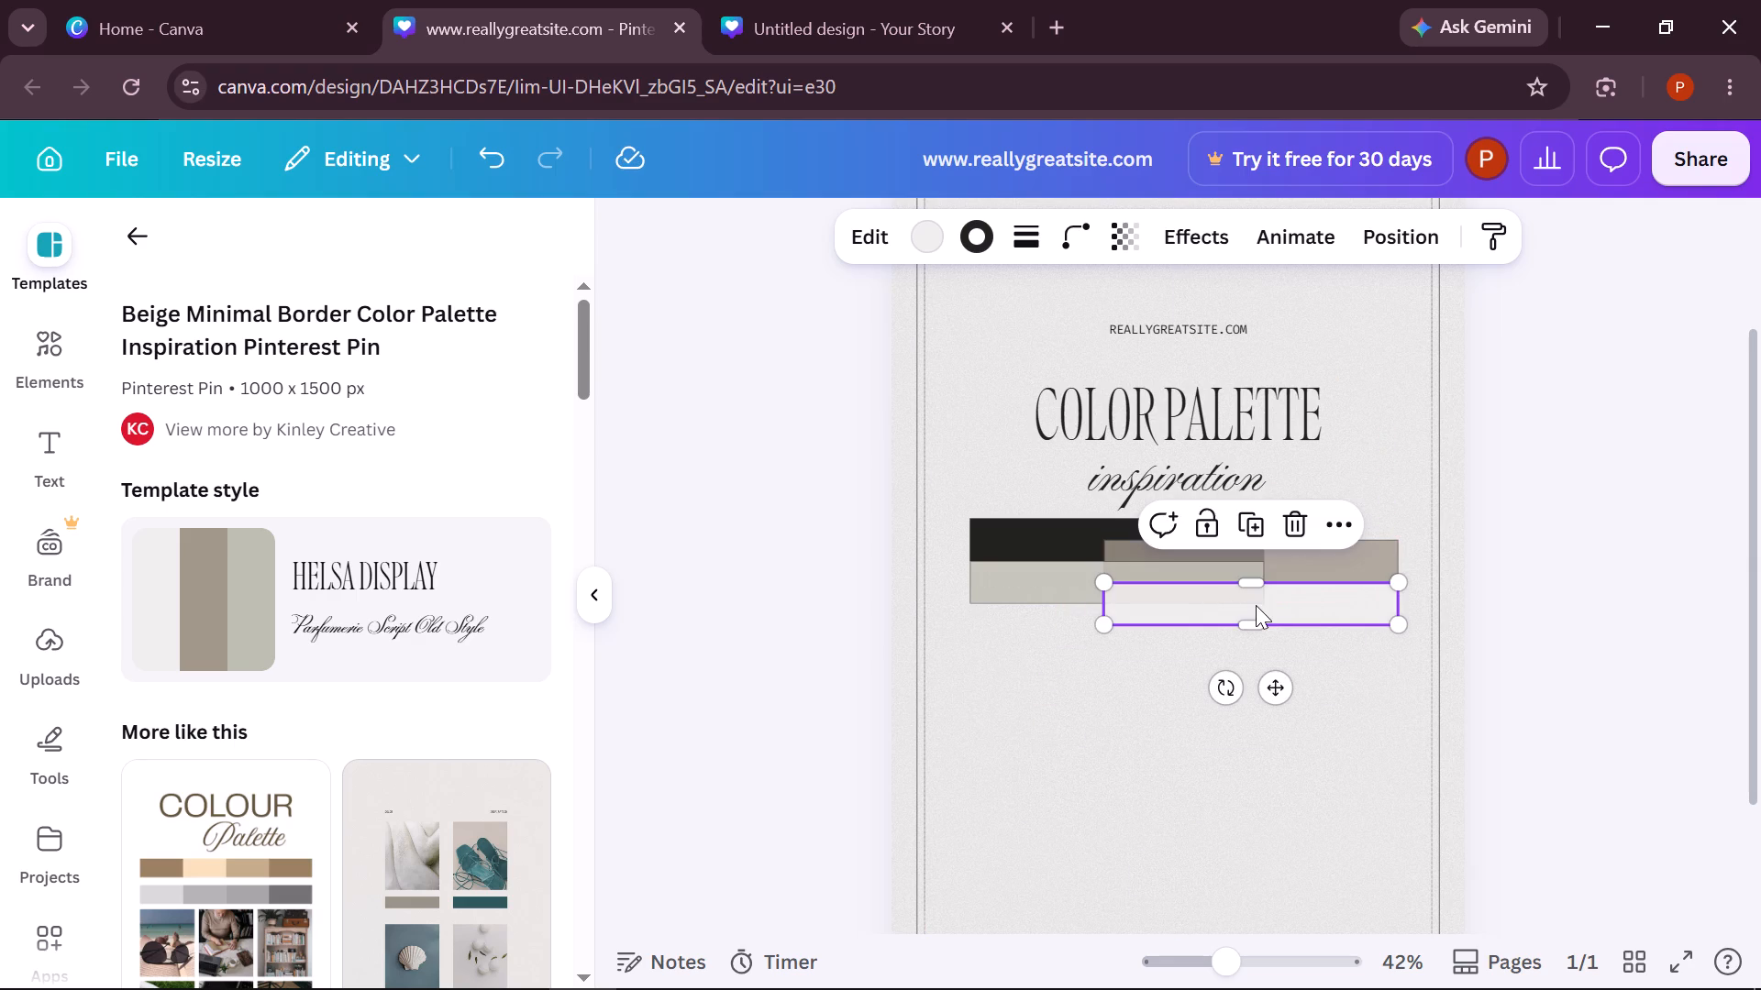
# Bring the sage bar to the top of the layer order, in front of the off-white bar.
pyautogui.click(1125, 760)
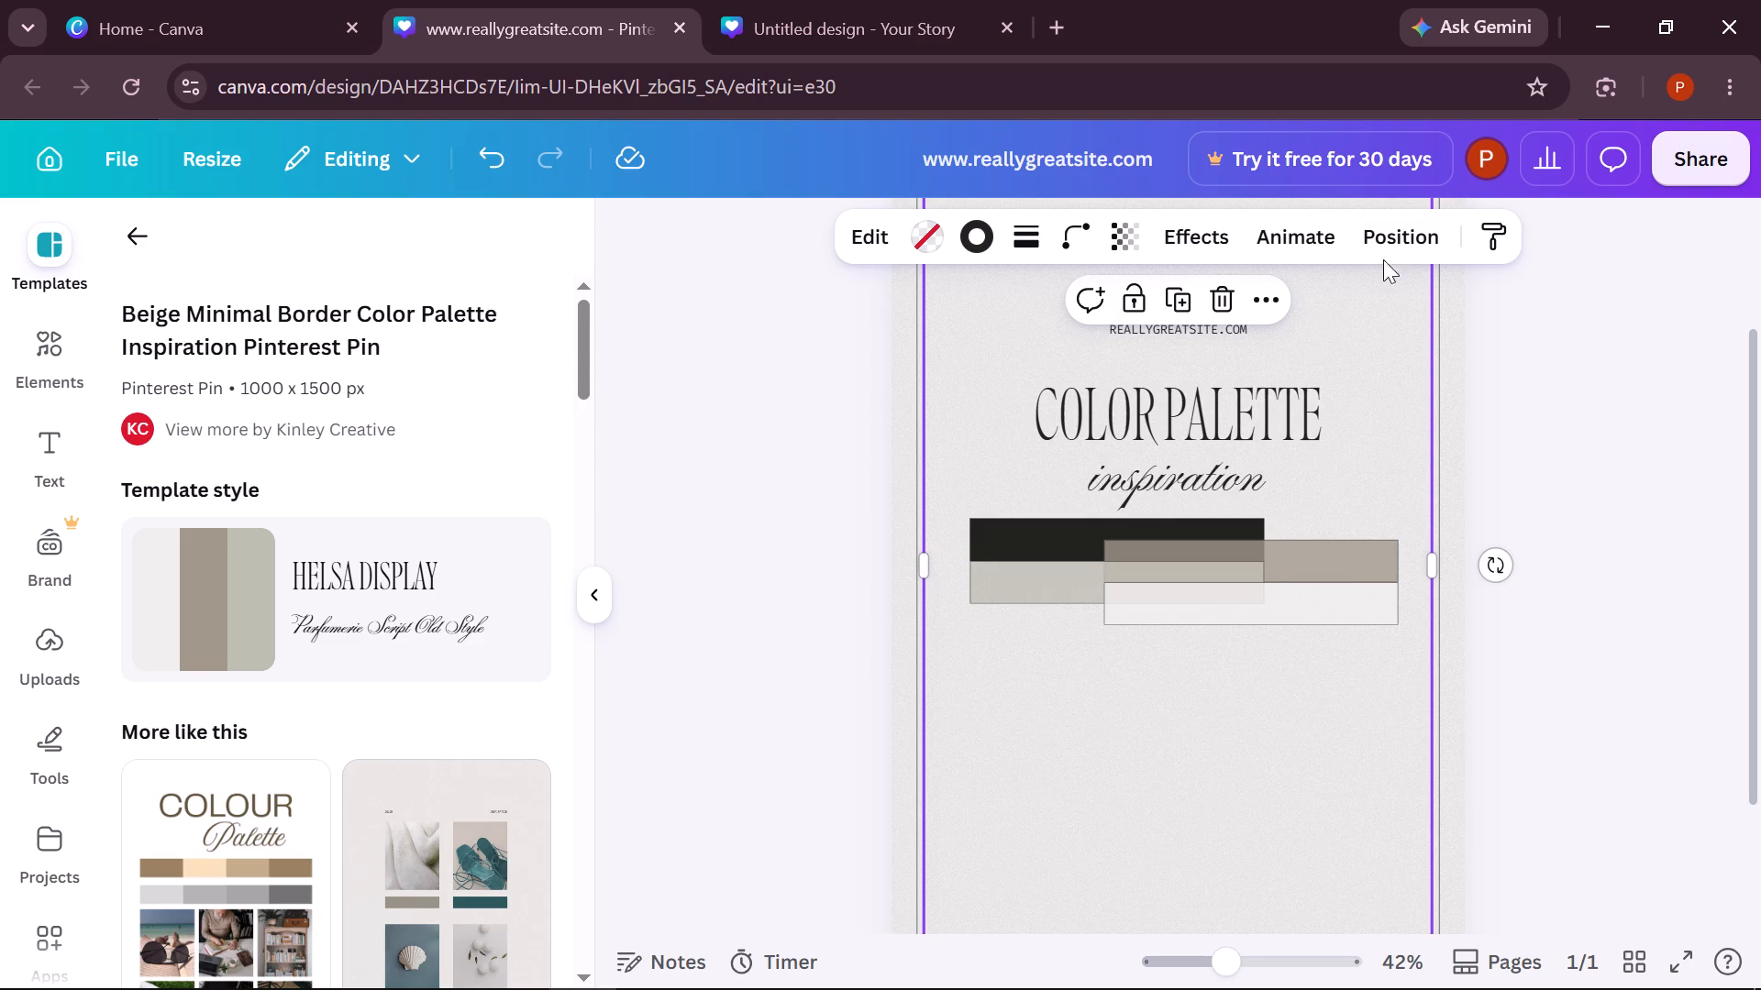
pyautogui.click(1391, 232)
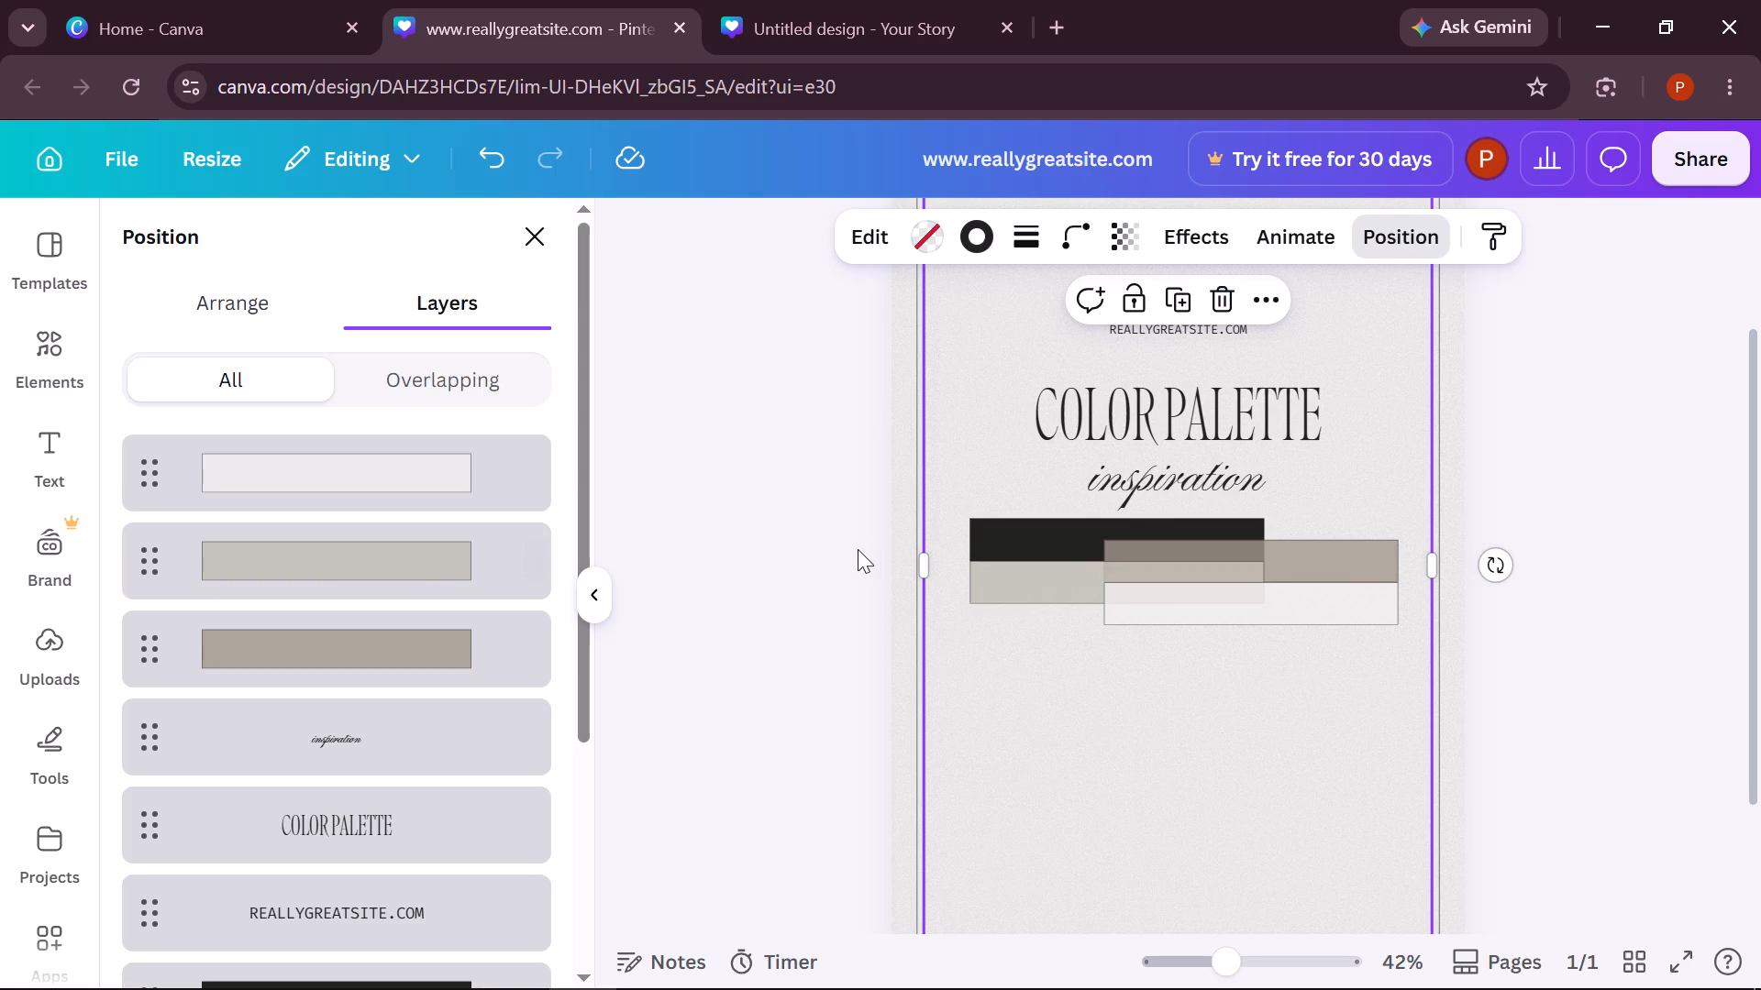
pyautogui.moveTo(474, 562); pyautogui.dragTo(458, 455)
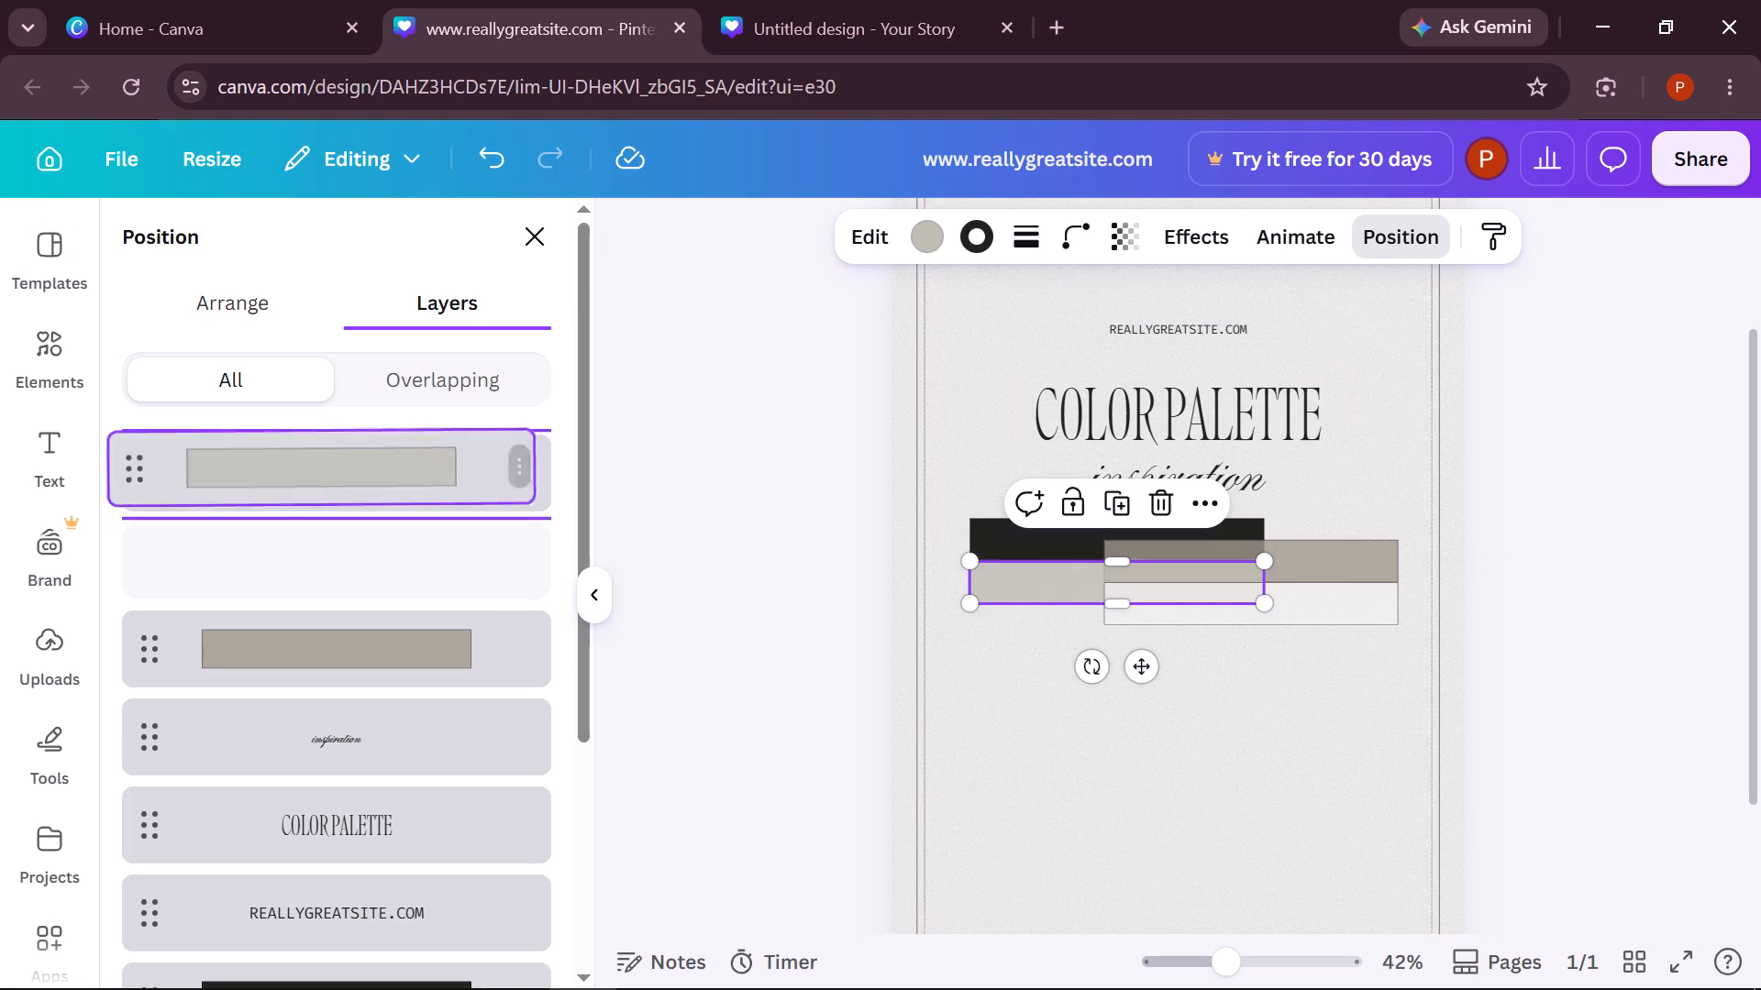
pyautogui.moveTo(458, 455); pyautogui.dragTo(449, 427)
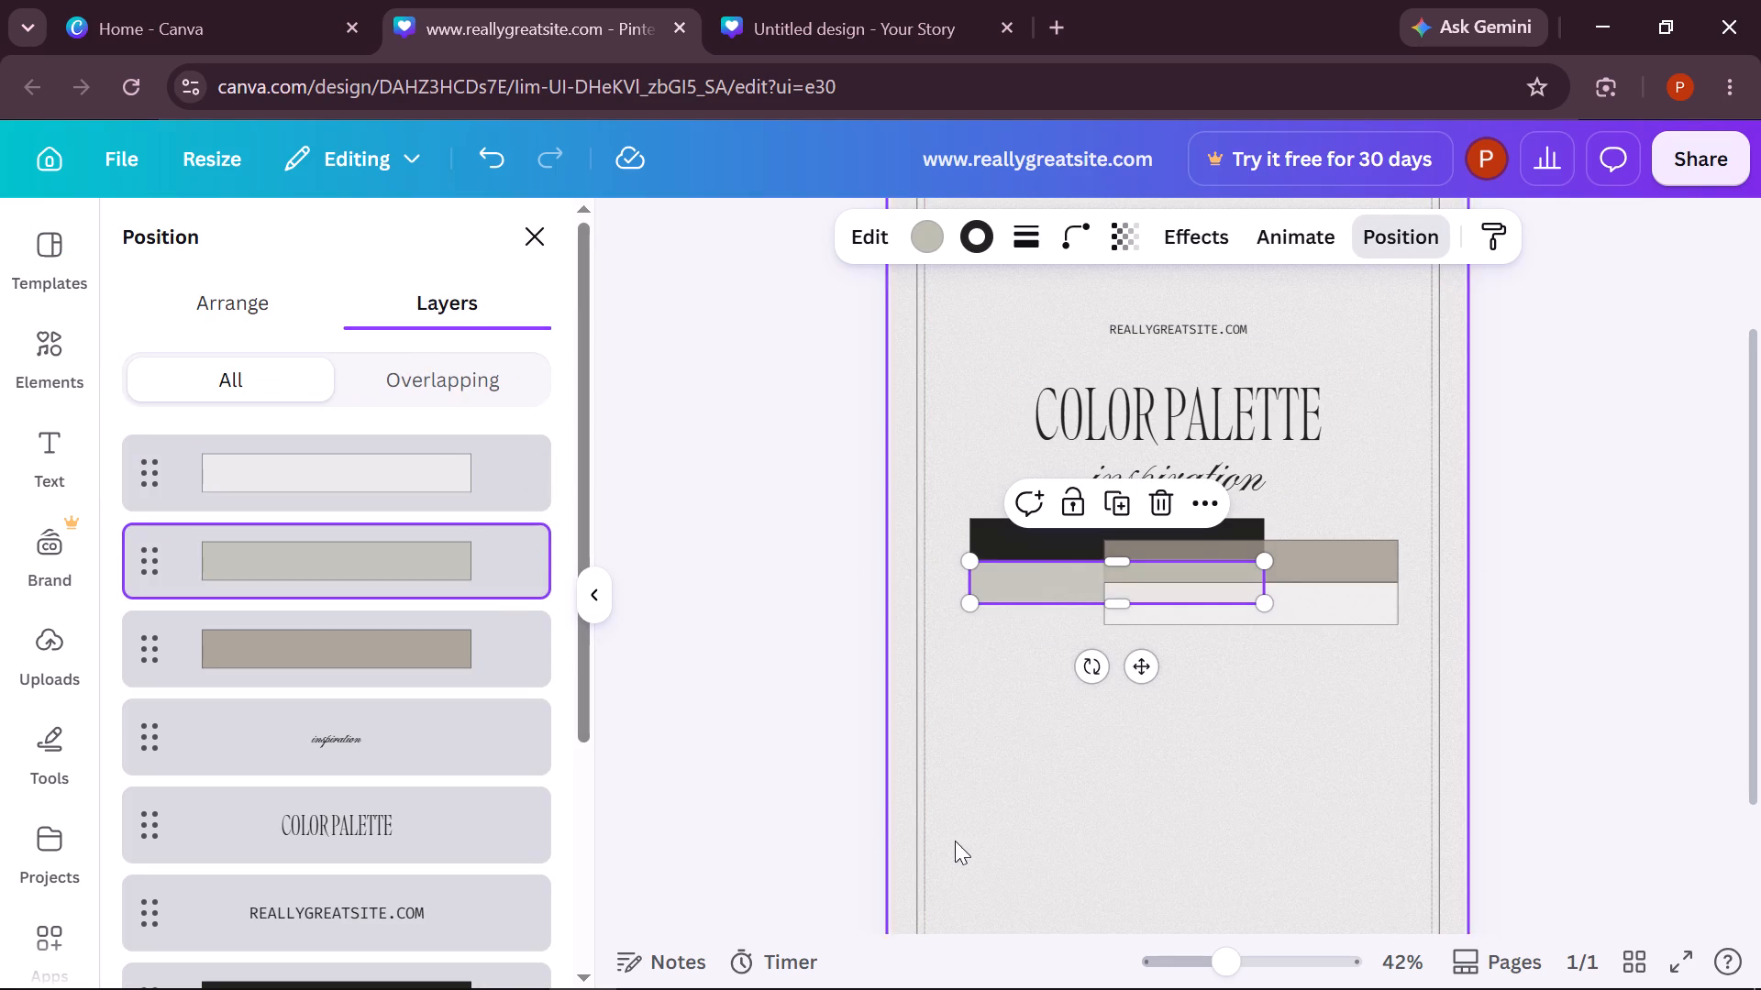
pyautogui.click(761, 759)
pyautogui.click(988, 800)
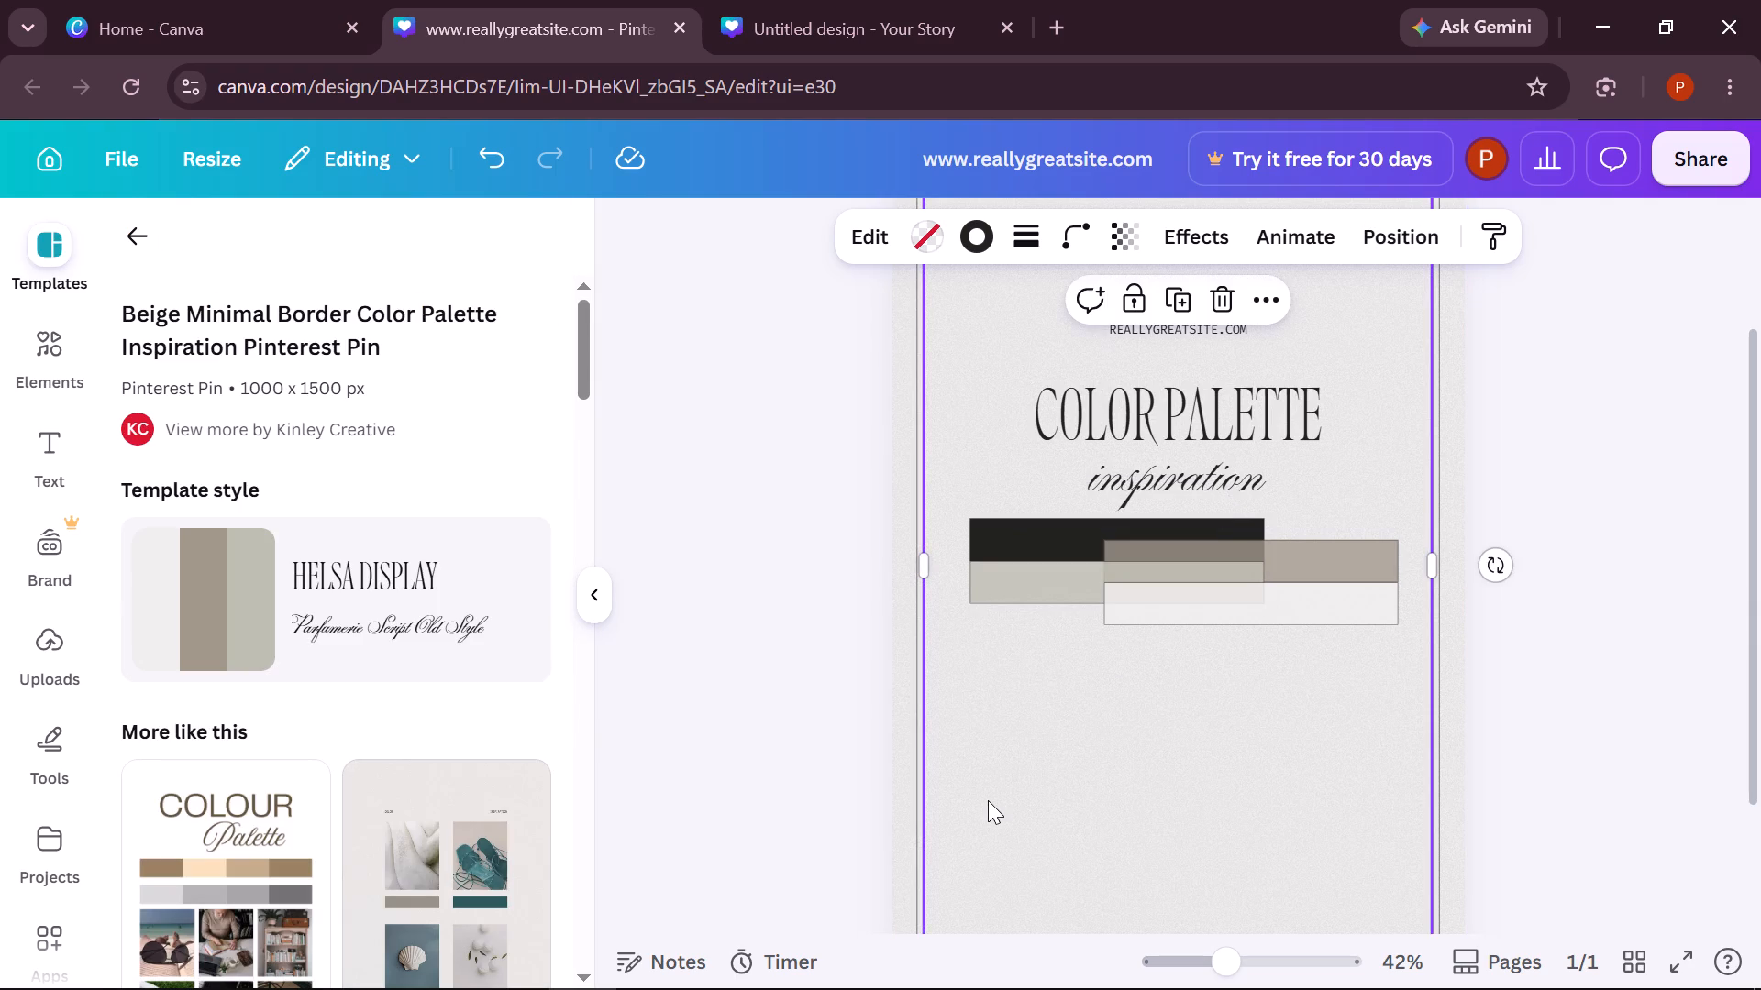
pyautogui.click(1372, 230)
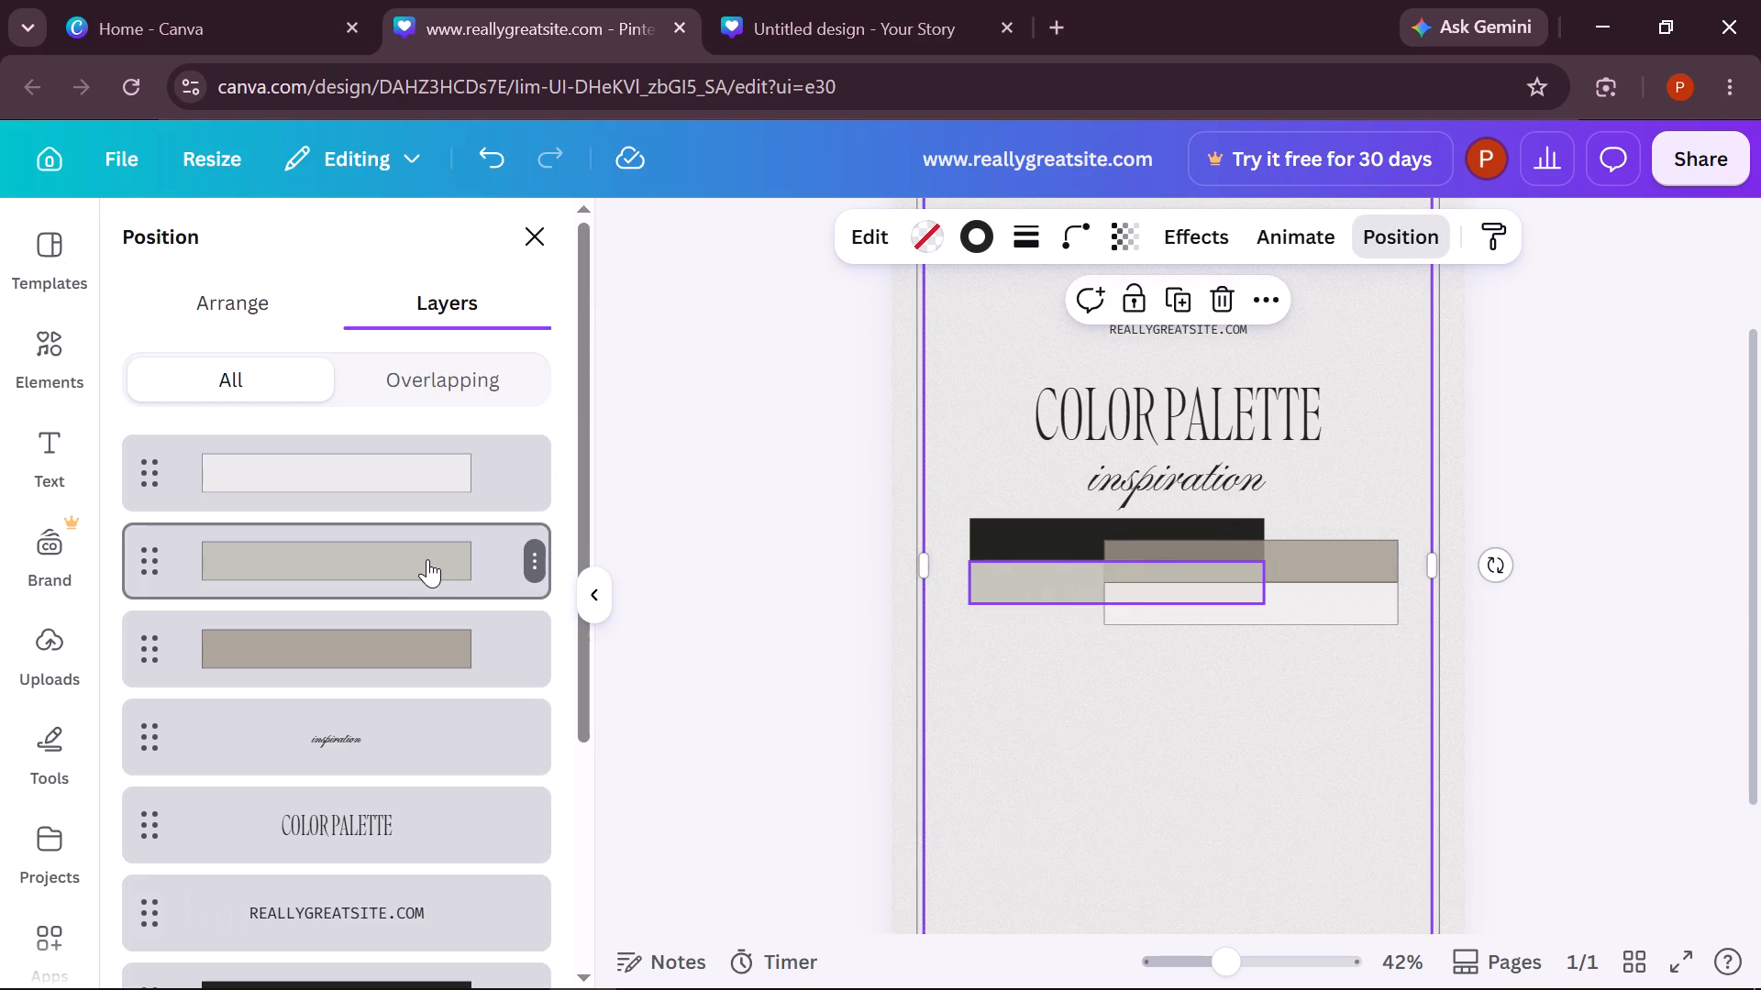
pyautogui.moveTo(427, 559); pyautogui.dragTo(415, 450)
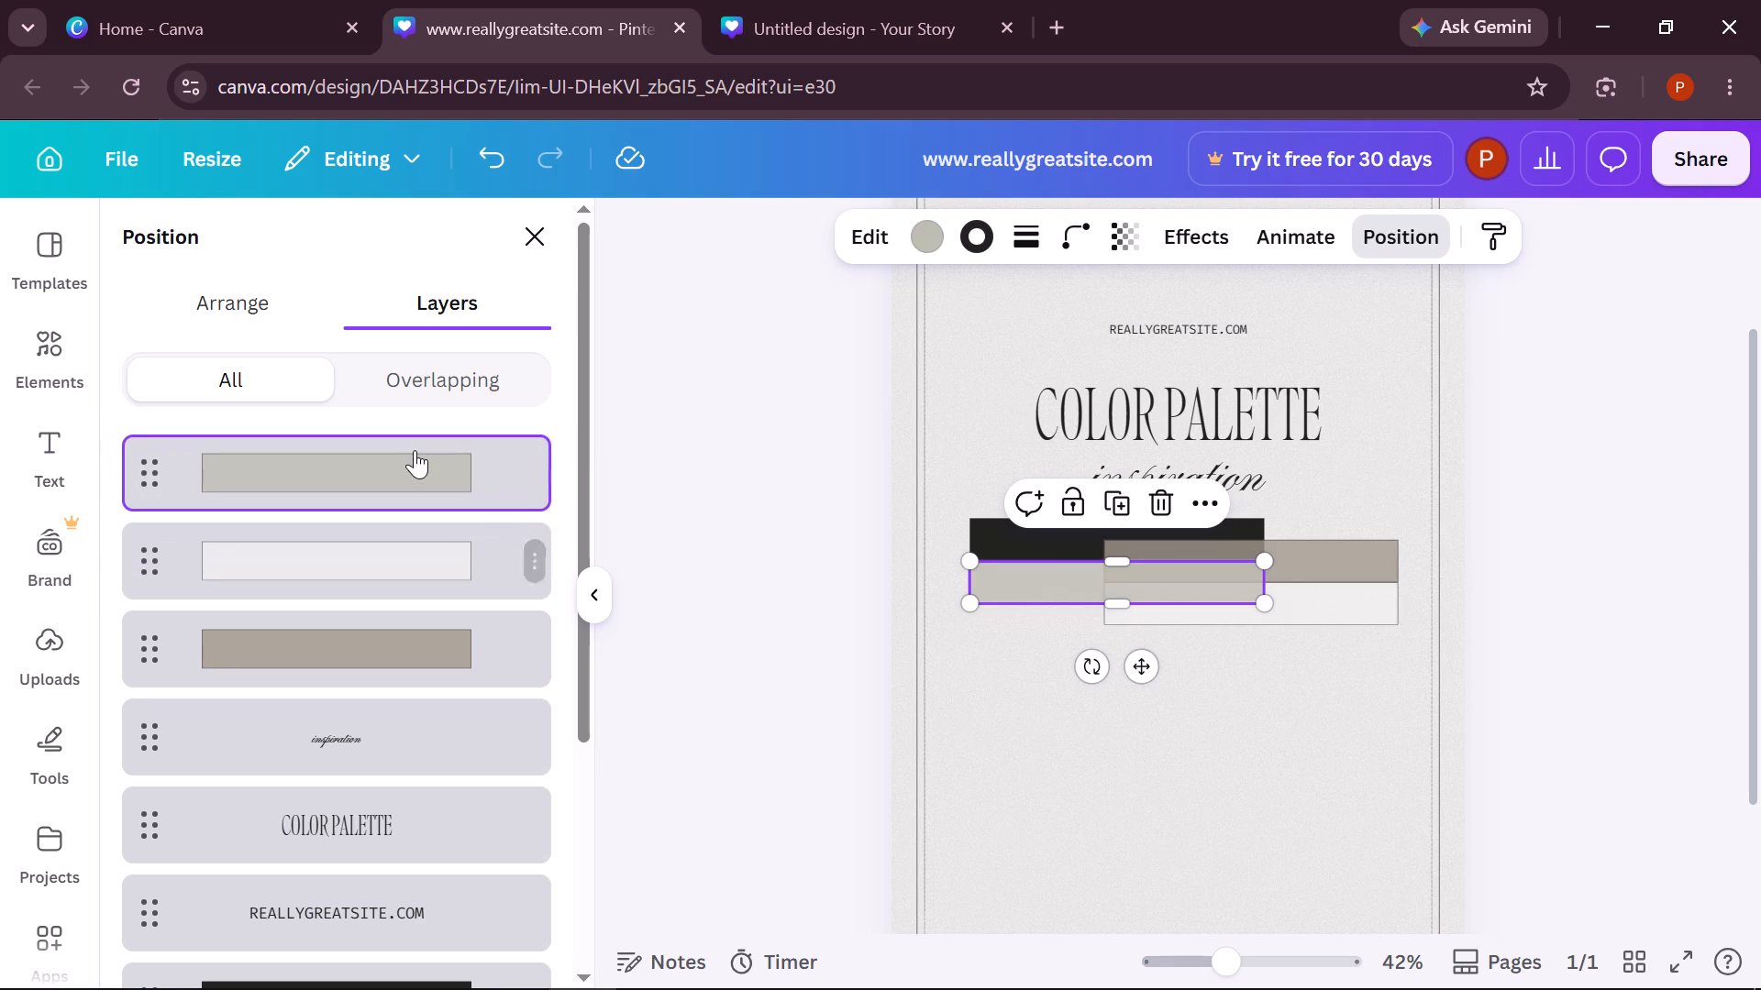
# Shift "inspiration" down against the black bar and bring it to the top of the layer order, in front of all the bars.
pyautogui.click(757, 690)
pyautogui.click(1172, 774)
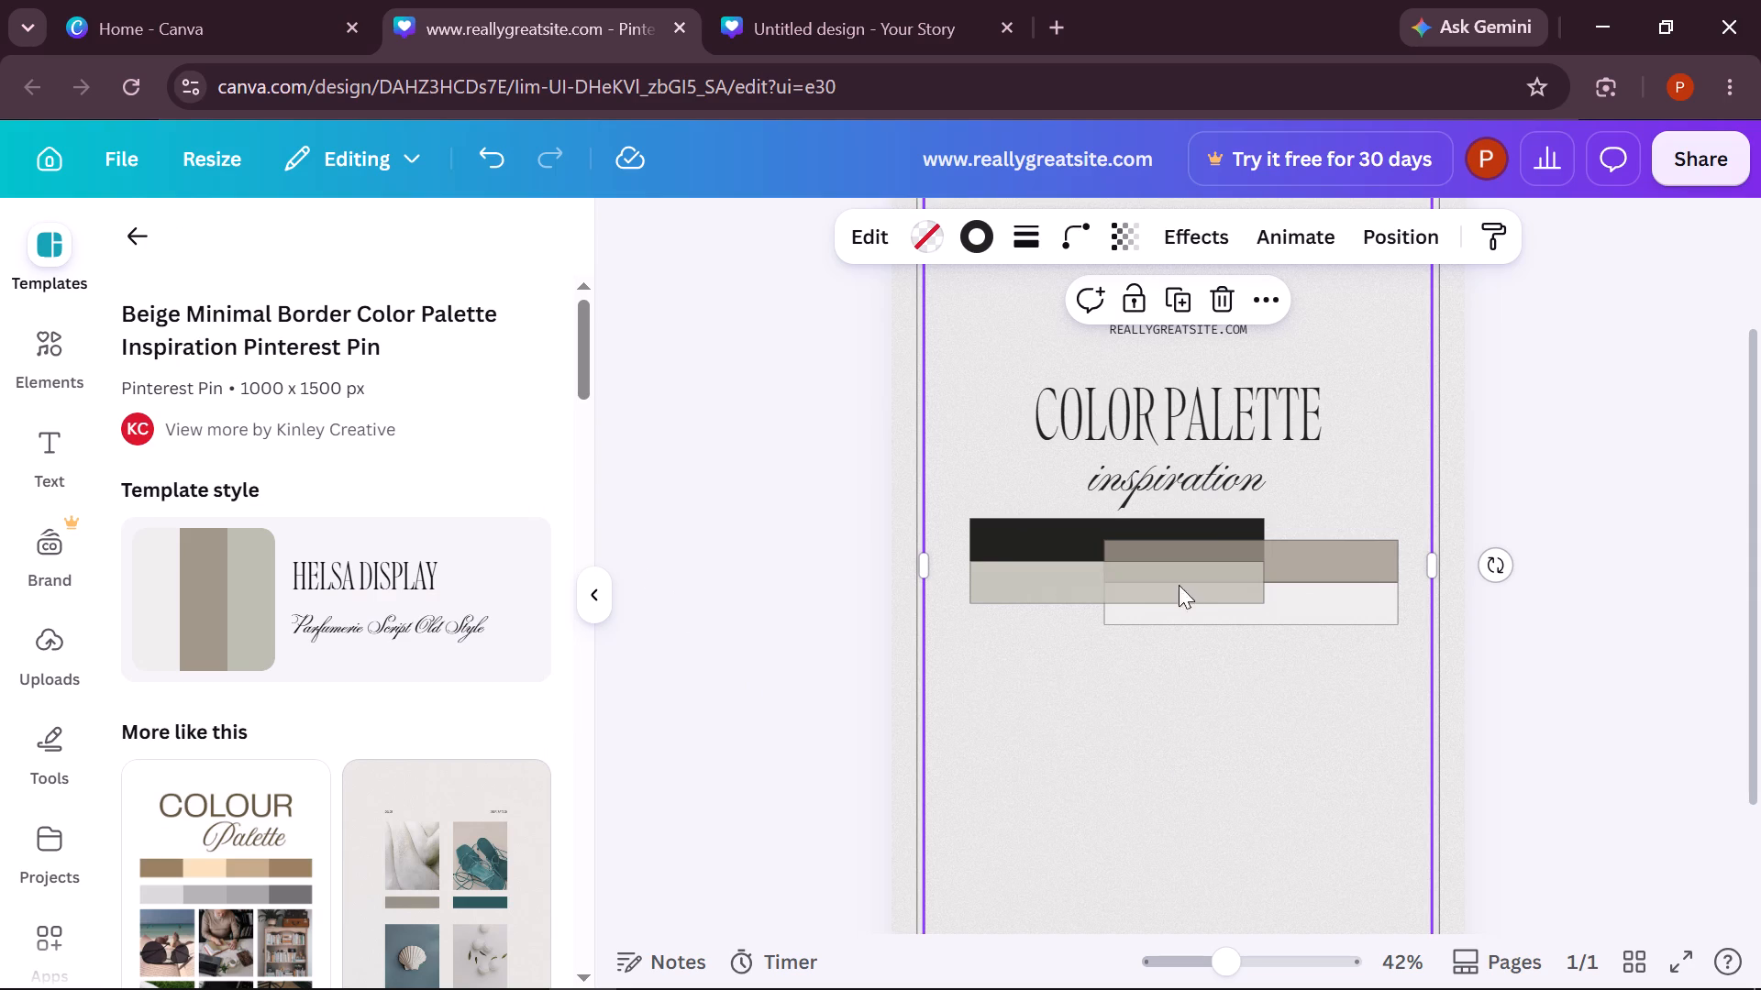
pyautogui.click(1173, 477)
pyautogui.moveTo(1173, 477); pyautogui.dragTo(1168, 518)
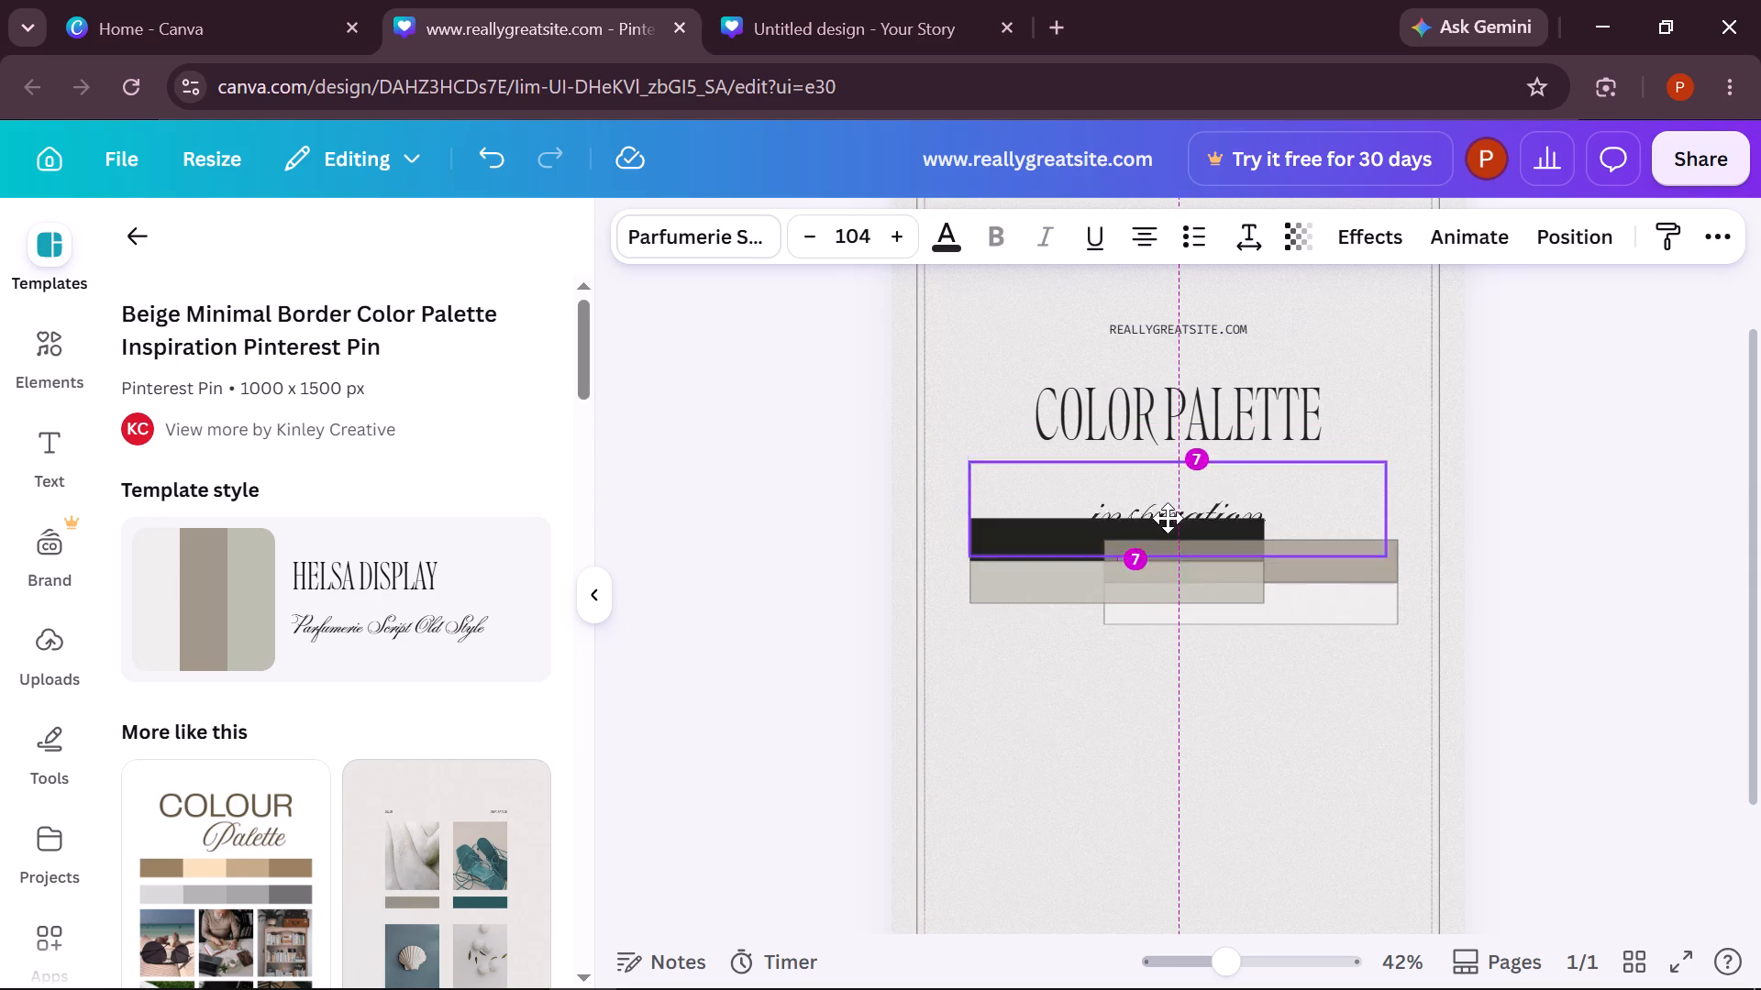
pyautogui.moveTo(1168, 518); pyautogui.dragTo(1185, 506)
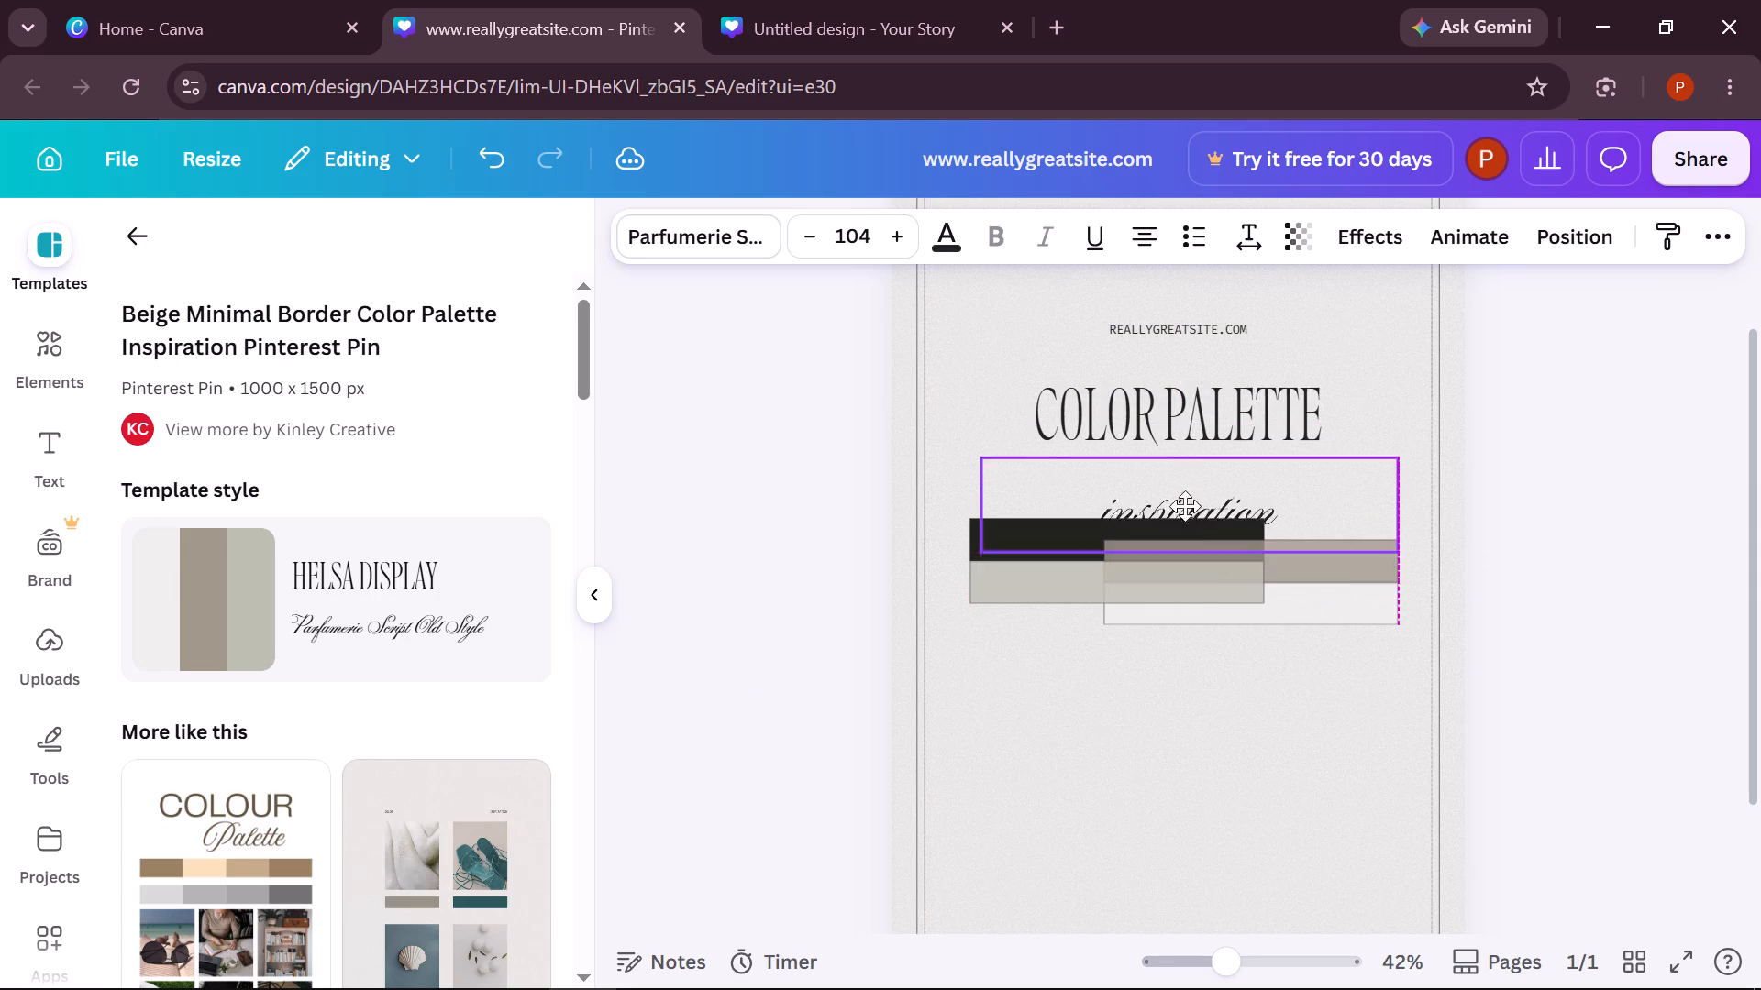
pyautogui.moveTo(1185, 506); pyautogui.dragTo(1186, 495)
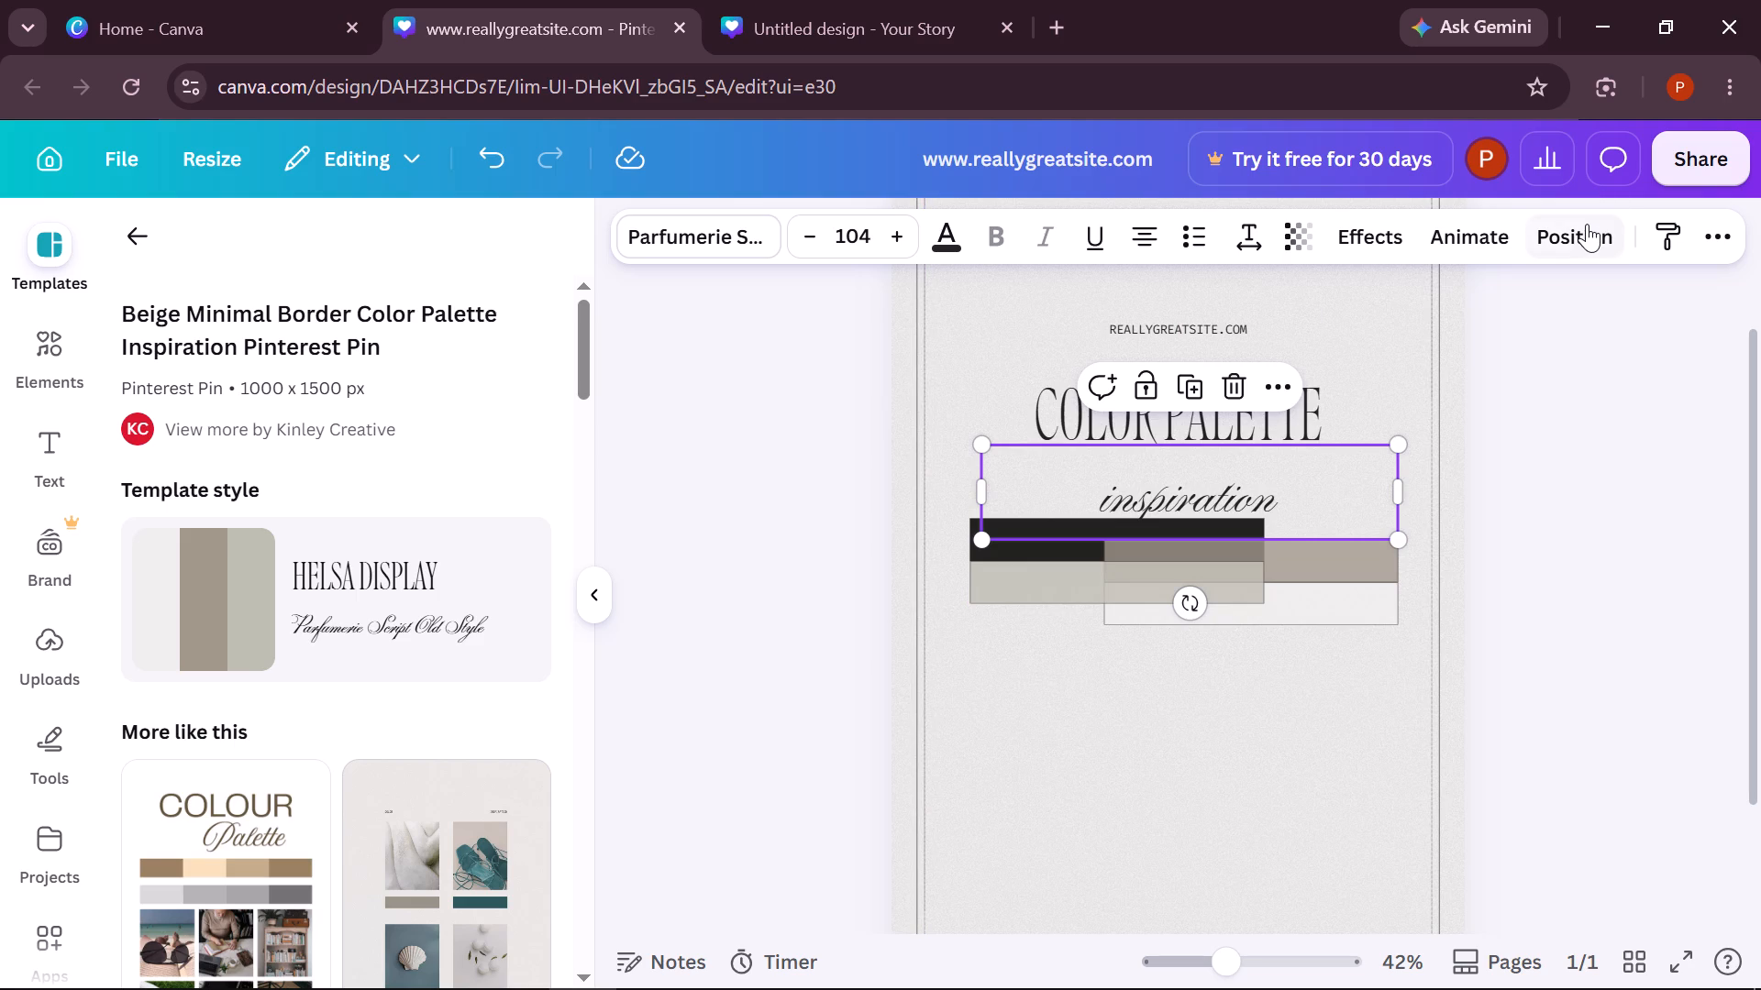
pyautogui.click(1587, 224)
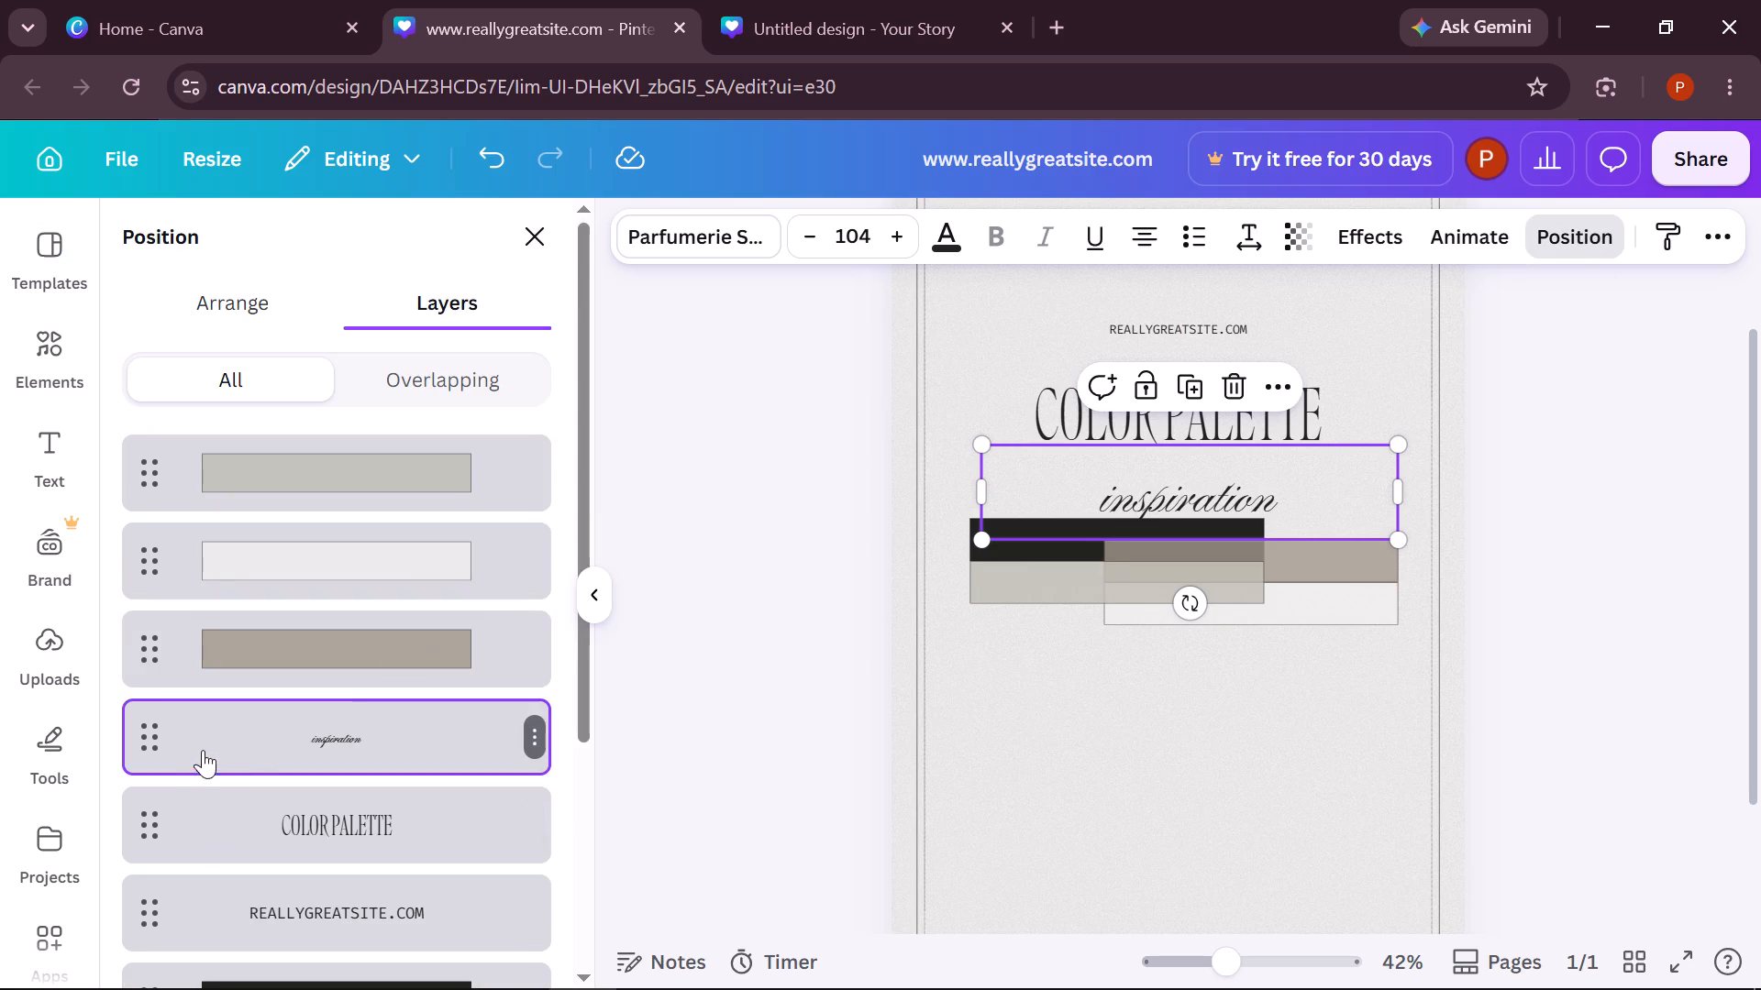
pyautogui.moveTo(198, 746); pyautogui.dragTo(198, 441)
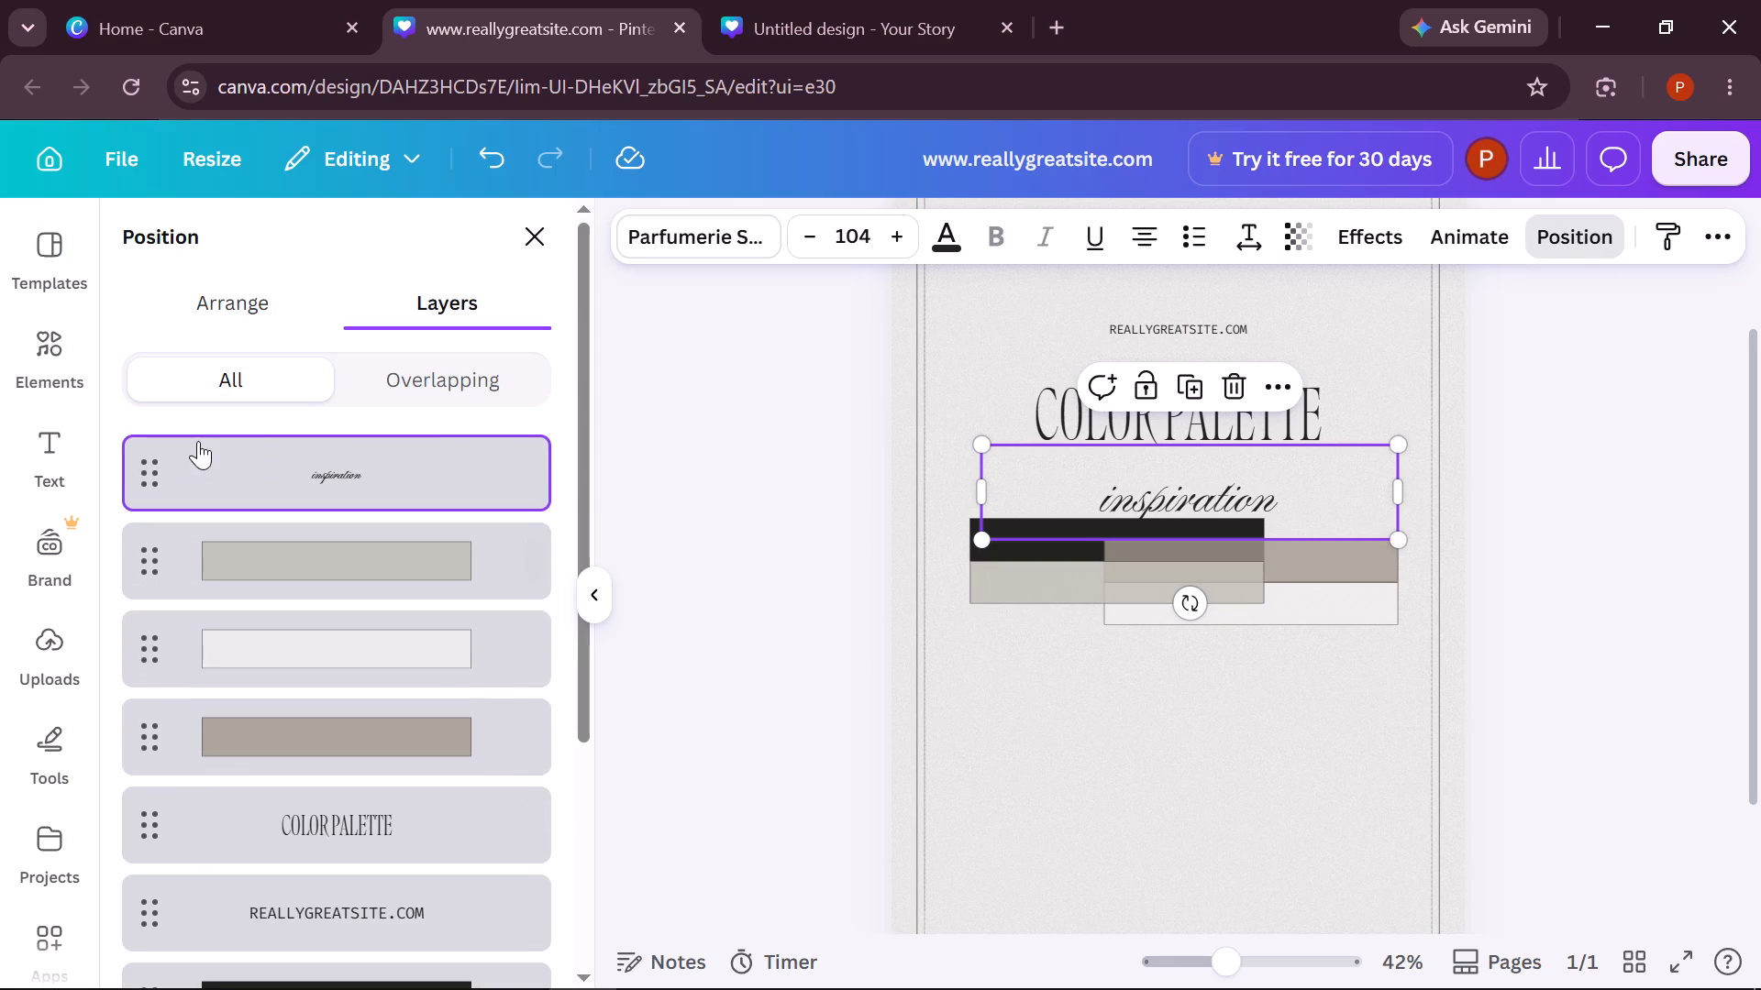
# Move "inspiration" down onto the bars and narrow its text box from the left side to fit closely around the word.
pyautogui.moveTo(1180, 489); pyautogui.dragTo(1179, 560)
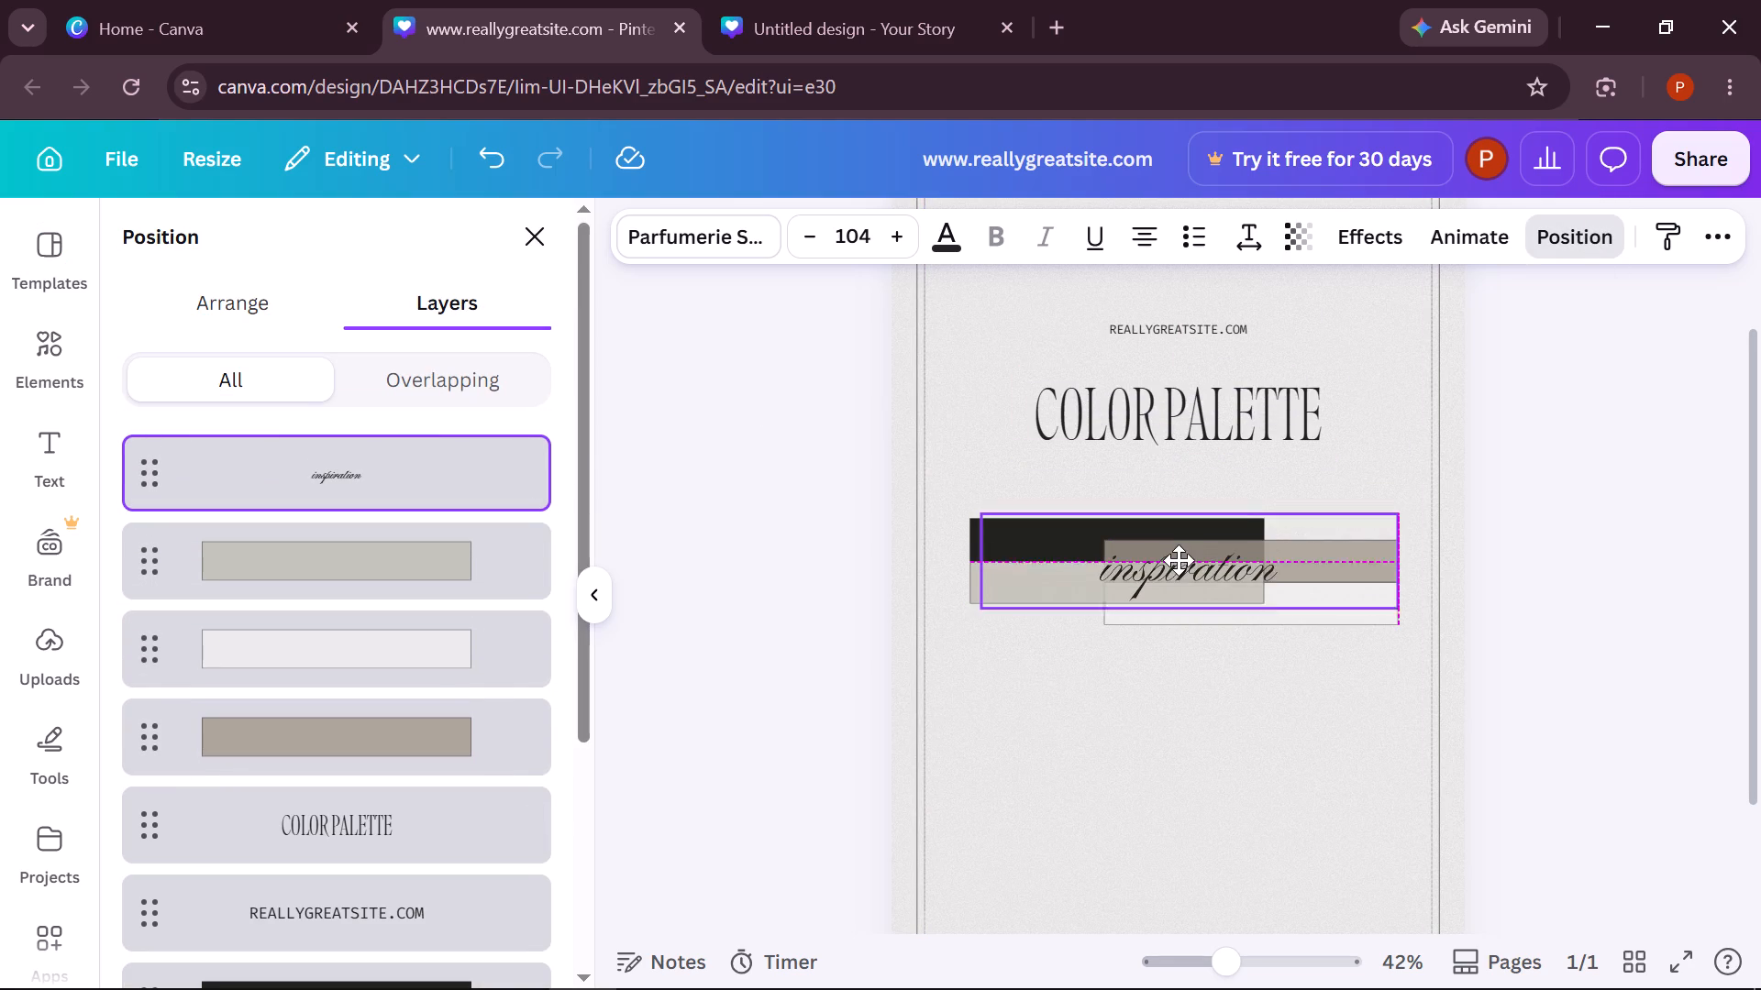
pyautogui.moveTo(1179, 560); pyautogui.dragTo(1172, 565)
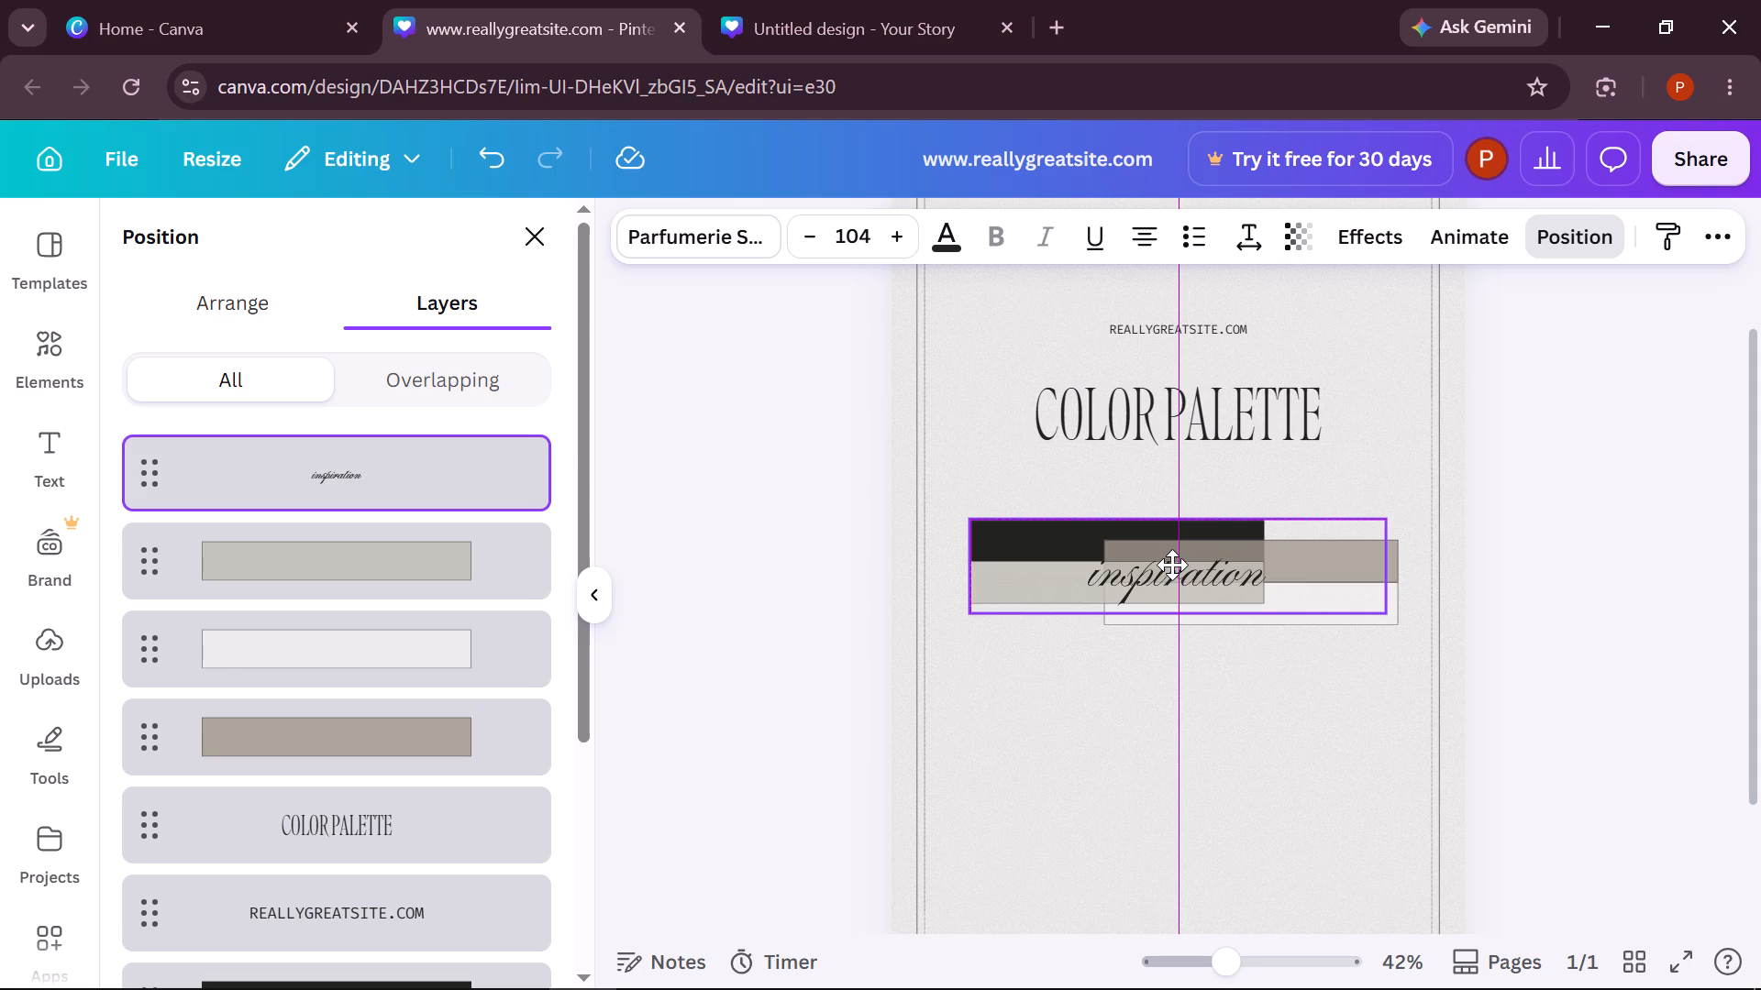
pyautogui.moveTo(1172, 565); pyautogui.dragTo(1173, 565)
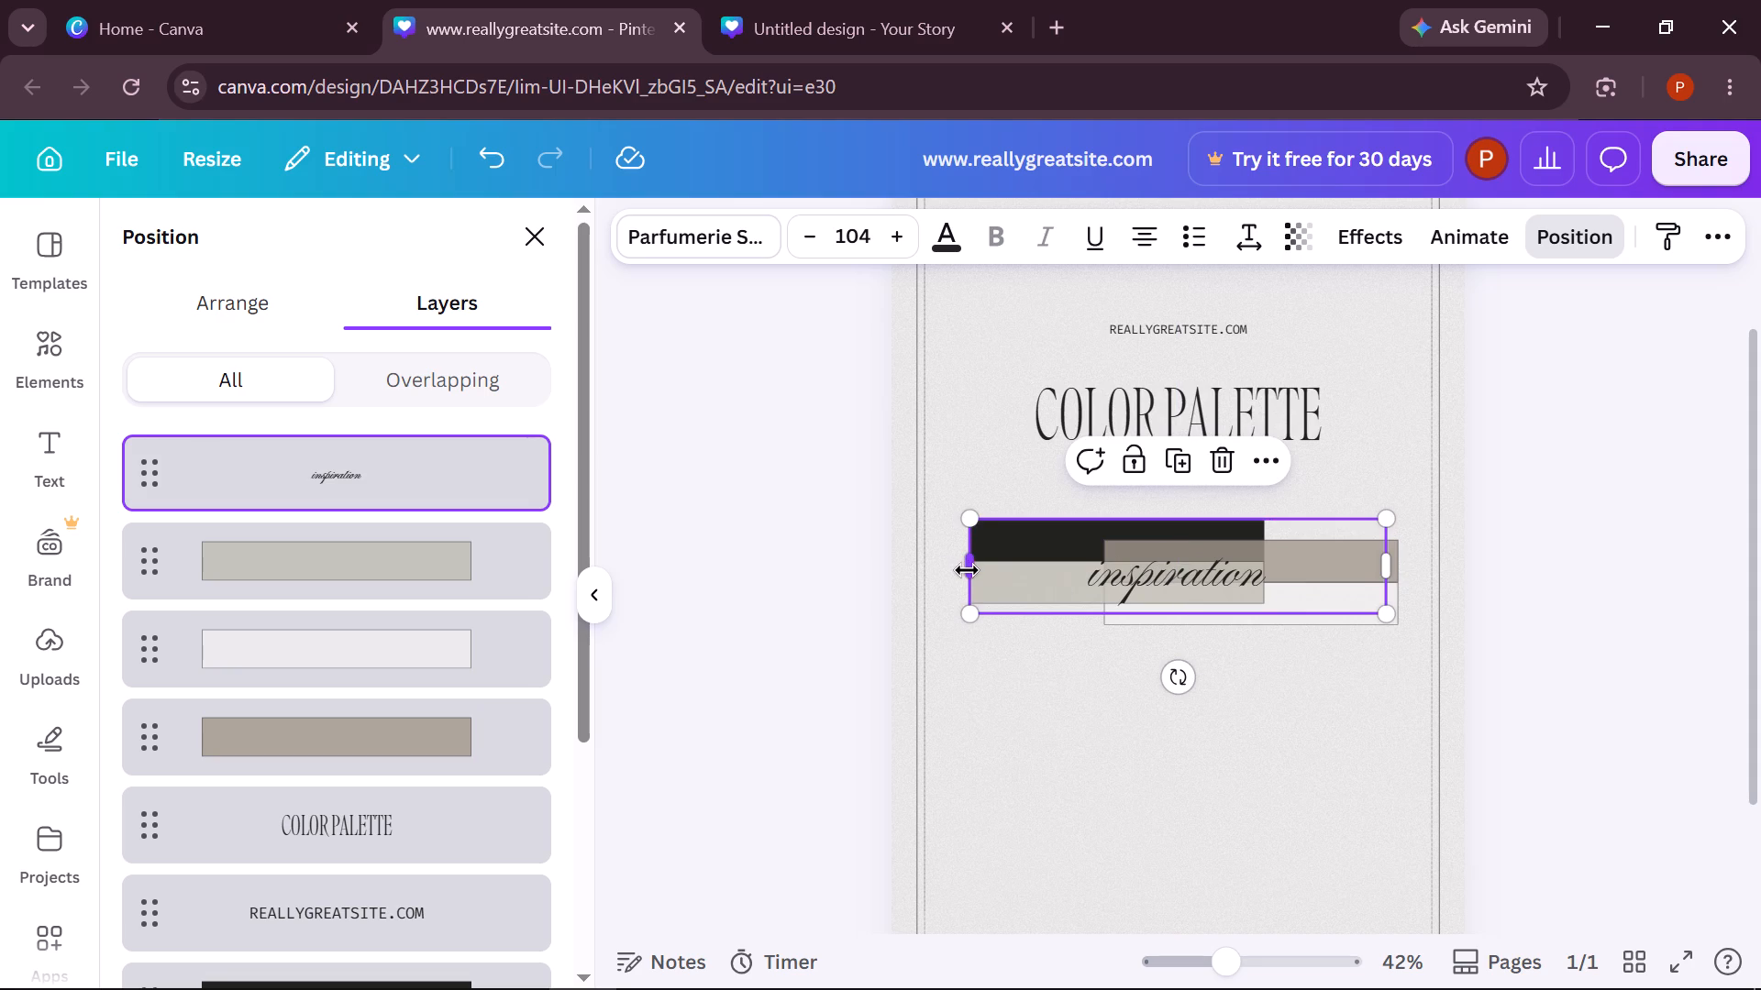
pyautogui.moveTo(967, 570); pyautogui.dragTo(984, 571)
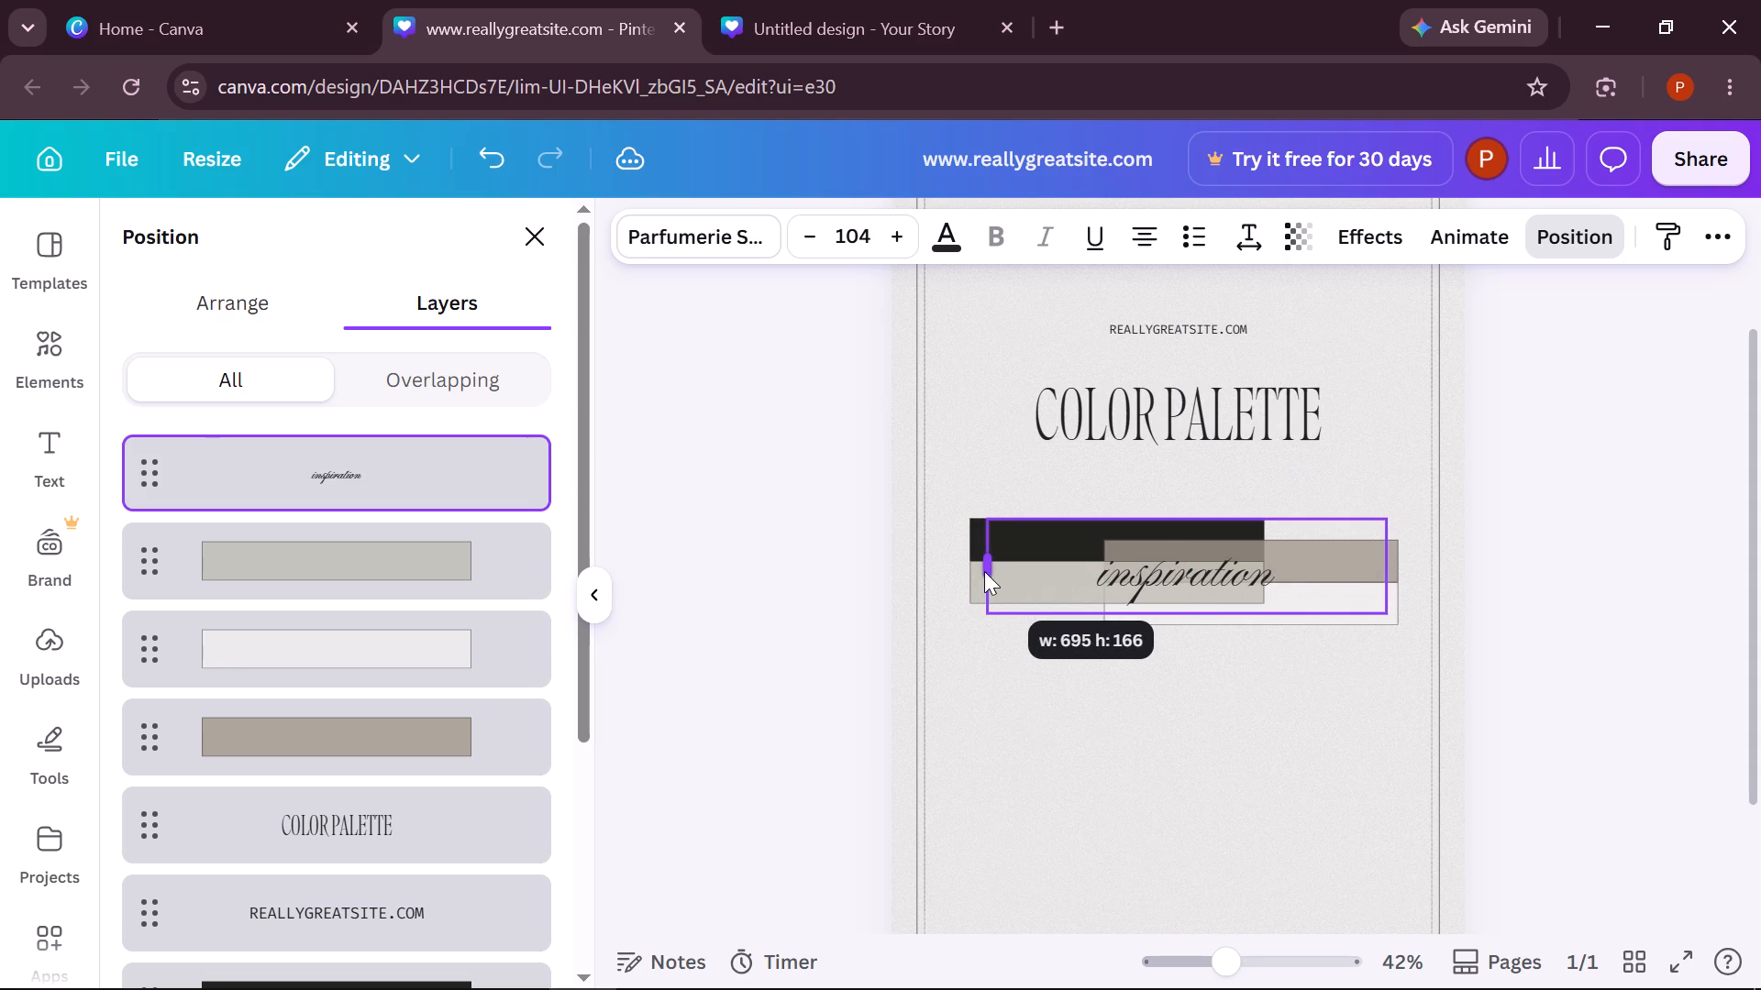
pyautogui.moveTo(984, 571); pyautogui.dragTo(1117, 558)
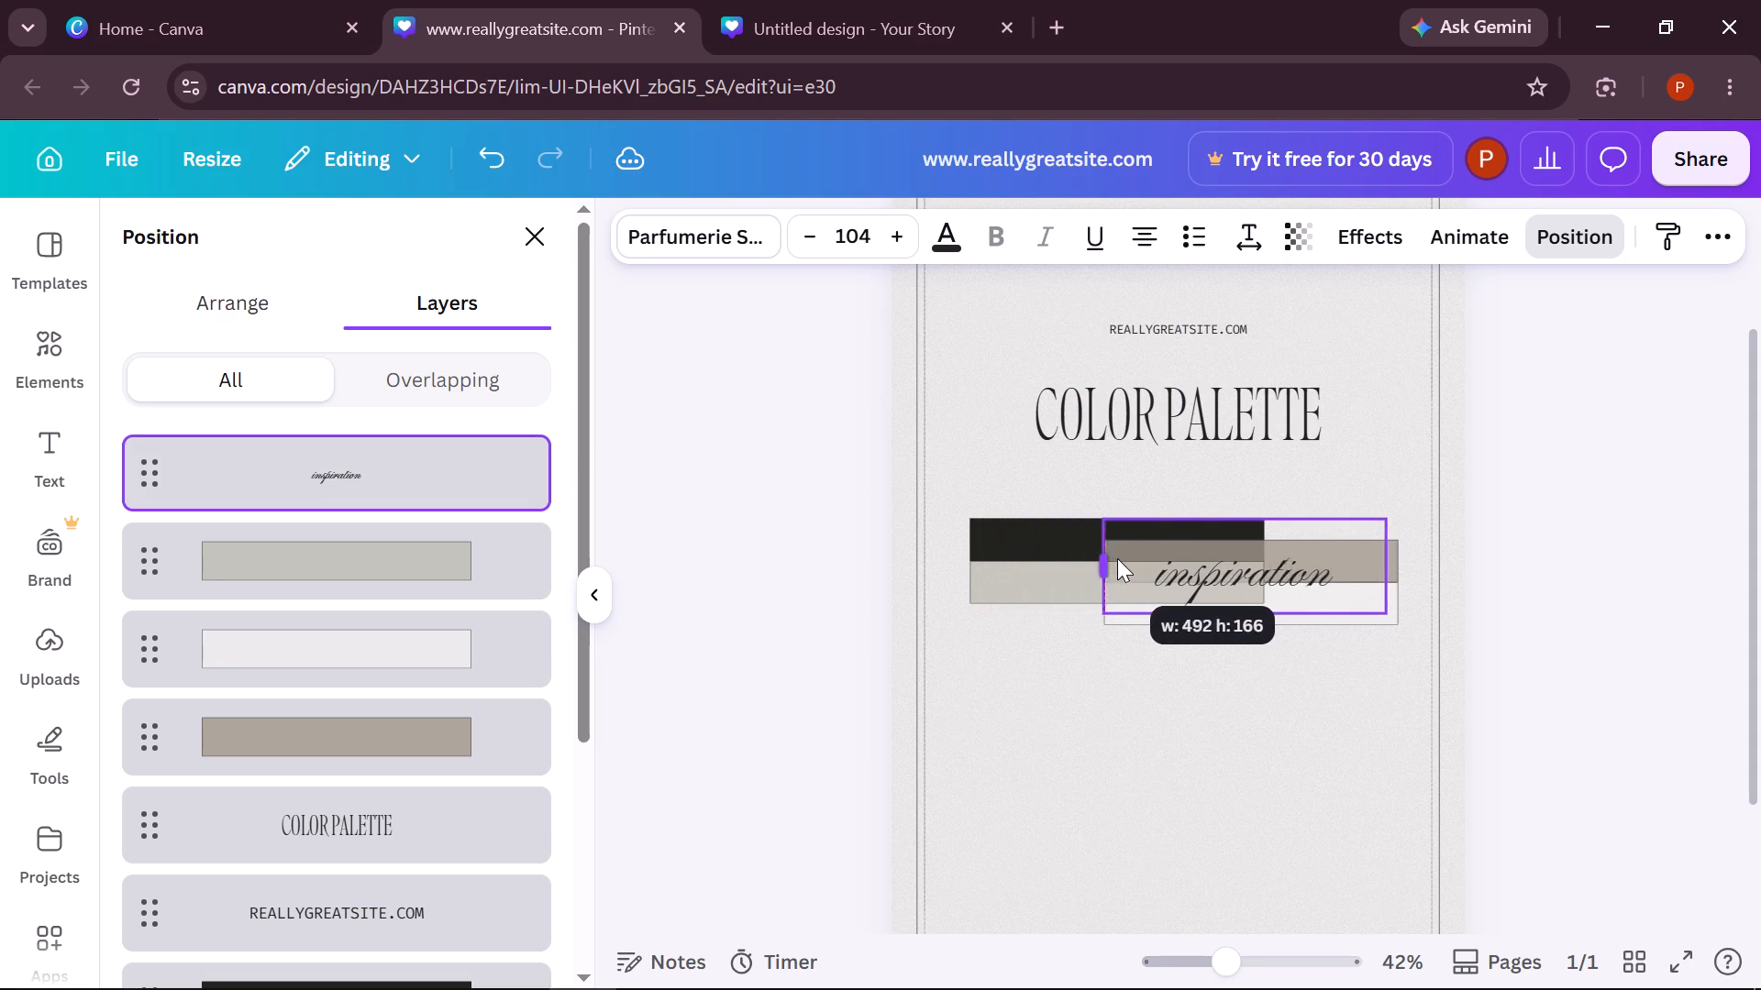
pyautogui.moveTo(1117, 558); pyautogui.dragTo(1166, 584)
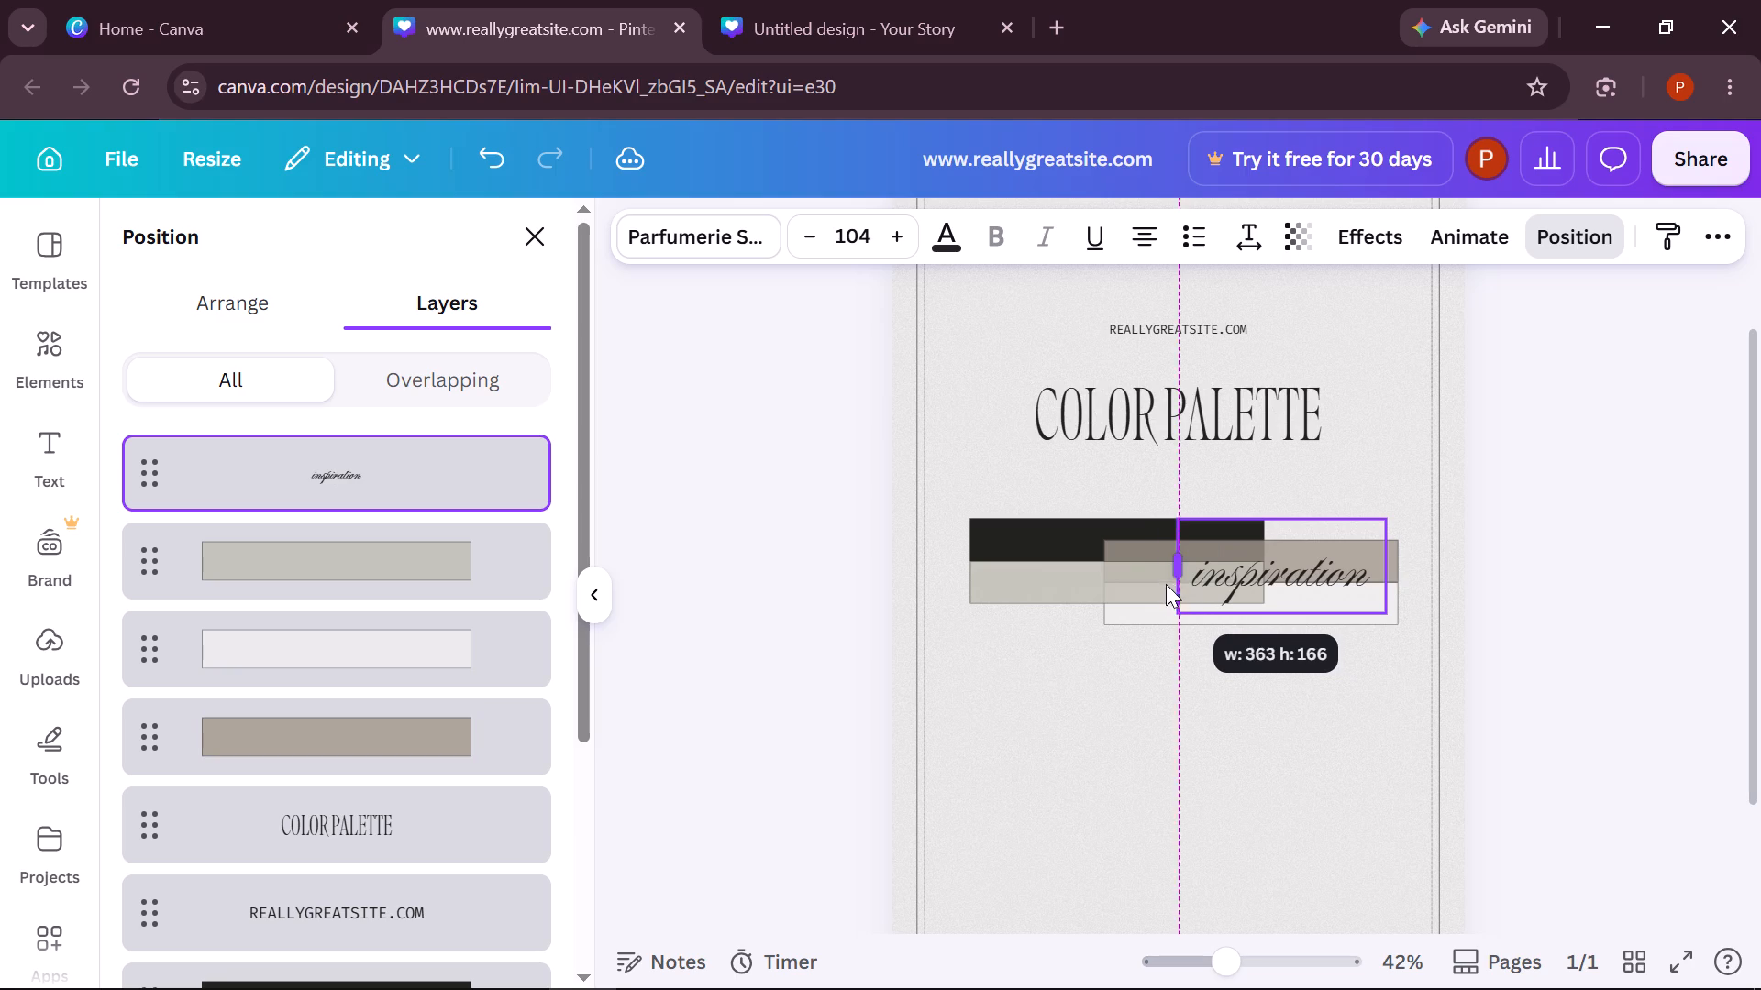
pyautogui.moveTo(1166, 584); pyautogui.dragTo(1156, 581)
# Shift "inspiration" left so it sits over the area where the four bars overlap.
pyautogui.moveTo(1242, 555); pyautogui.dragTo(1241, 555)
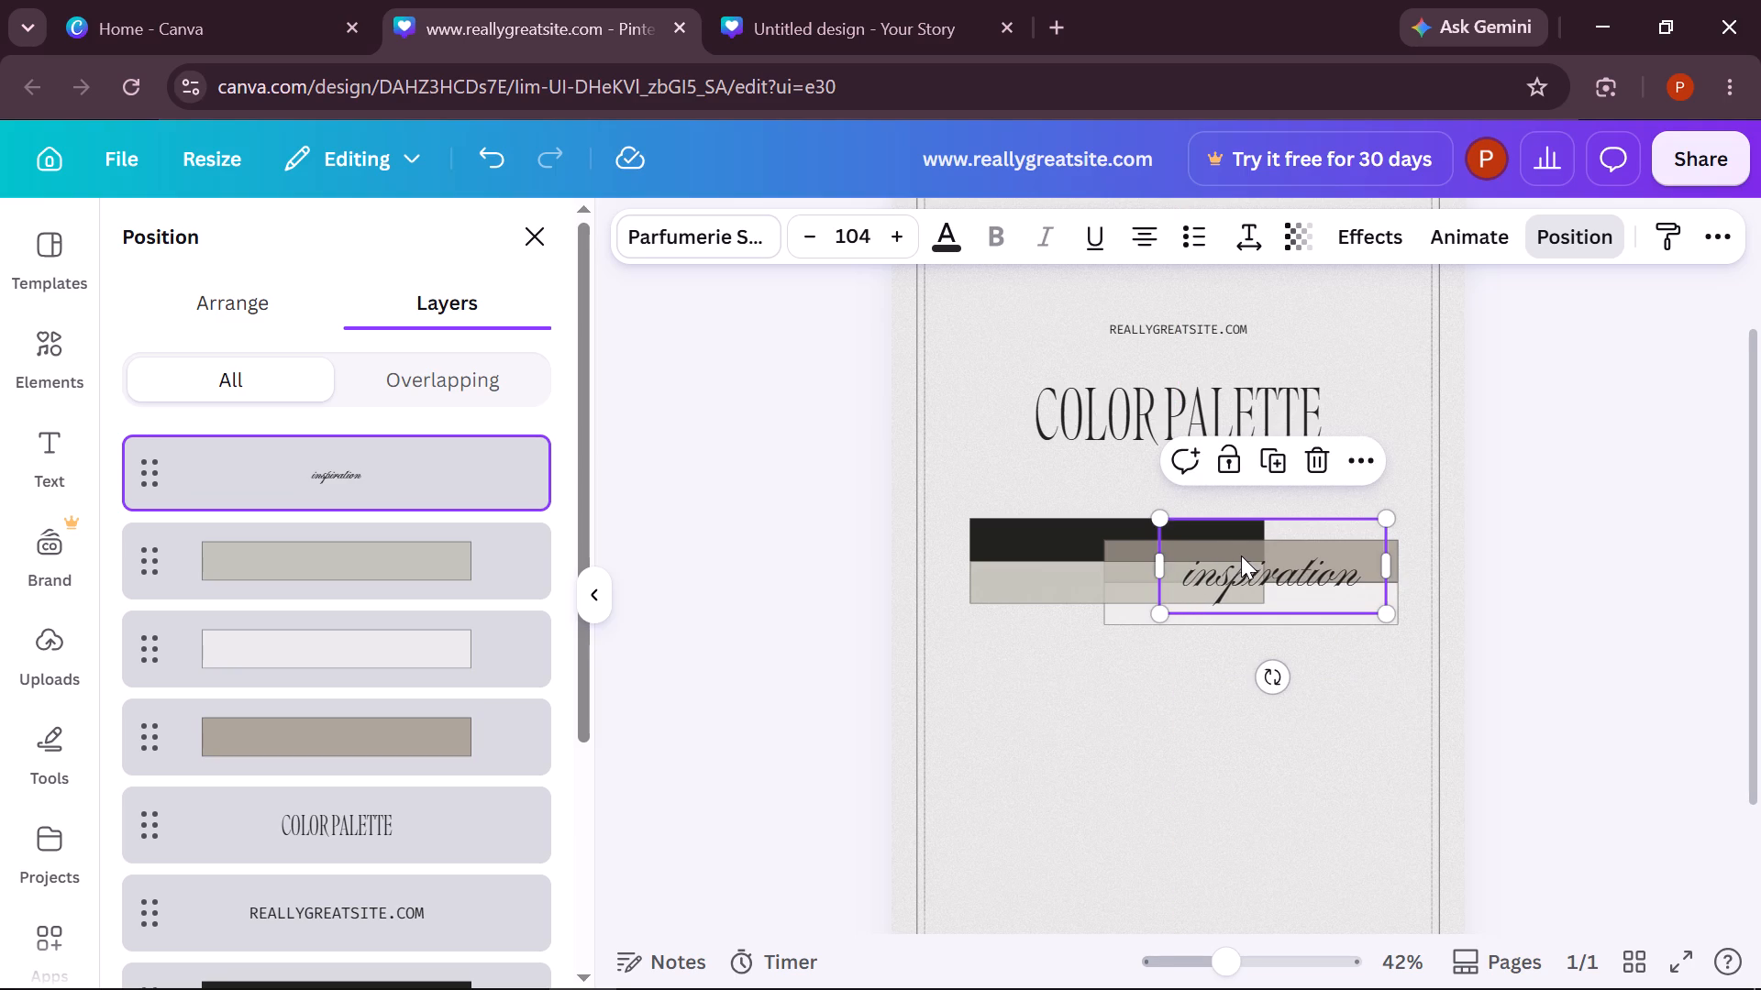
pyautogui.moveTo(1241, 555); pyautogui.dragTo(1168, 551)
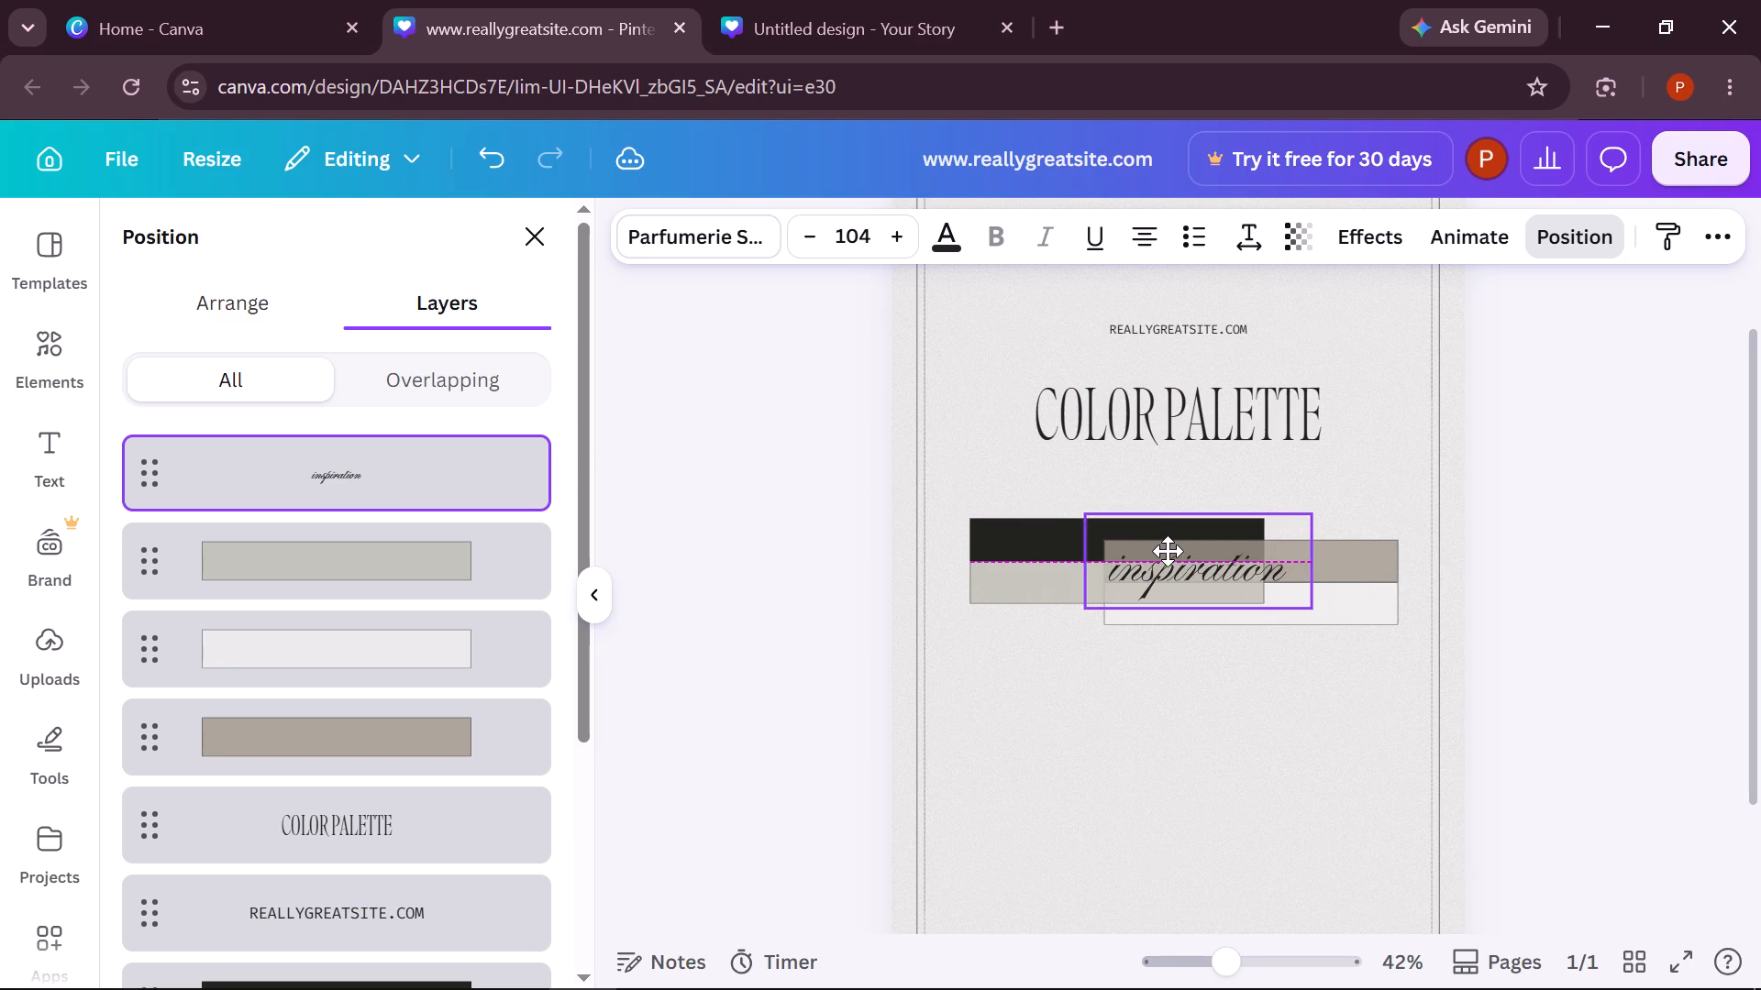
pyautogui.moveTo(1168, 551); pyautogui.dragTo(1169, 551)
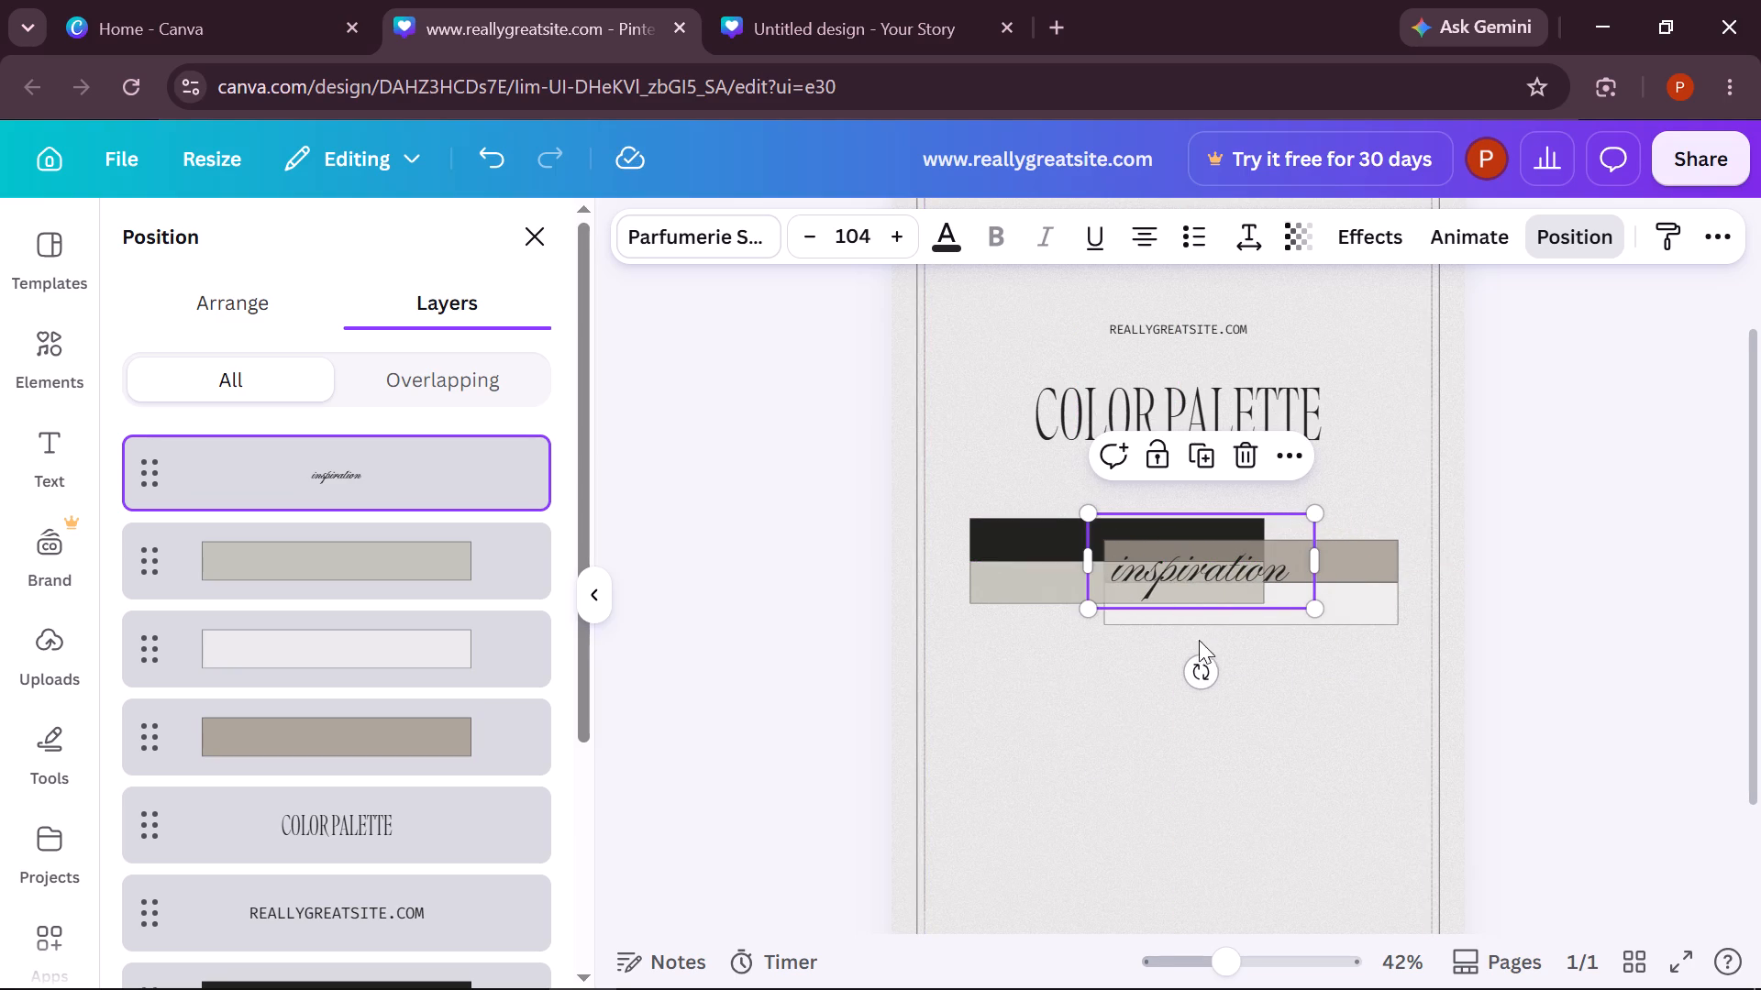
pyautogui.click(1199, 568)
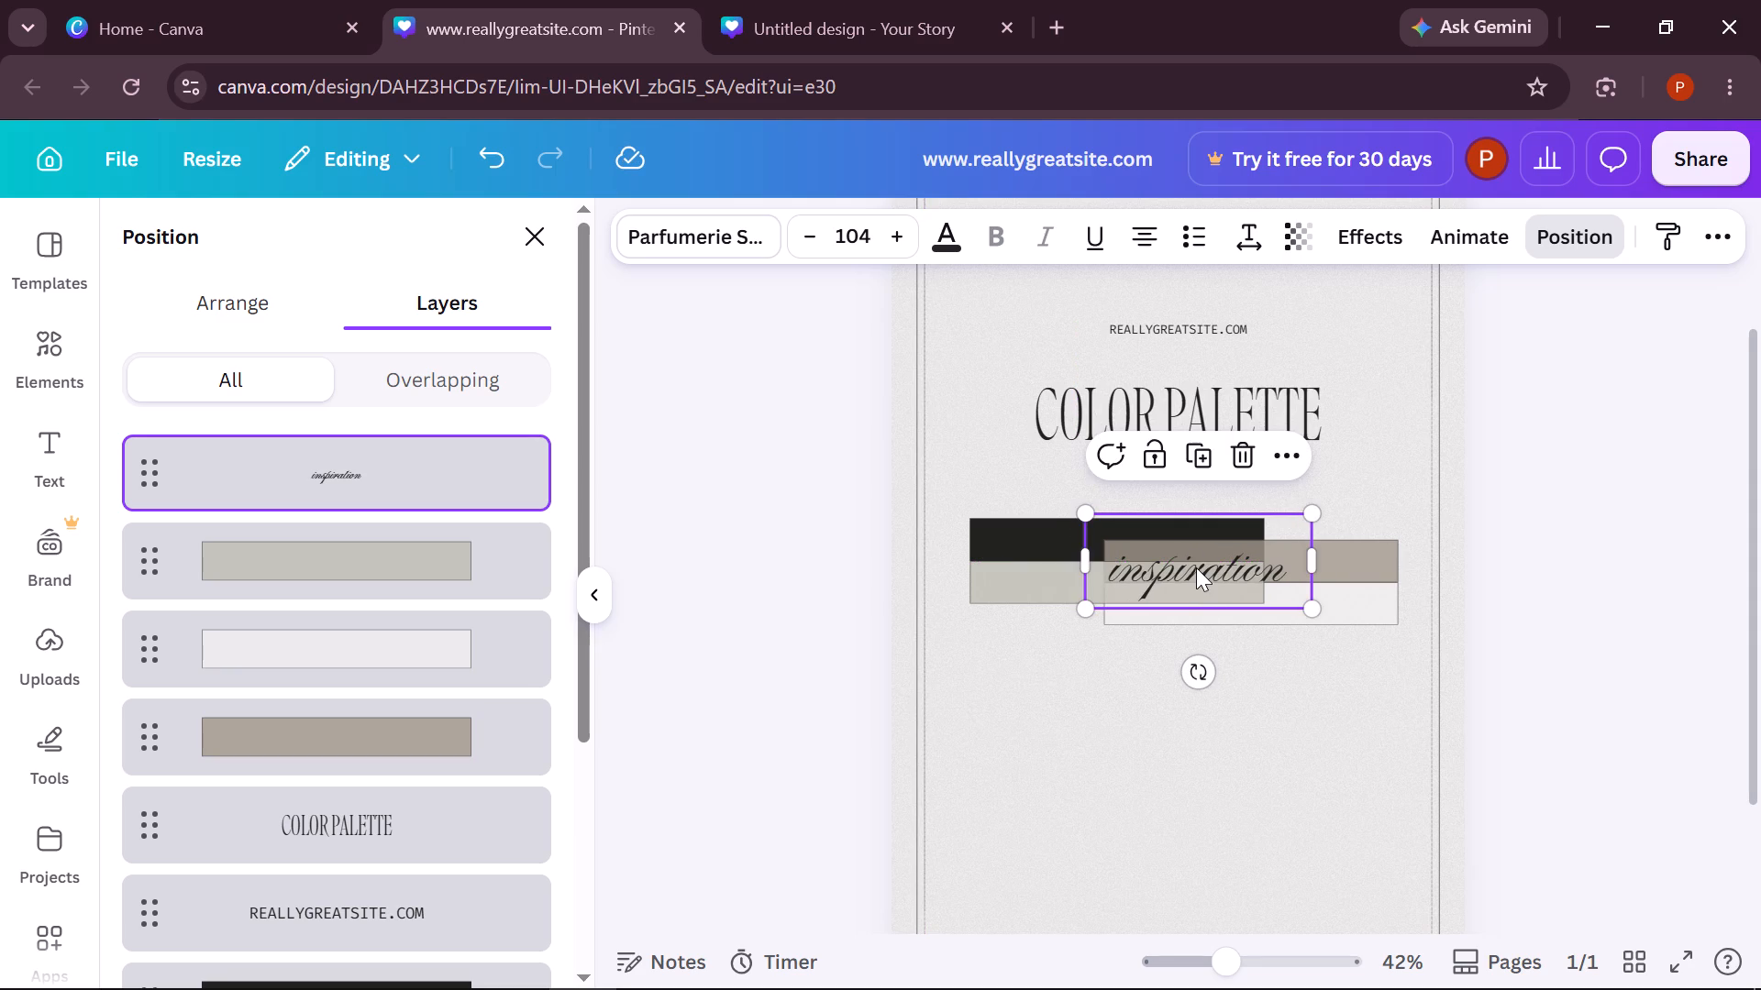
pyautogui.click(1125, 746)
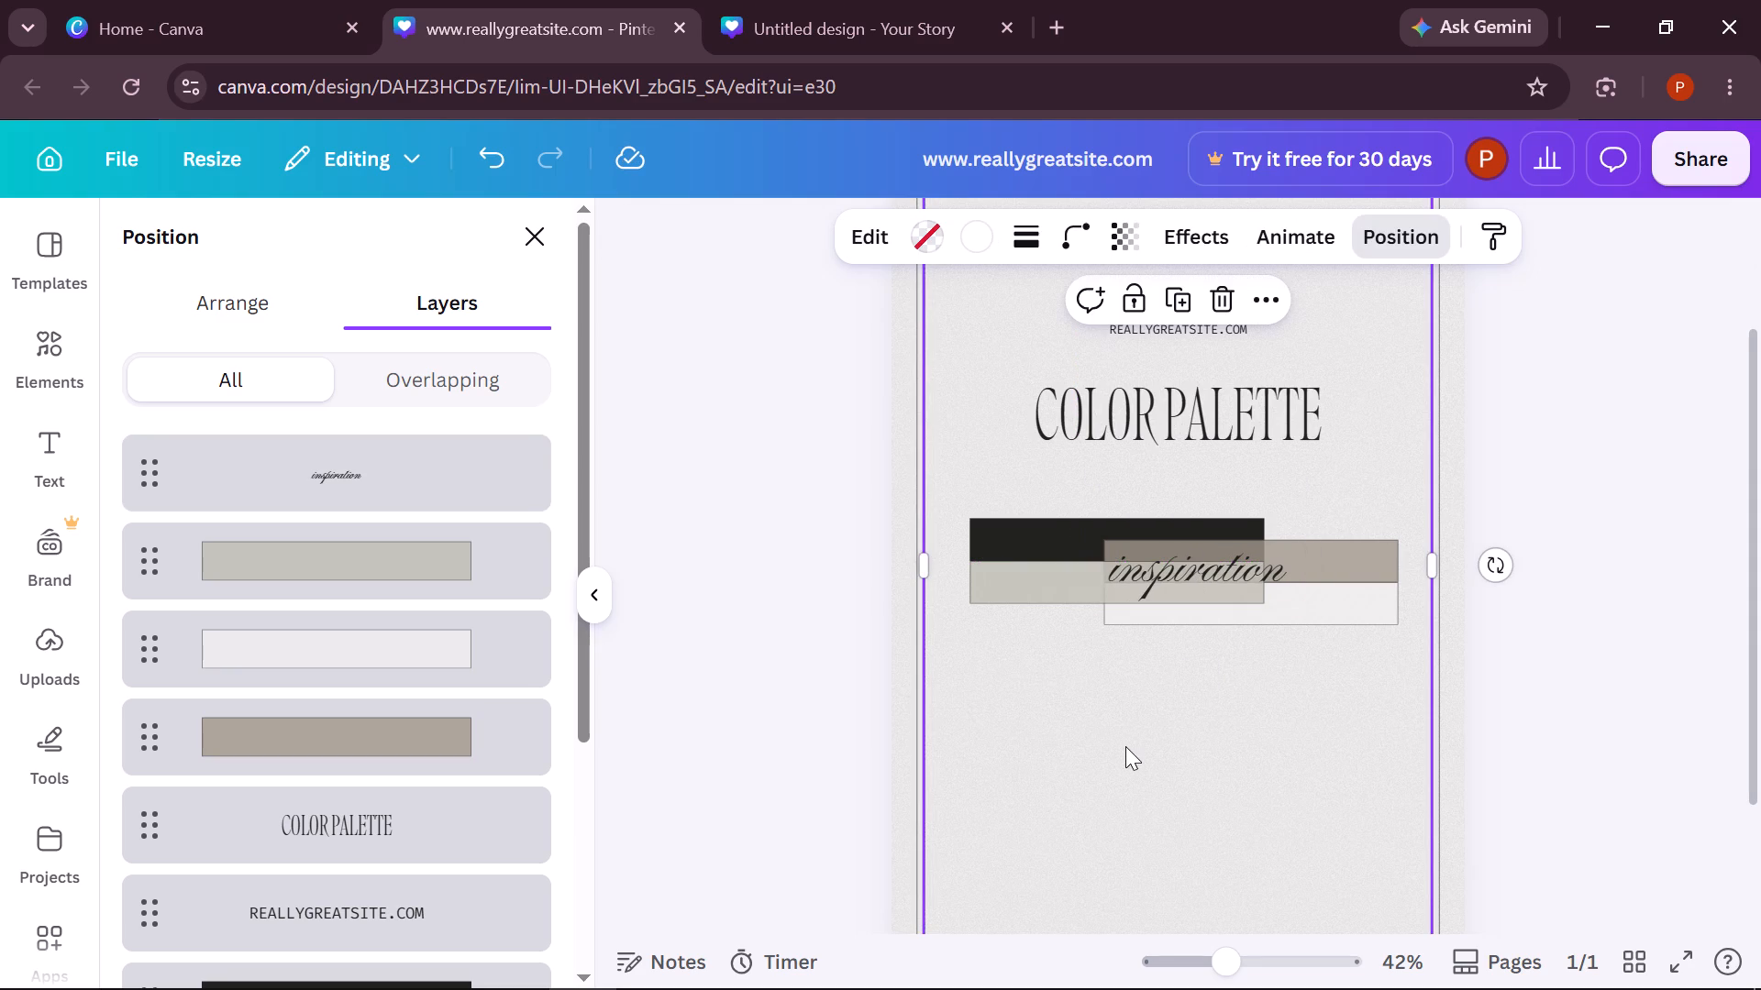
# Move "COLOR PALETTE" down to just above the bars and enlarge it to font size 130, spanning the full width of the bars.
pyautogui.scroll(-5, 1125, 746)
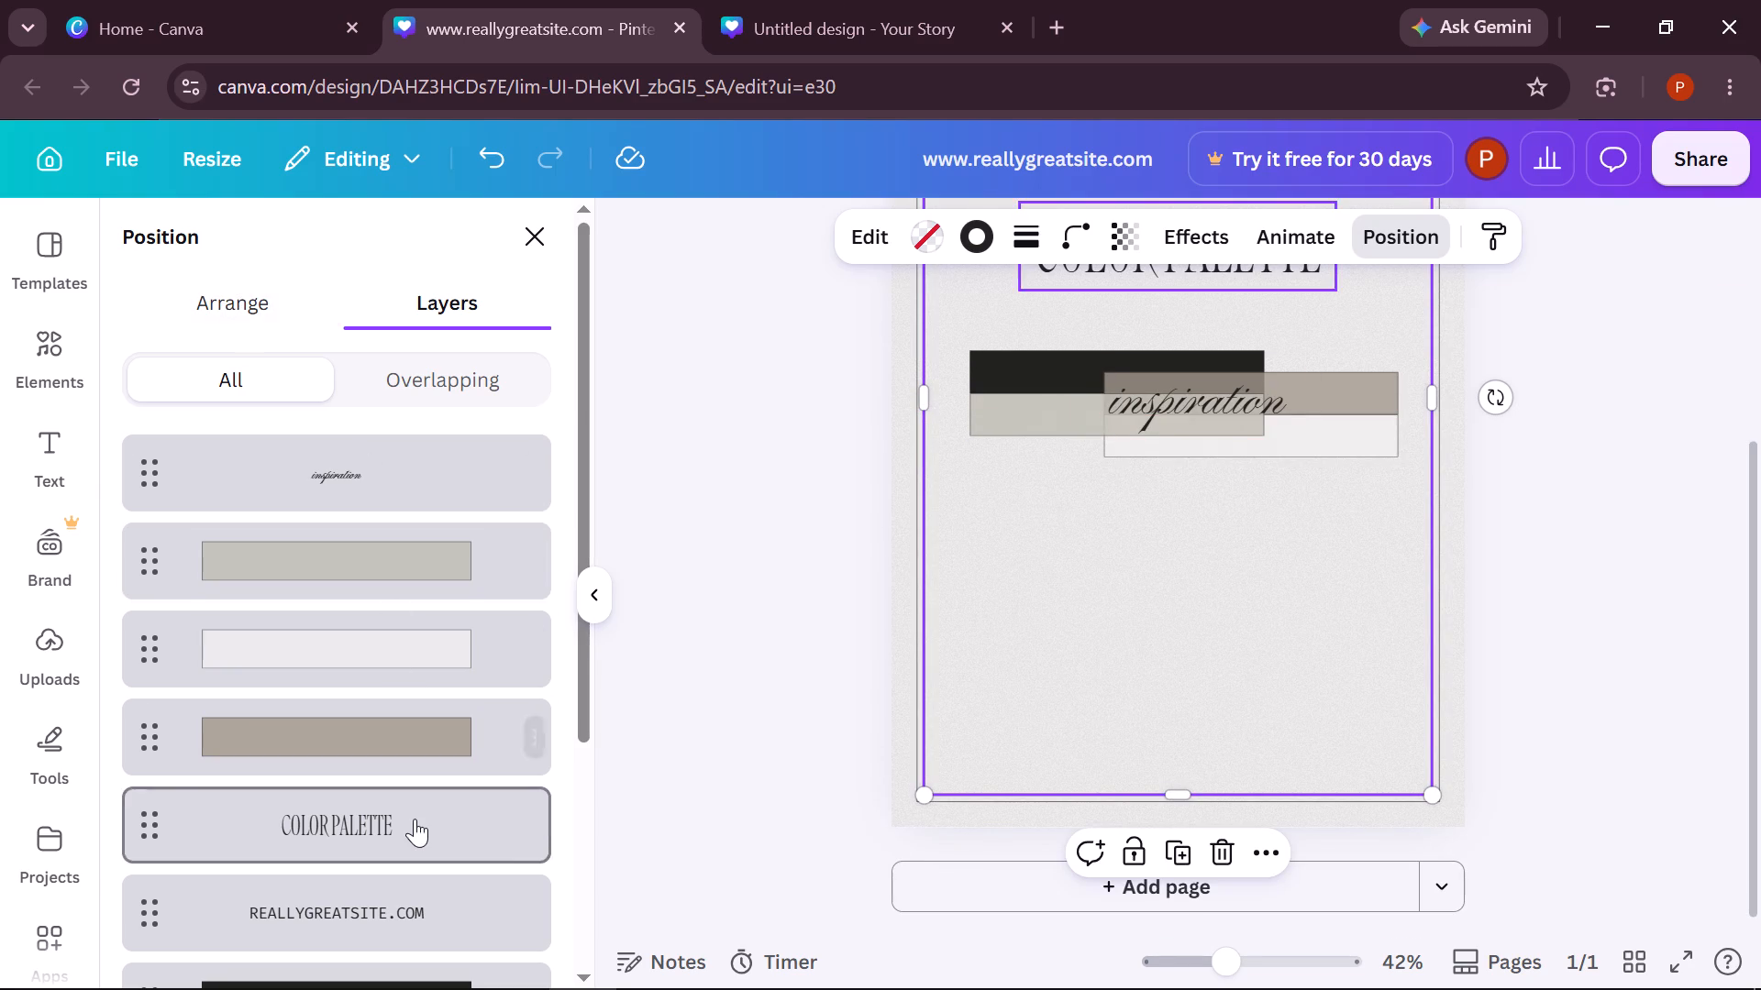
pyautogui.scroll(-5, 415, 819)
pyautogui.scroll(4, 415, 819)
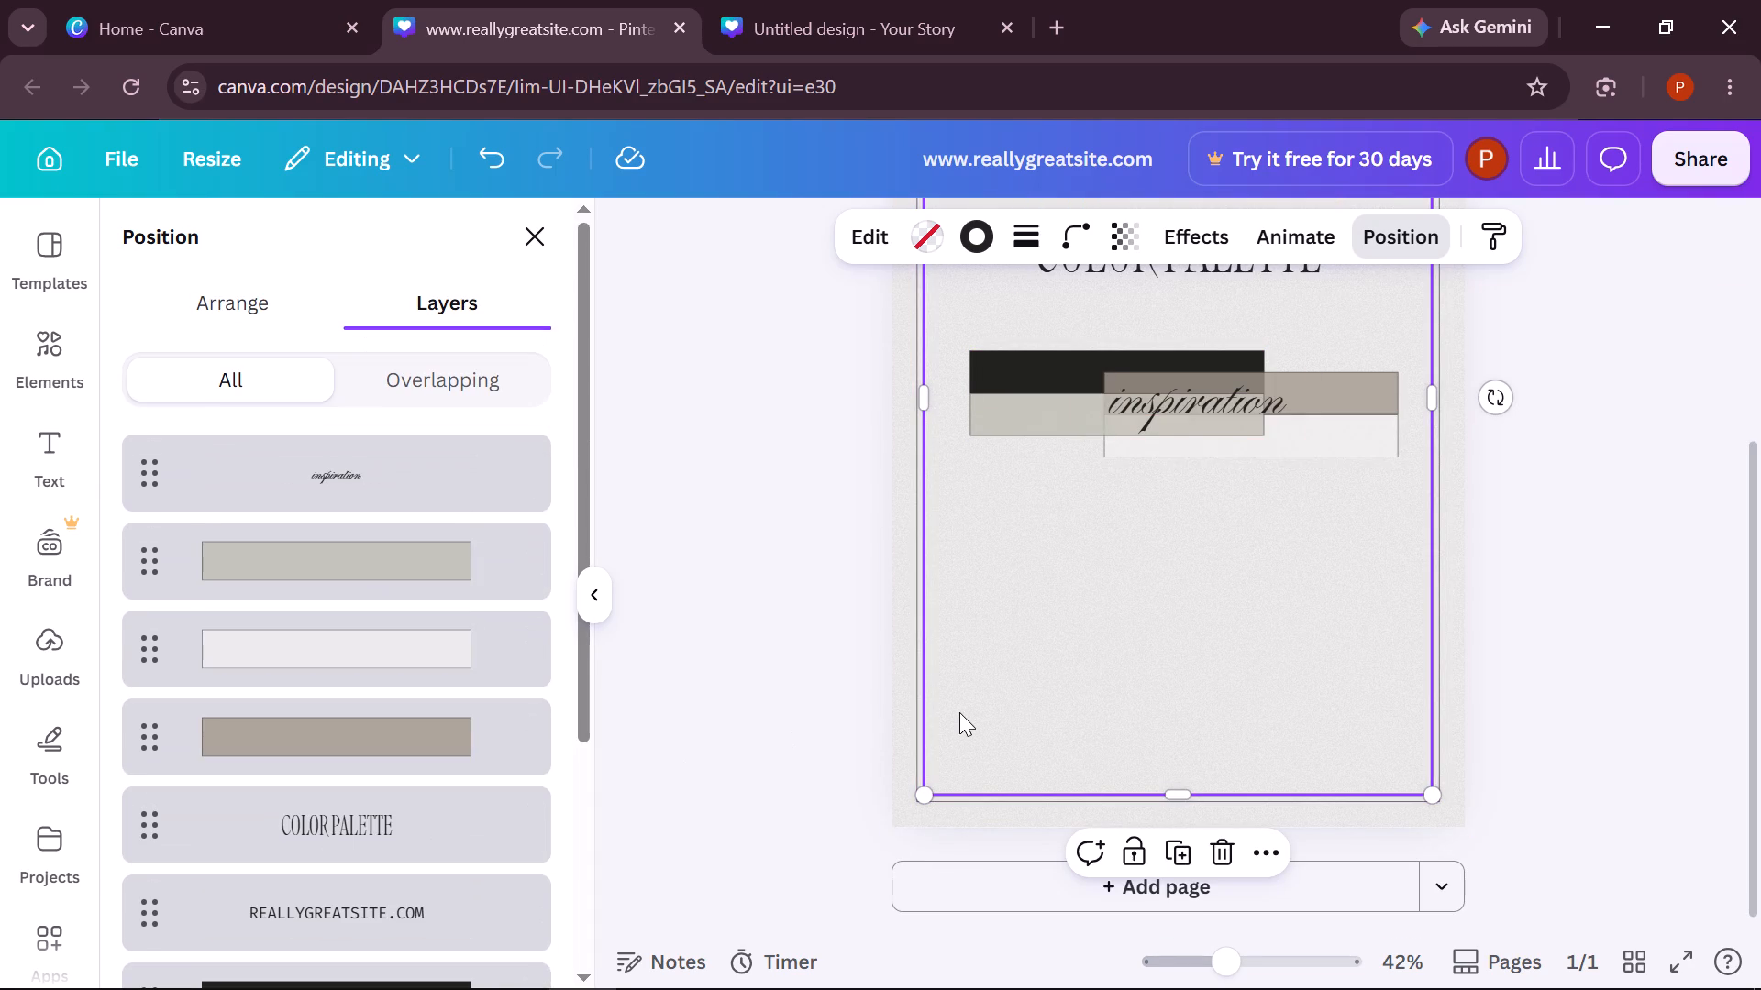
pyautogui.scroll(2, 959, 712)
pyautogui.scroll(3, 1045, 533)
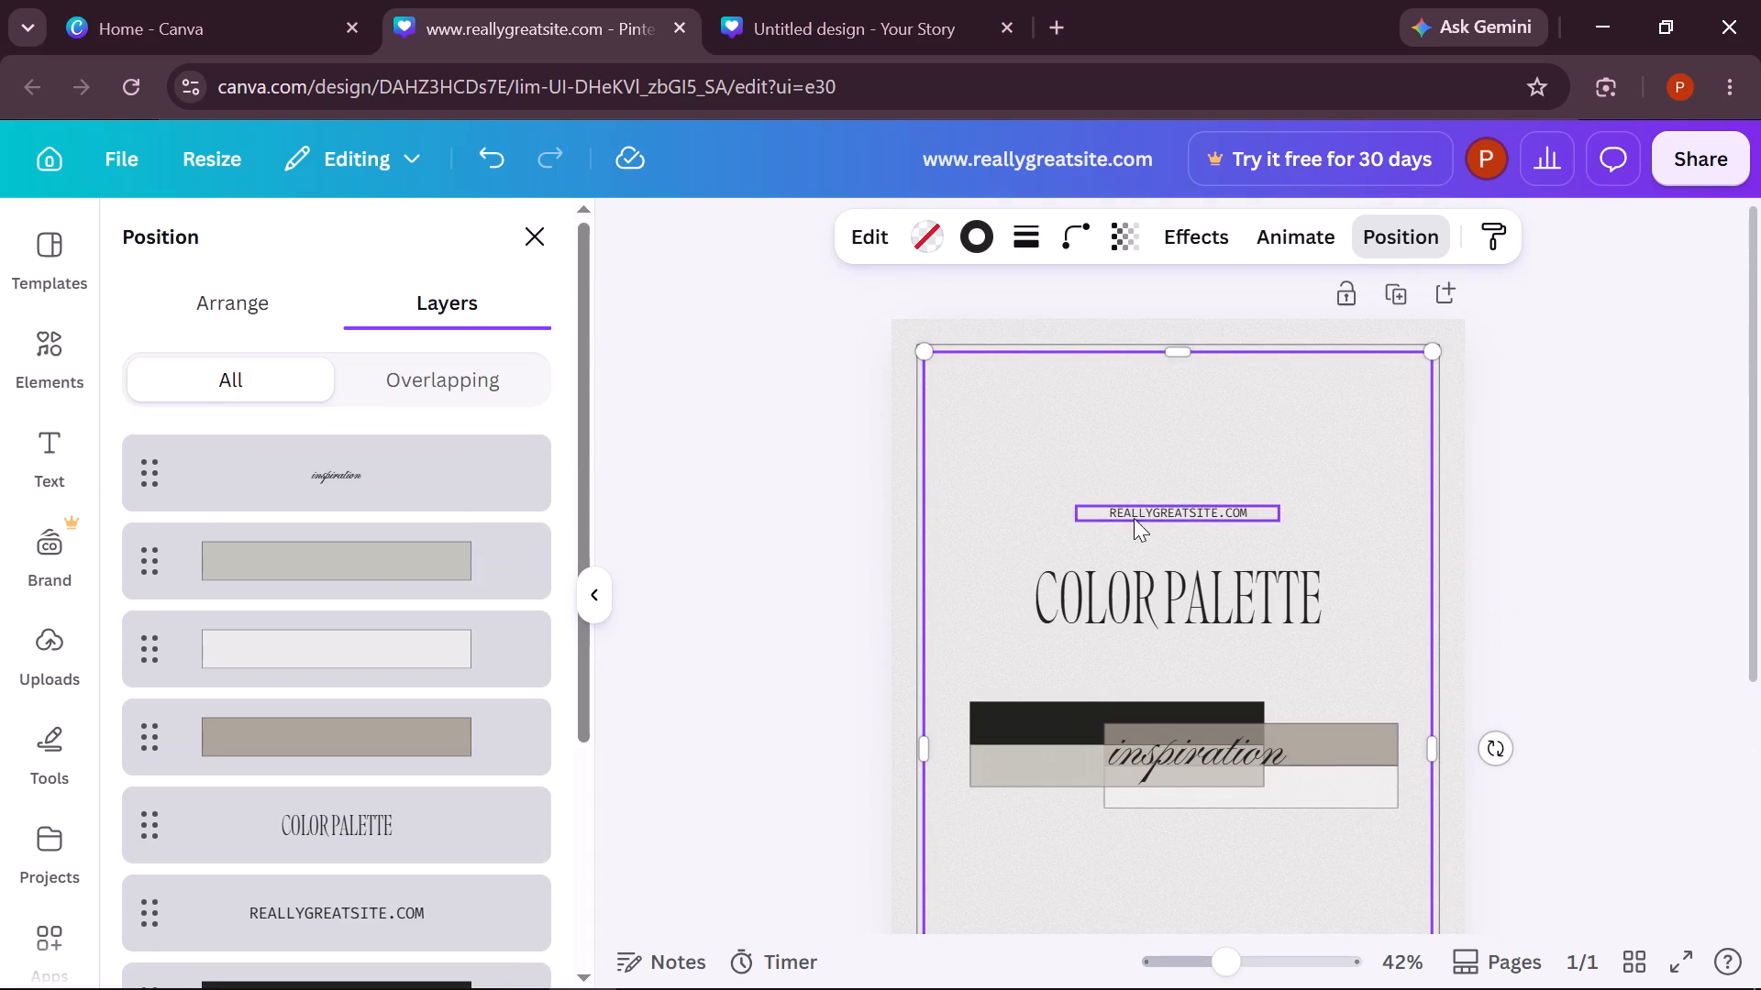
pyautogui.moveTo(1162, 614); pyautogui.dragTo(1158, 663)
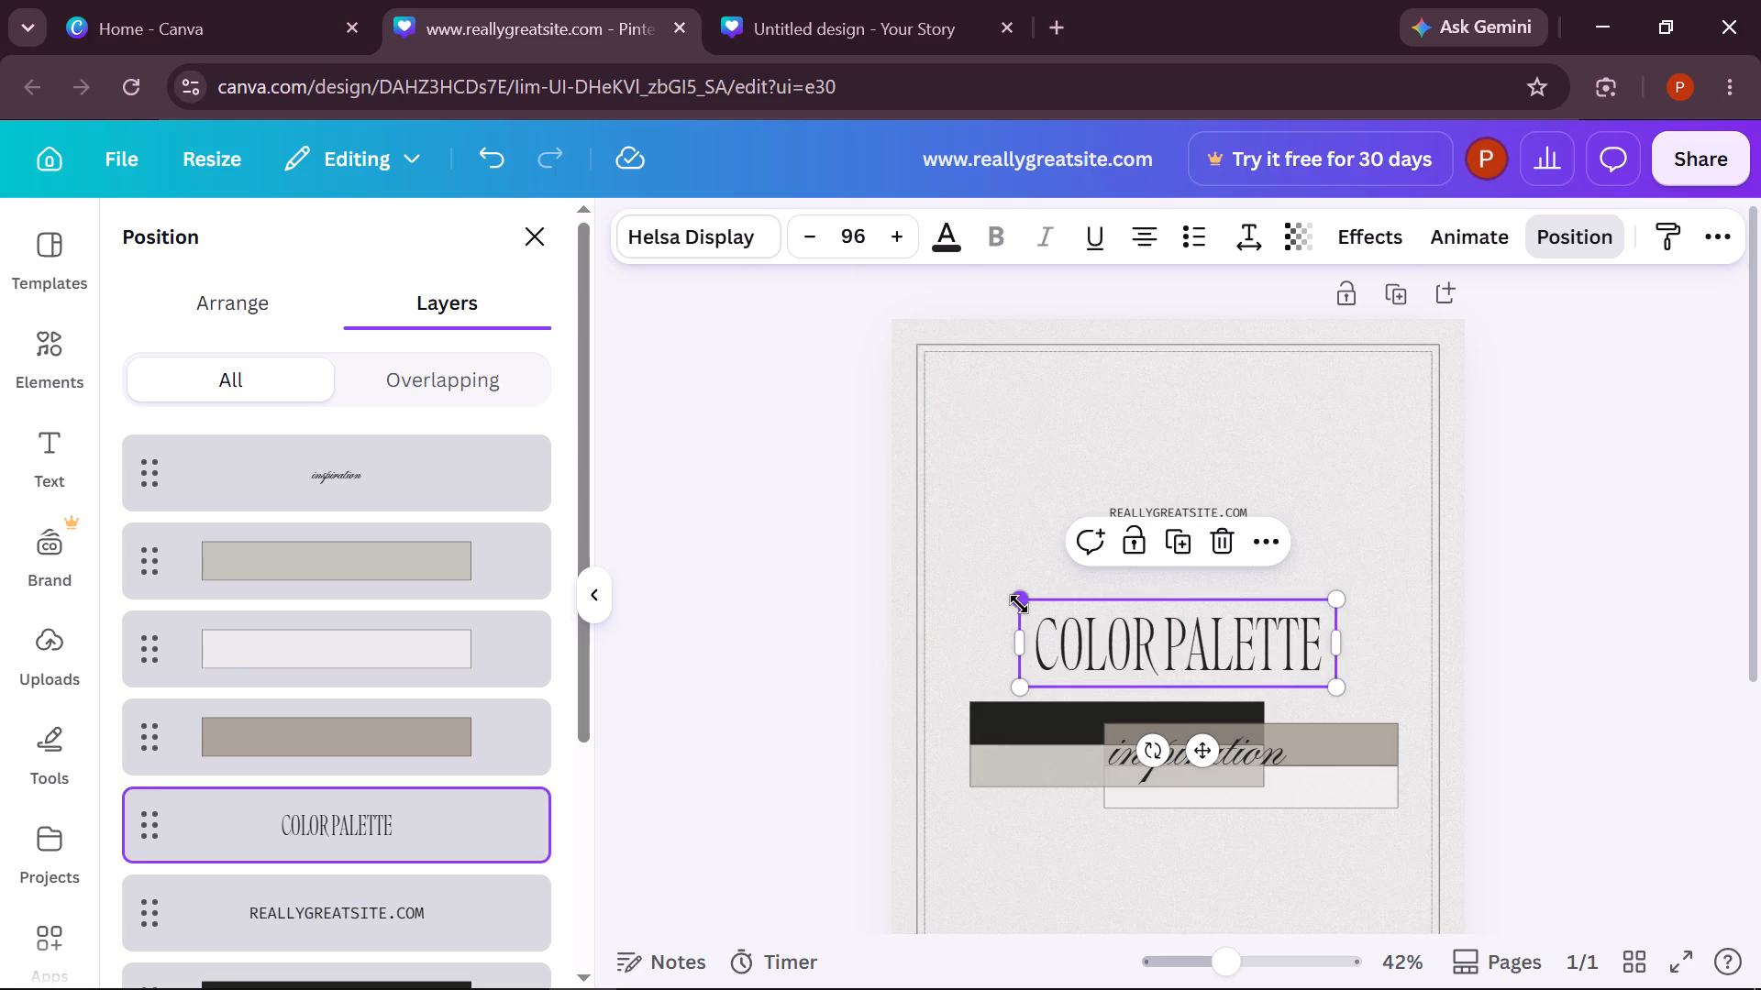
pyautogui.moveTo(1019, 604); pyautogui.dragTo(979, 591)
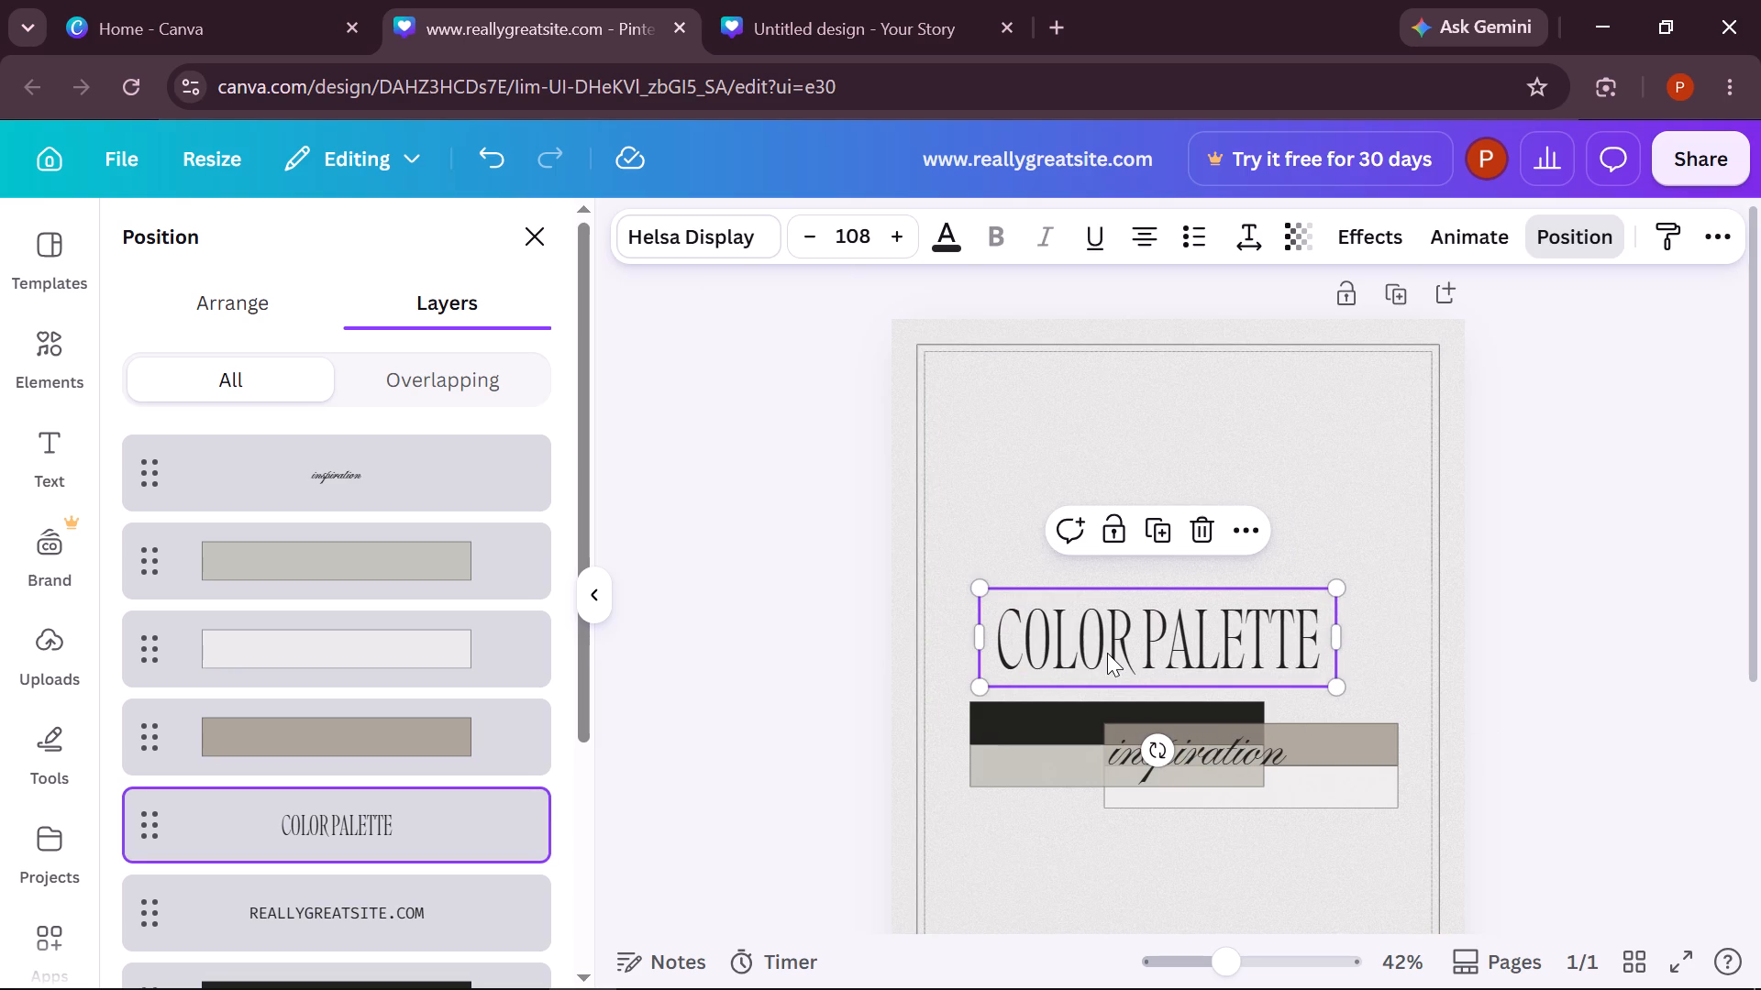
pyautogui.moveTo(1107, 653); pyautogui.dragTo(1130, 654)
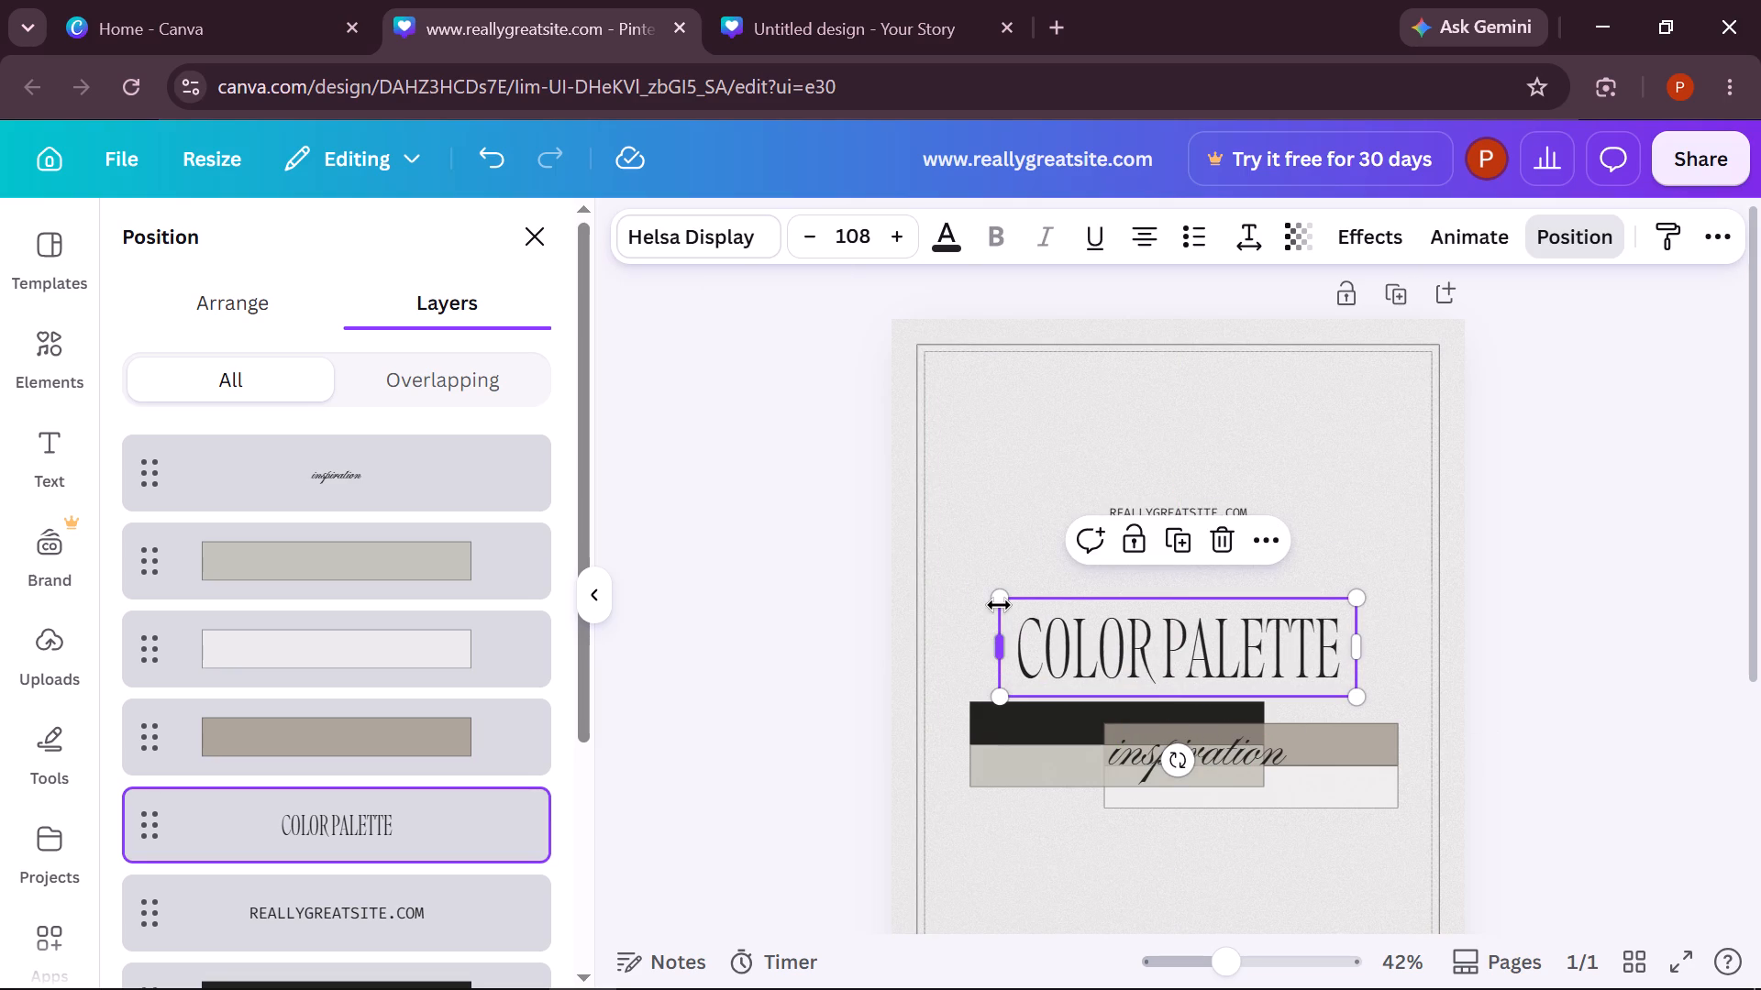
pyautogui.moveTo(999, 605); pyautogui.dragTo(974, 590)
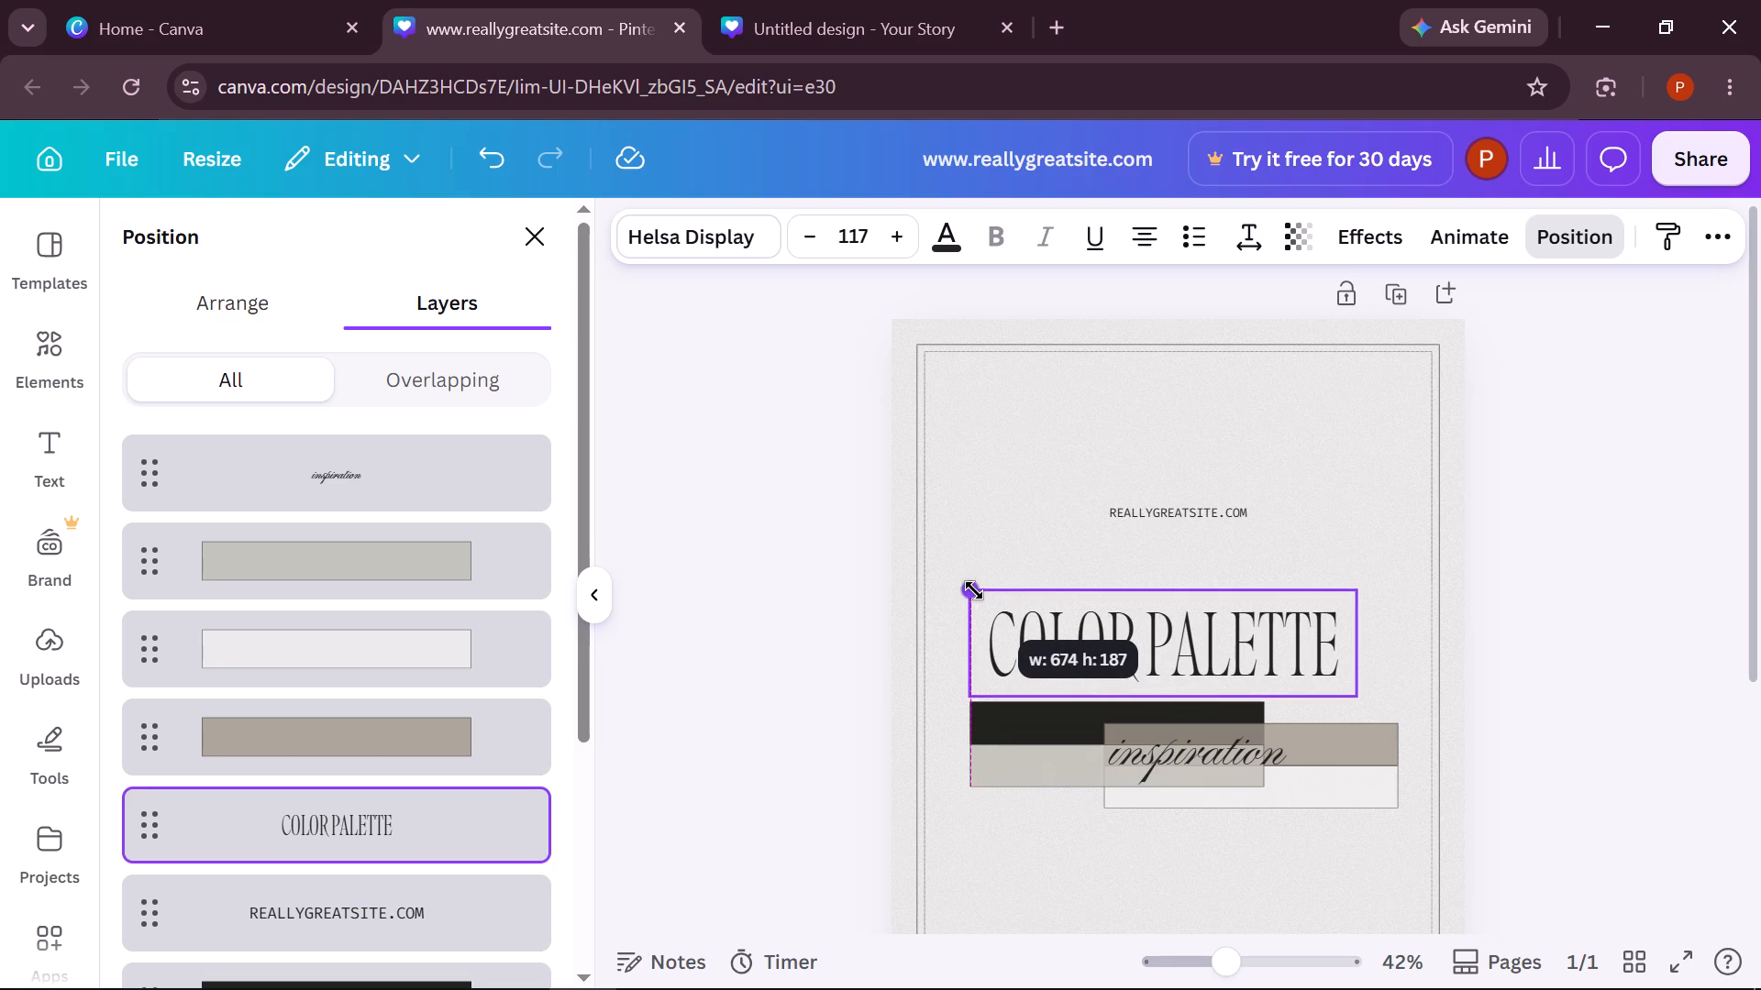
pyautogui.moveTo(974, 590); pyautogui.dragTo(978, 589)
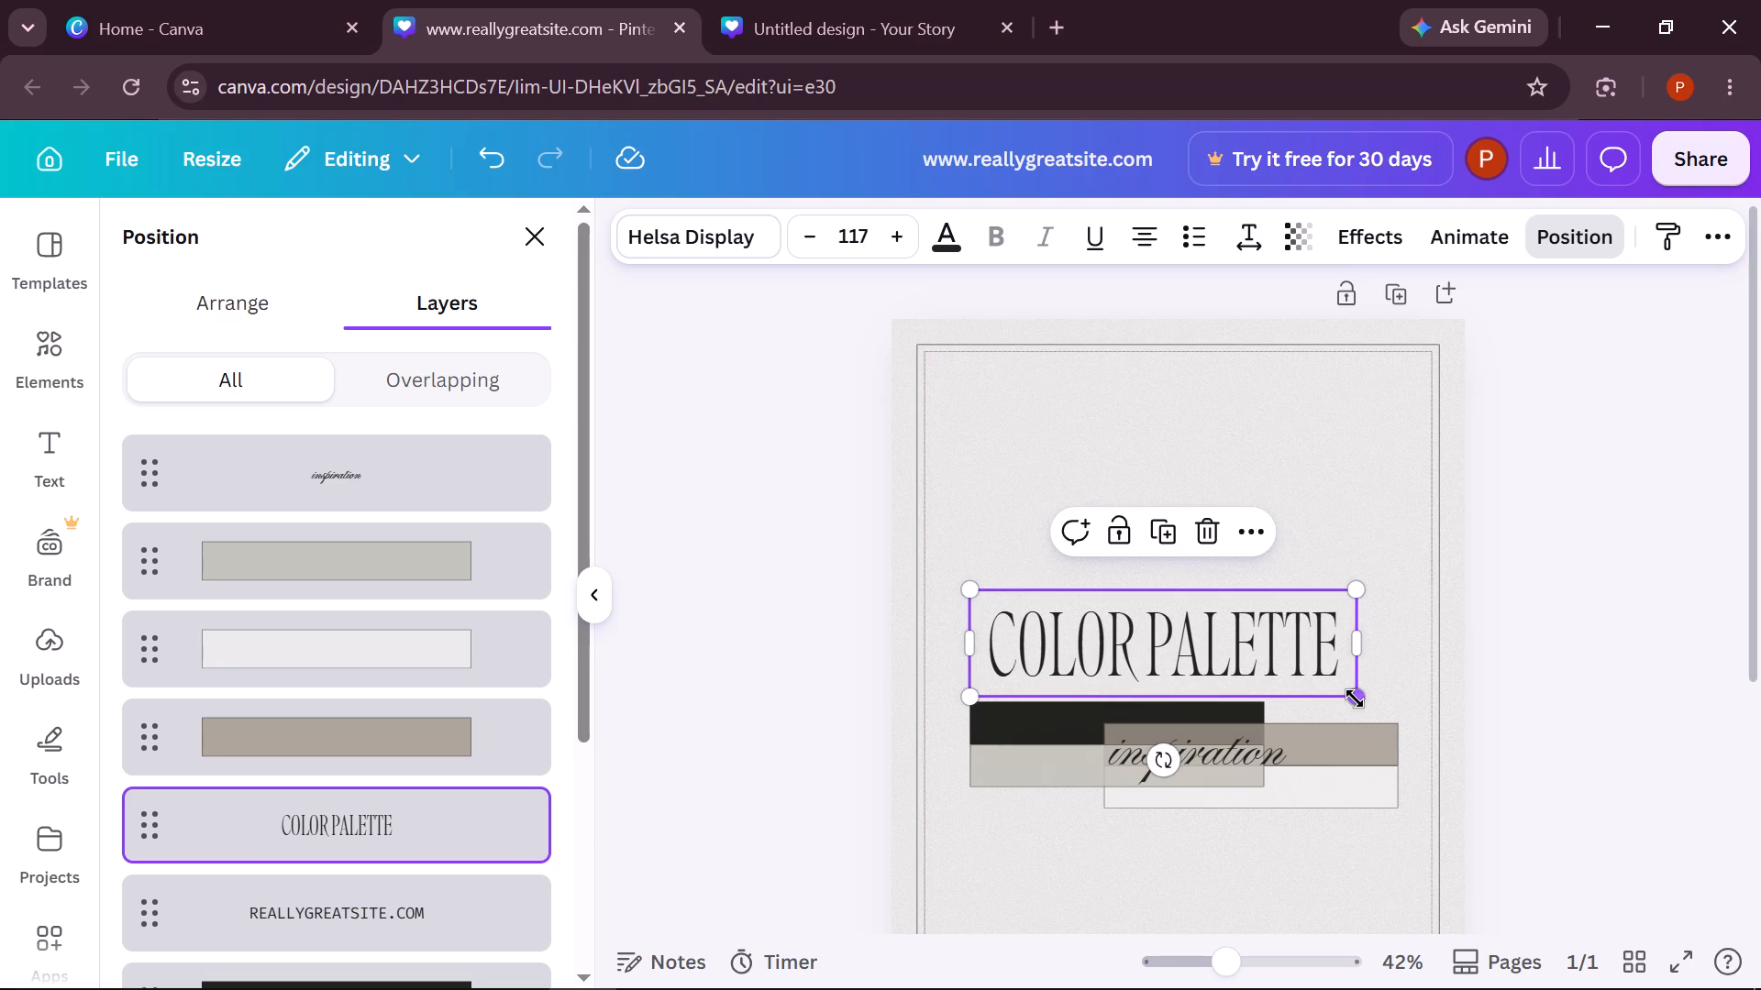
pyautogui.moveTo(1349, 695); pyautogui.dragTo(1390, 690)
pyautogui.moveTo(1138, 651); pyautogui.dragTo(1137, 646)
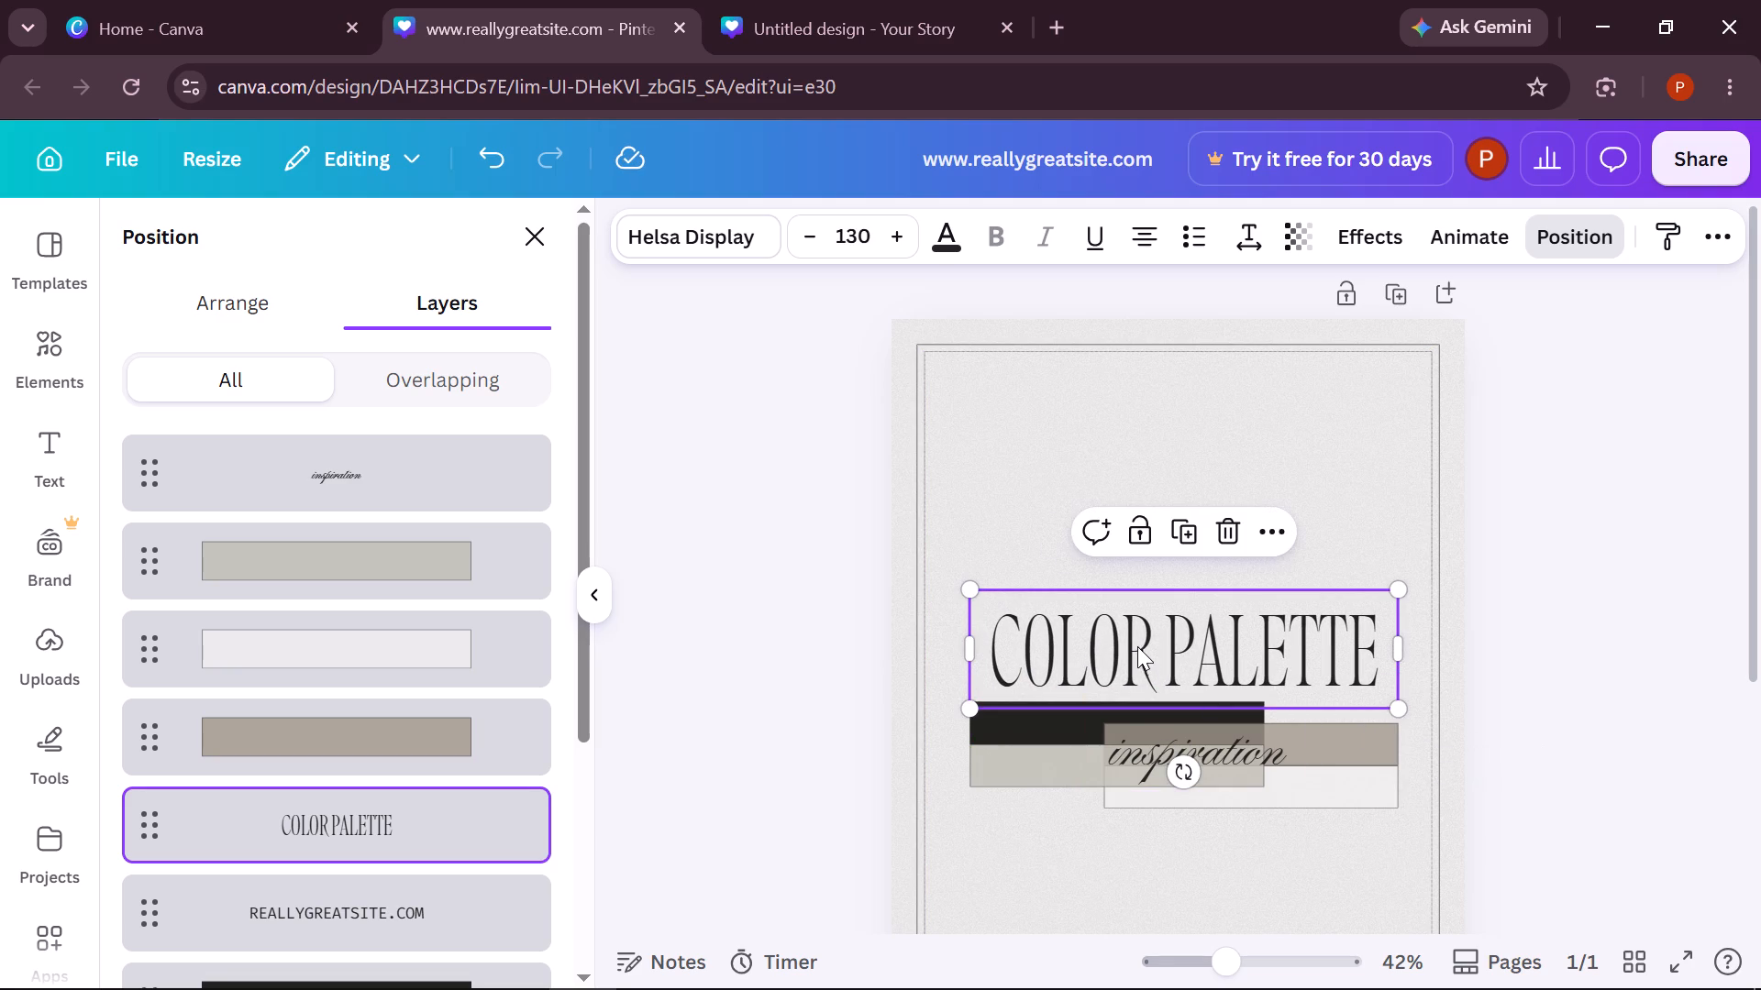
pyautogui.moveTo(1137, 646); pyautogui.dragTo(1142, 622)
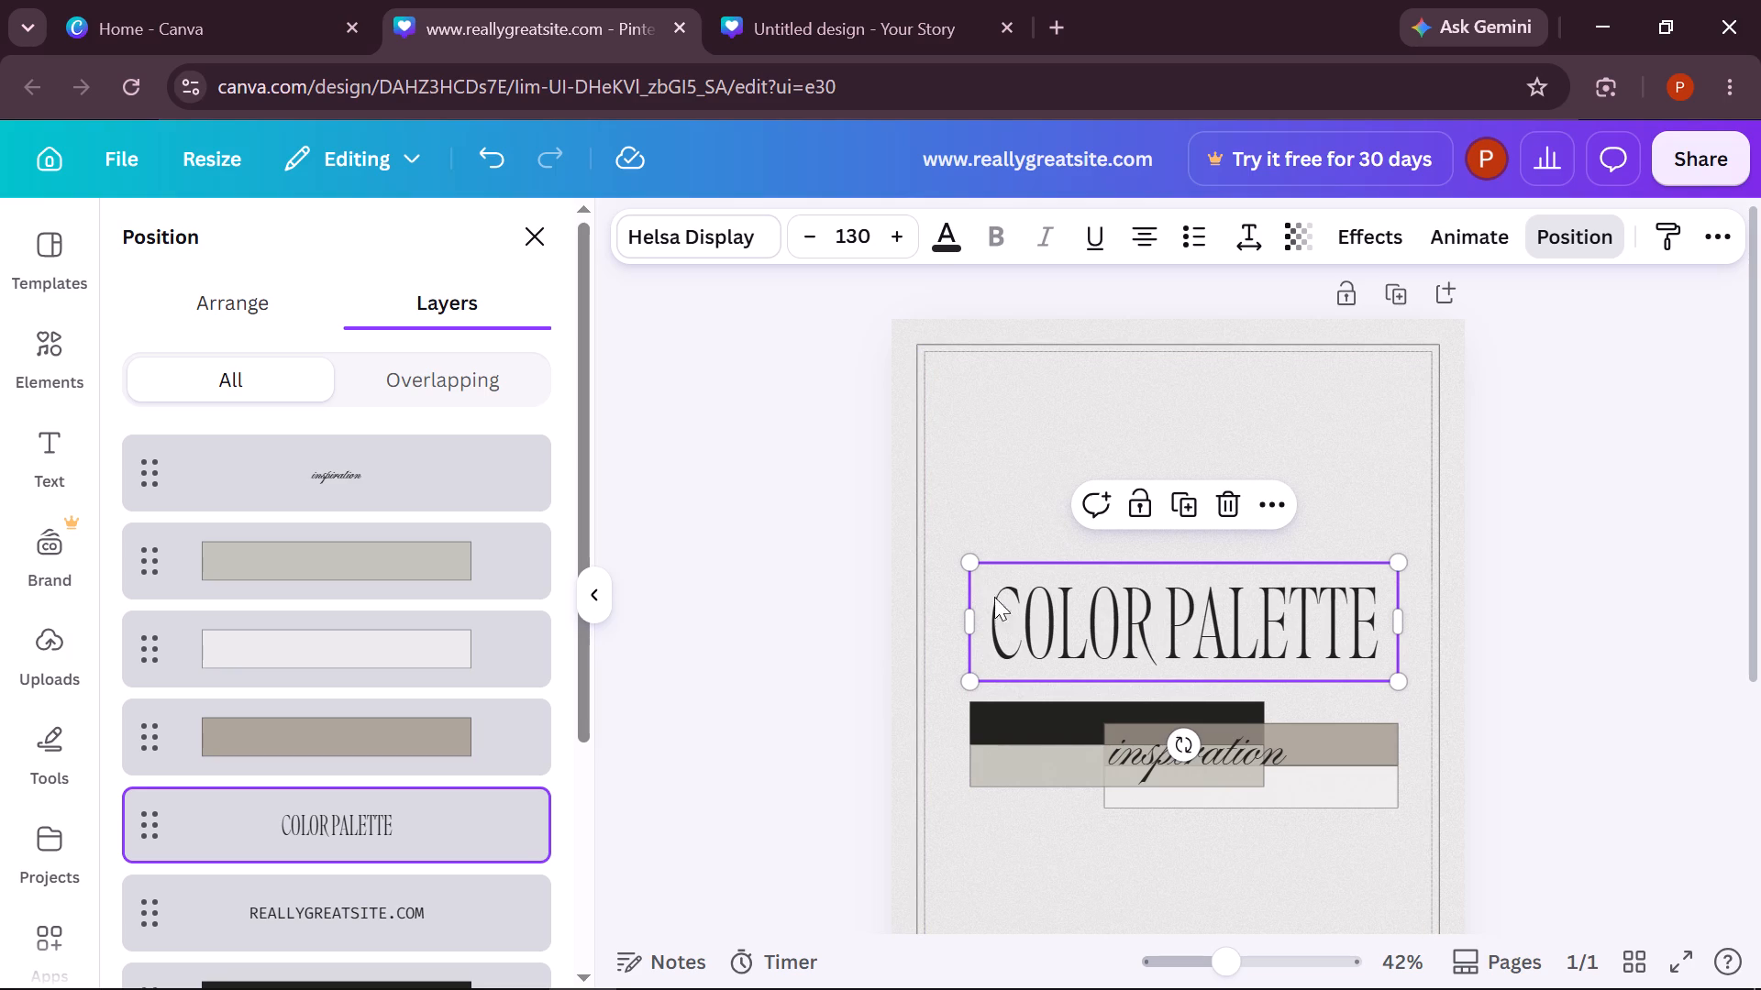
# Reduce "COLOR PALETTE" to font size 85.3 and widen its text box to span the bars, so the heading sits centred above them.
pyautogui.moveTo(971, 558); pyautogui.dragTo(1054, 649)
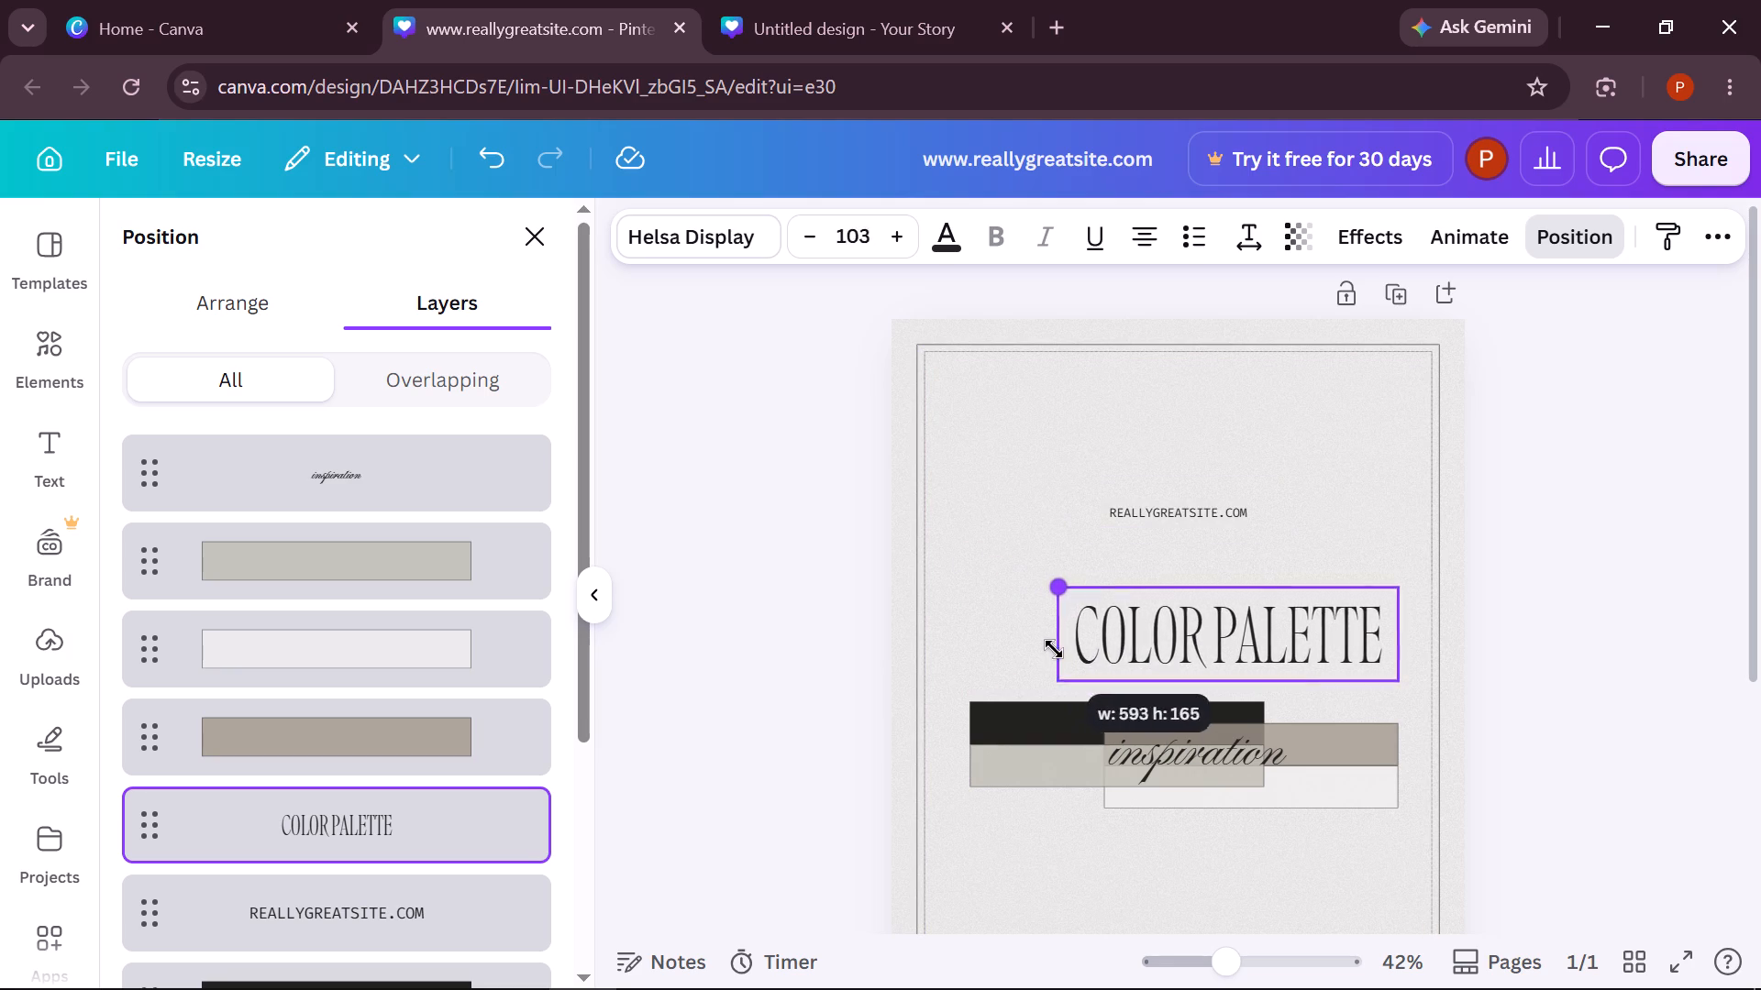
pyautogui.moveTo(1054, 649); pyautogui.dragTo(1099, 652)
pyautogui.moveTo(1114, 645); pyautogui.dragTo(973, 652)
pyautogui.click(1401, 642)
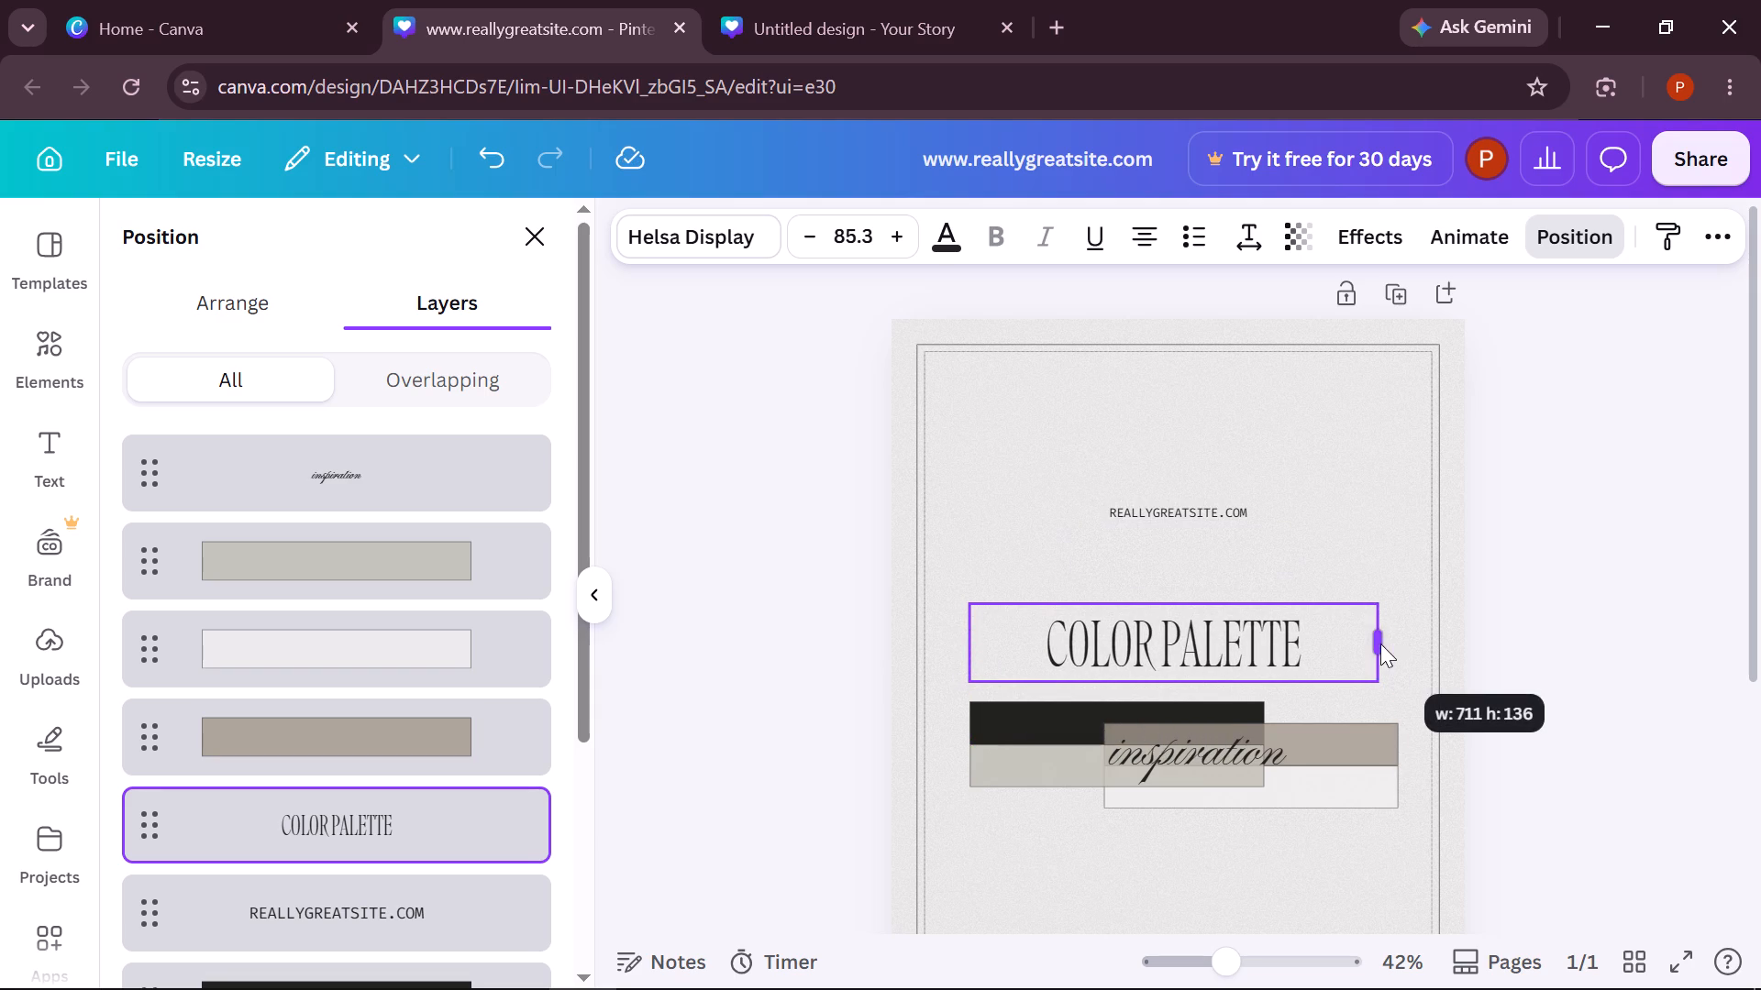
# Move the "REALLYGREATSITE.COM" text down to just above "COLOR PALETTE", leaving a gap of 27.
pyautogui.click(1278, 492)
pyautogui.click(1223, 510)
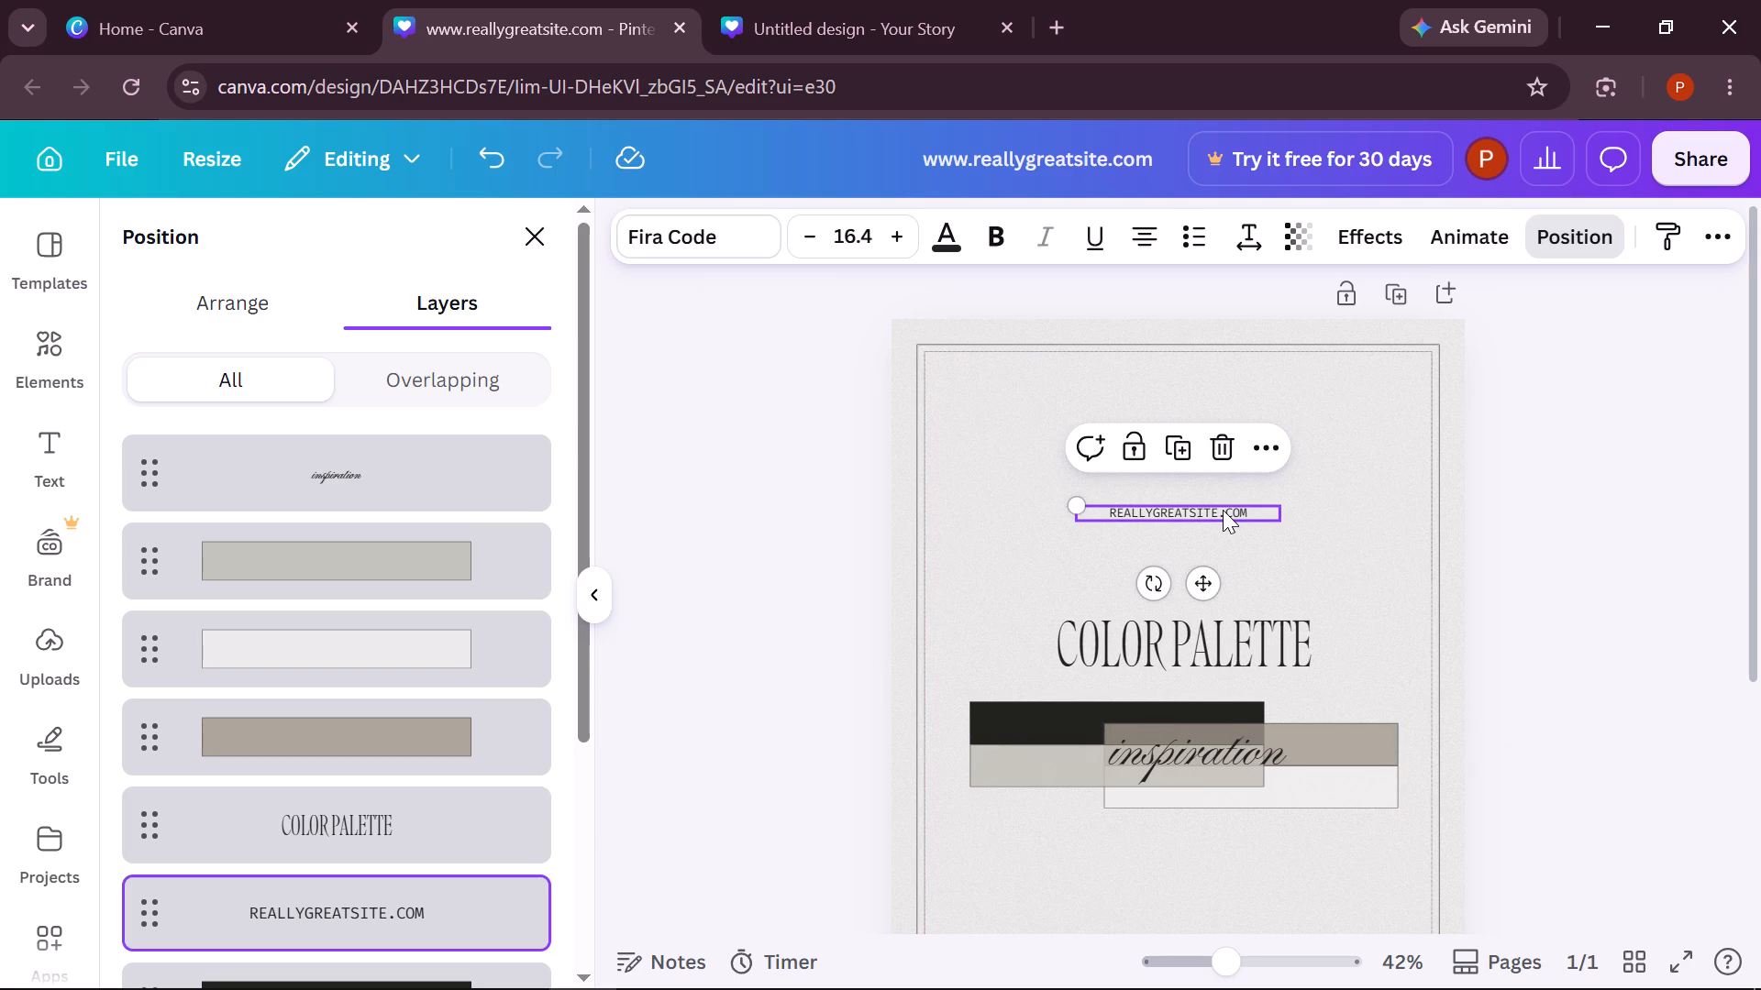
pyautogui.moveTo(1206, 591); pyautogui.dragTo(1208, 632)
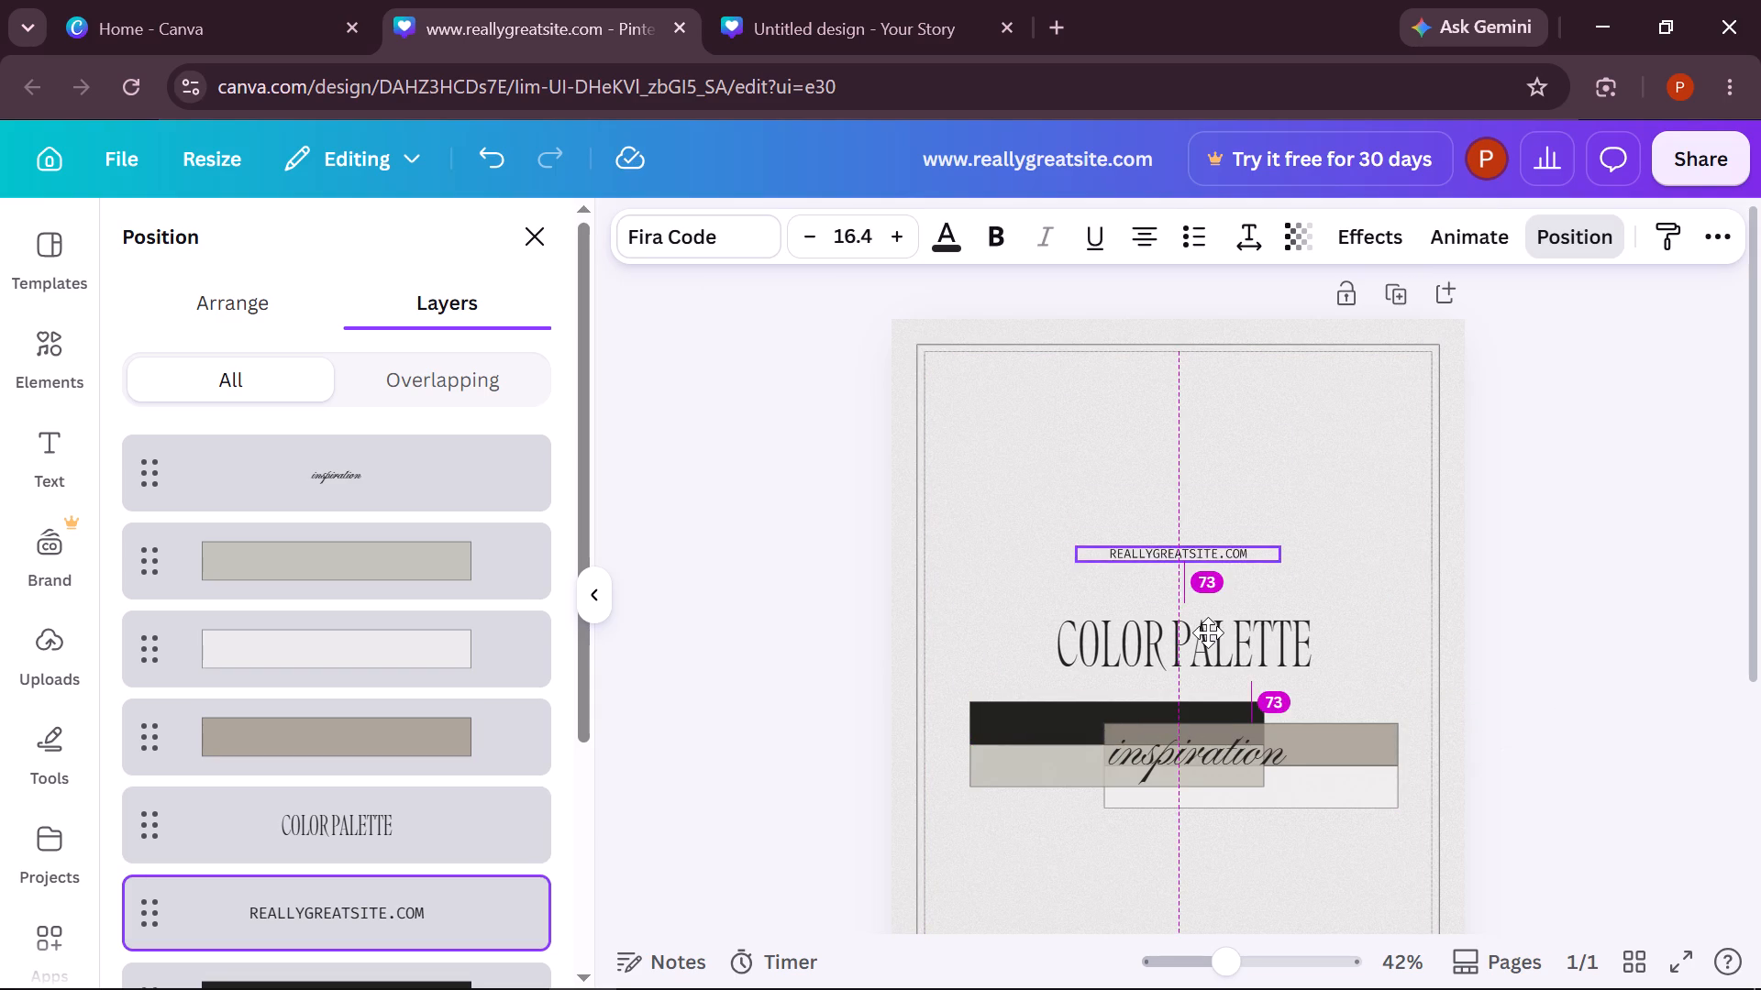
pyautogui.moveTo(1208, 632); pyautogui.dragTo(1218, 665)
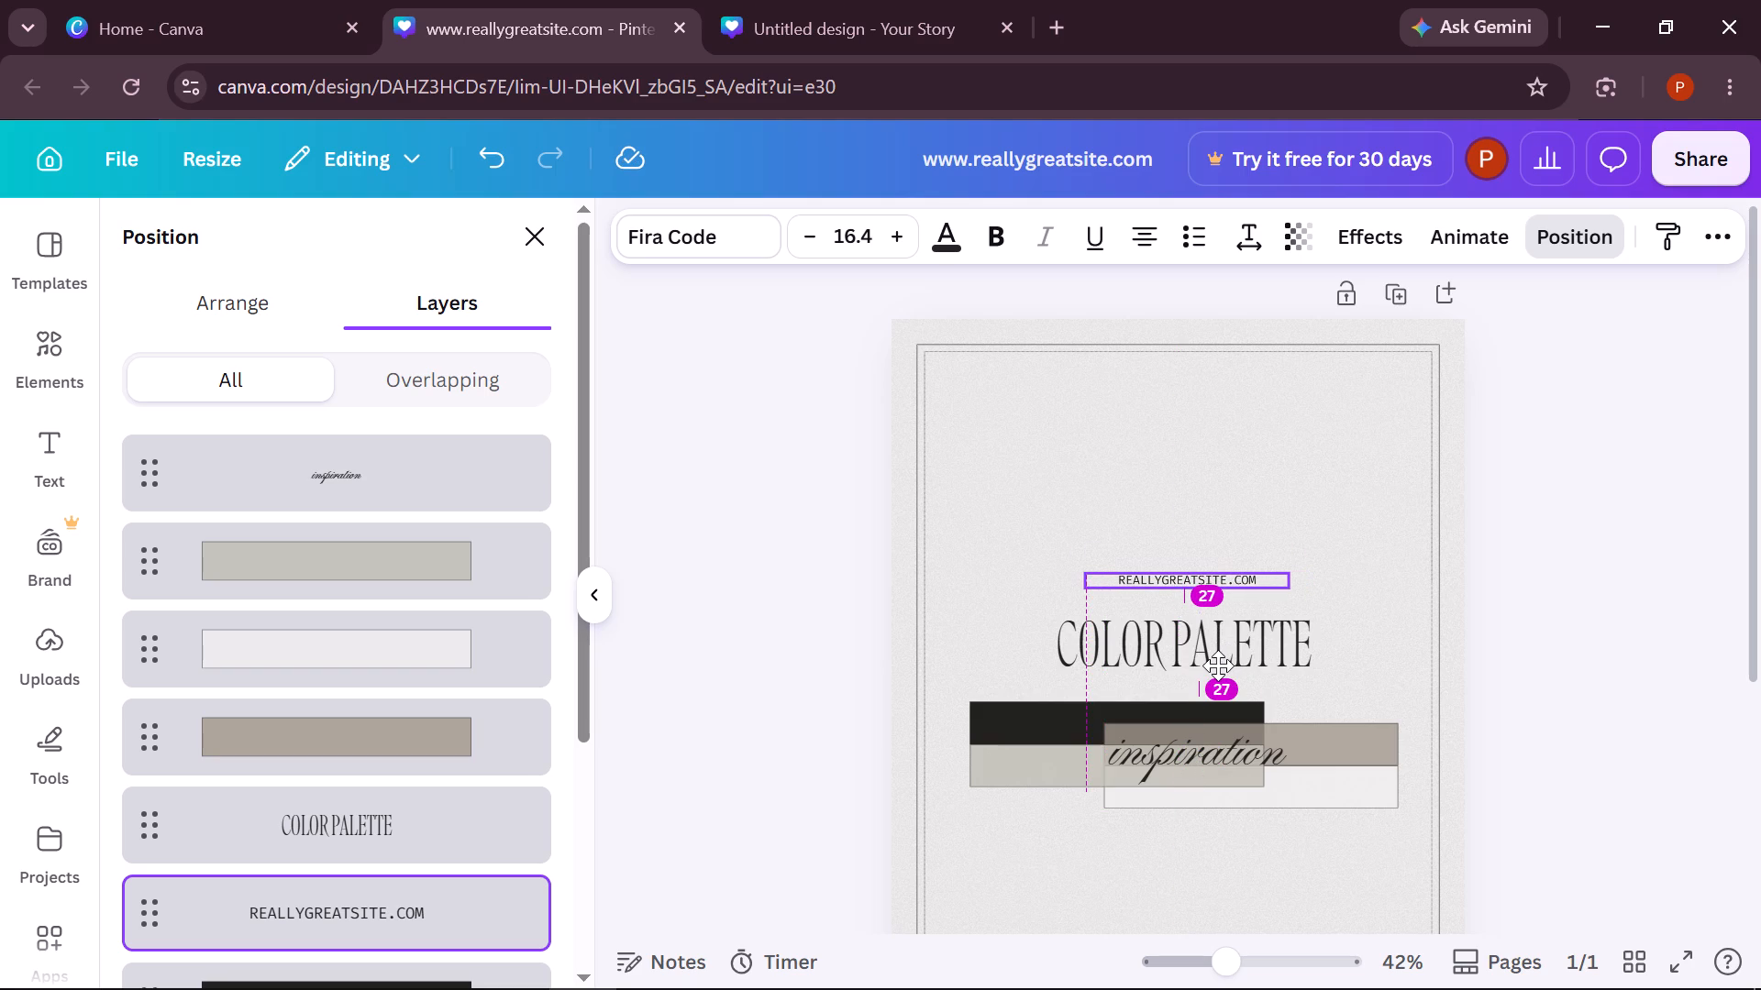
pyautogui.moveTo(1218, 665); pyautogui.dragTo(1219, 665)
pyautogui.moveTo(1219, 665); pyautogui.dragTo(1219, 664)
pyautogui.click(1589, 664)
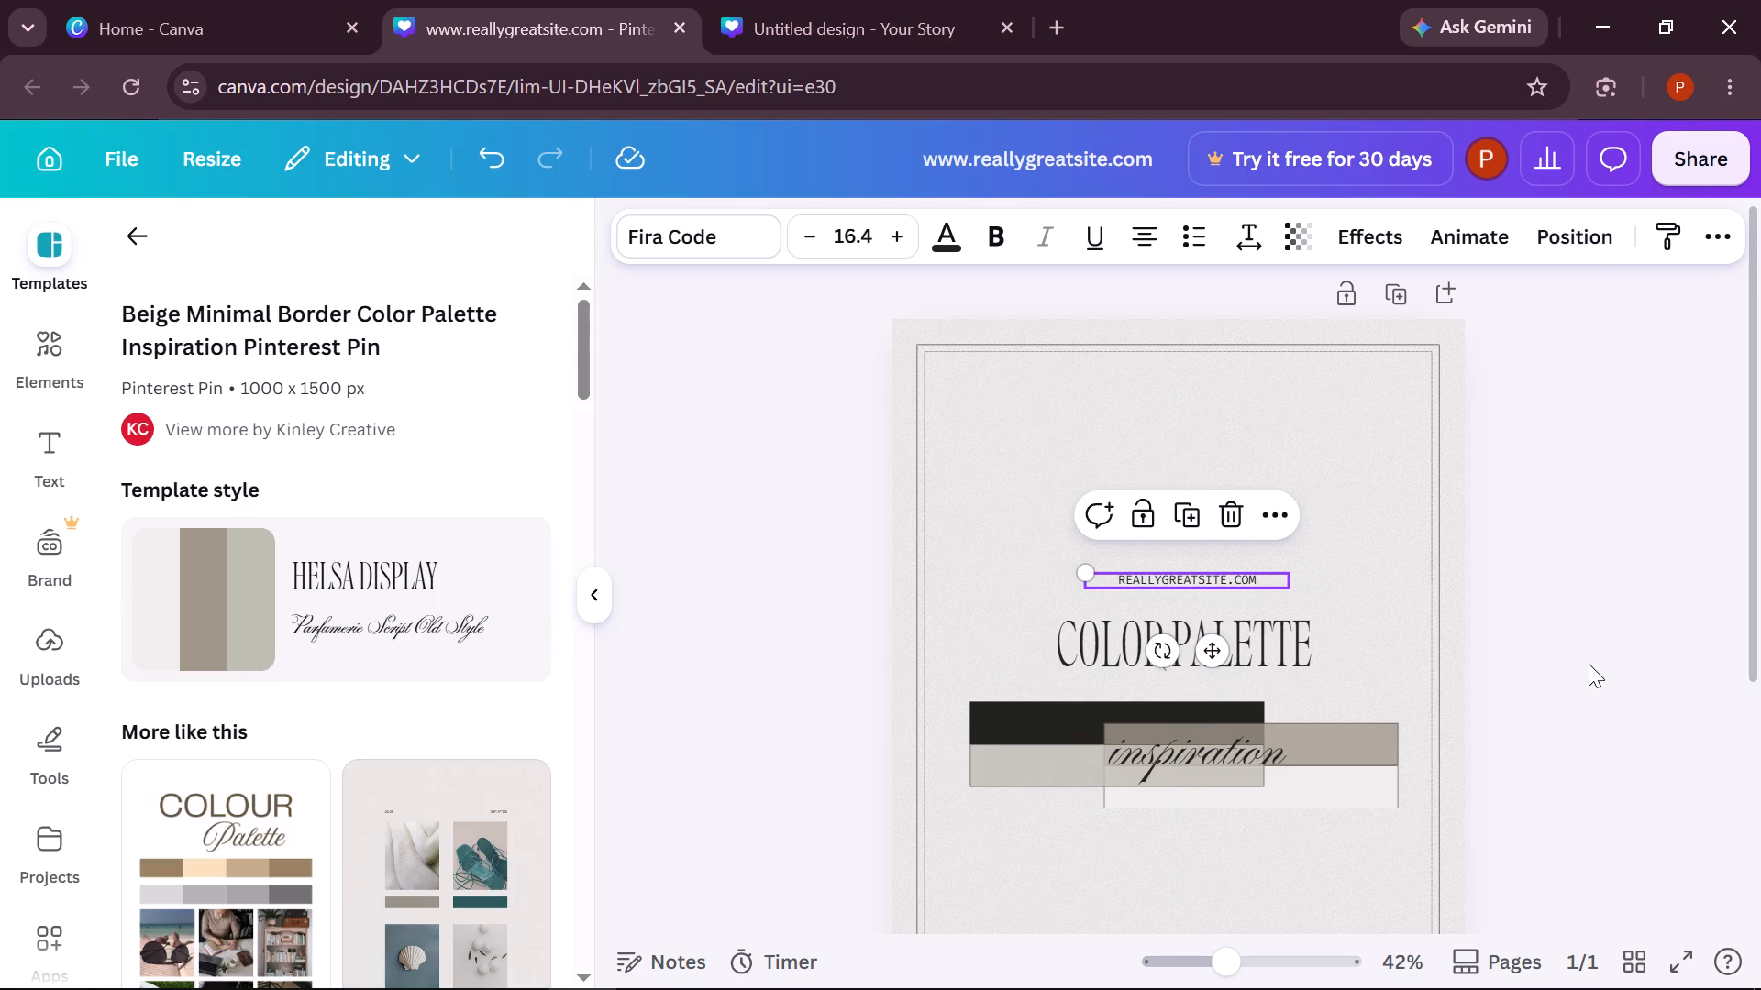
# Shrink the outer thin border frame from its upper-right corner to about 880 wide by 1,380 high, crossing the inner border.
pyautogui.click(1434, 598)
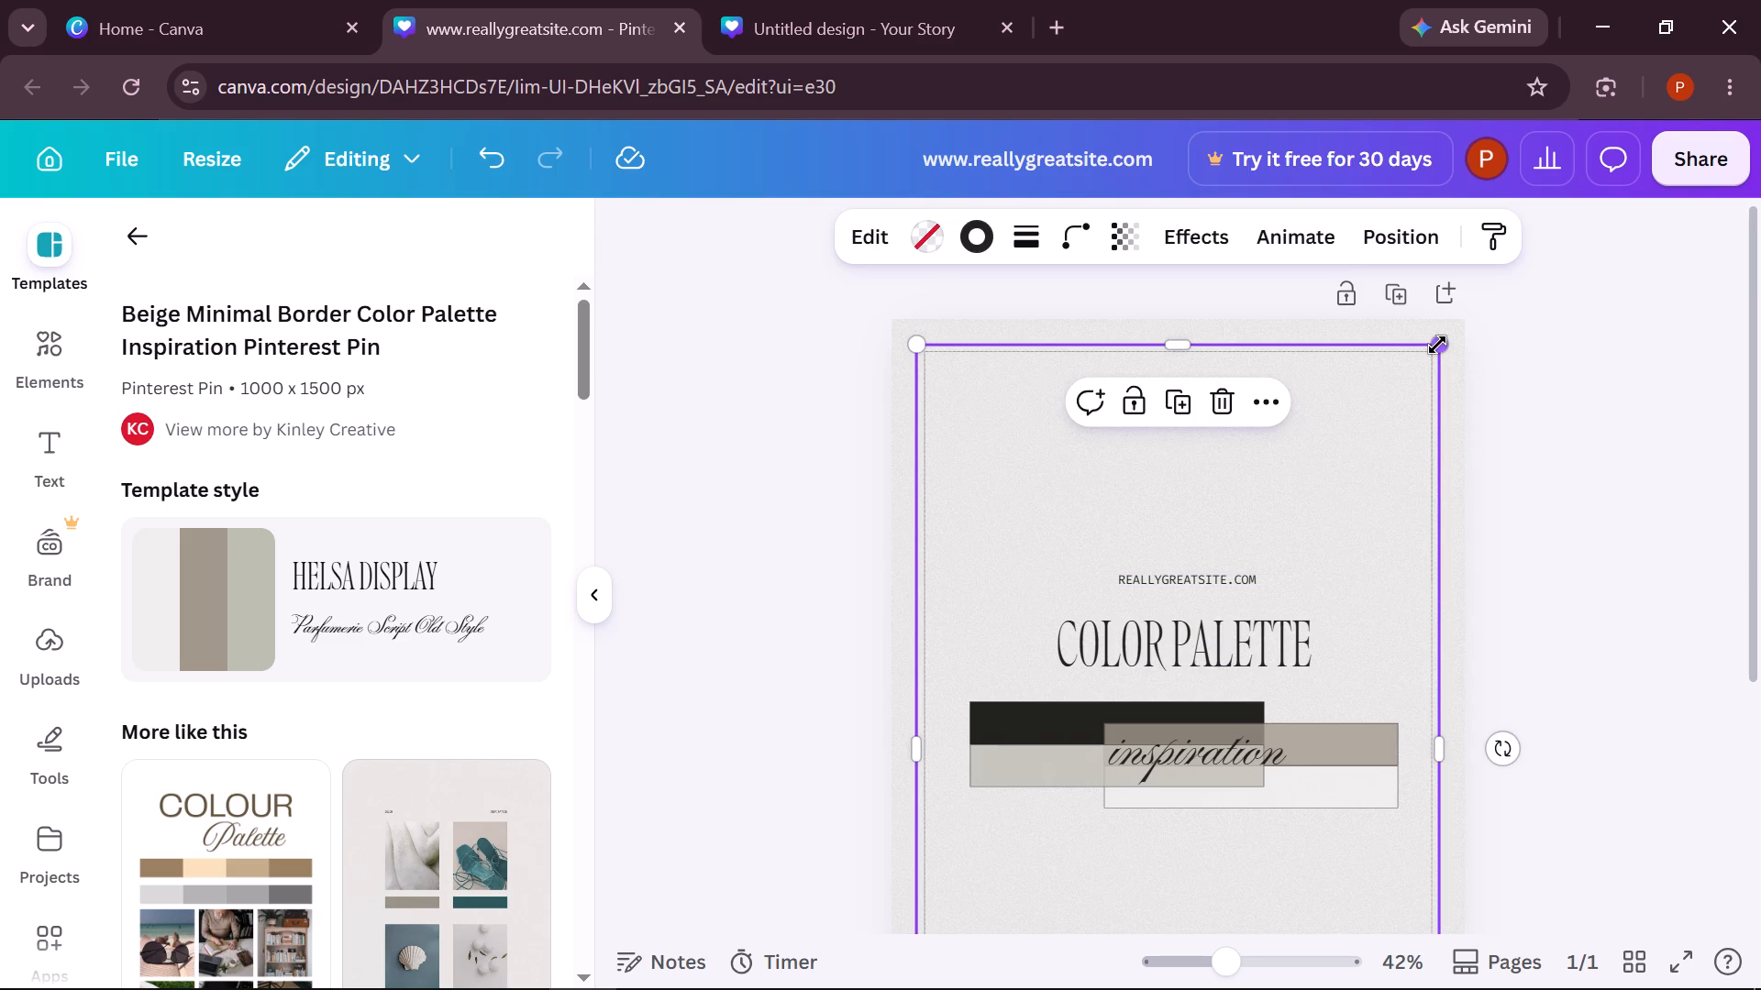
pyautogui.moveTo(1437, 345); pyautogui.dragTo(1395, 415)
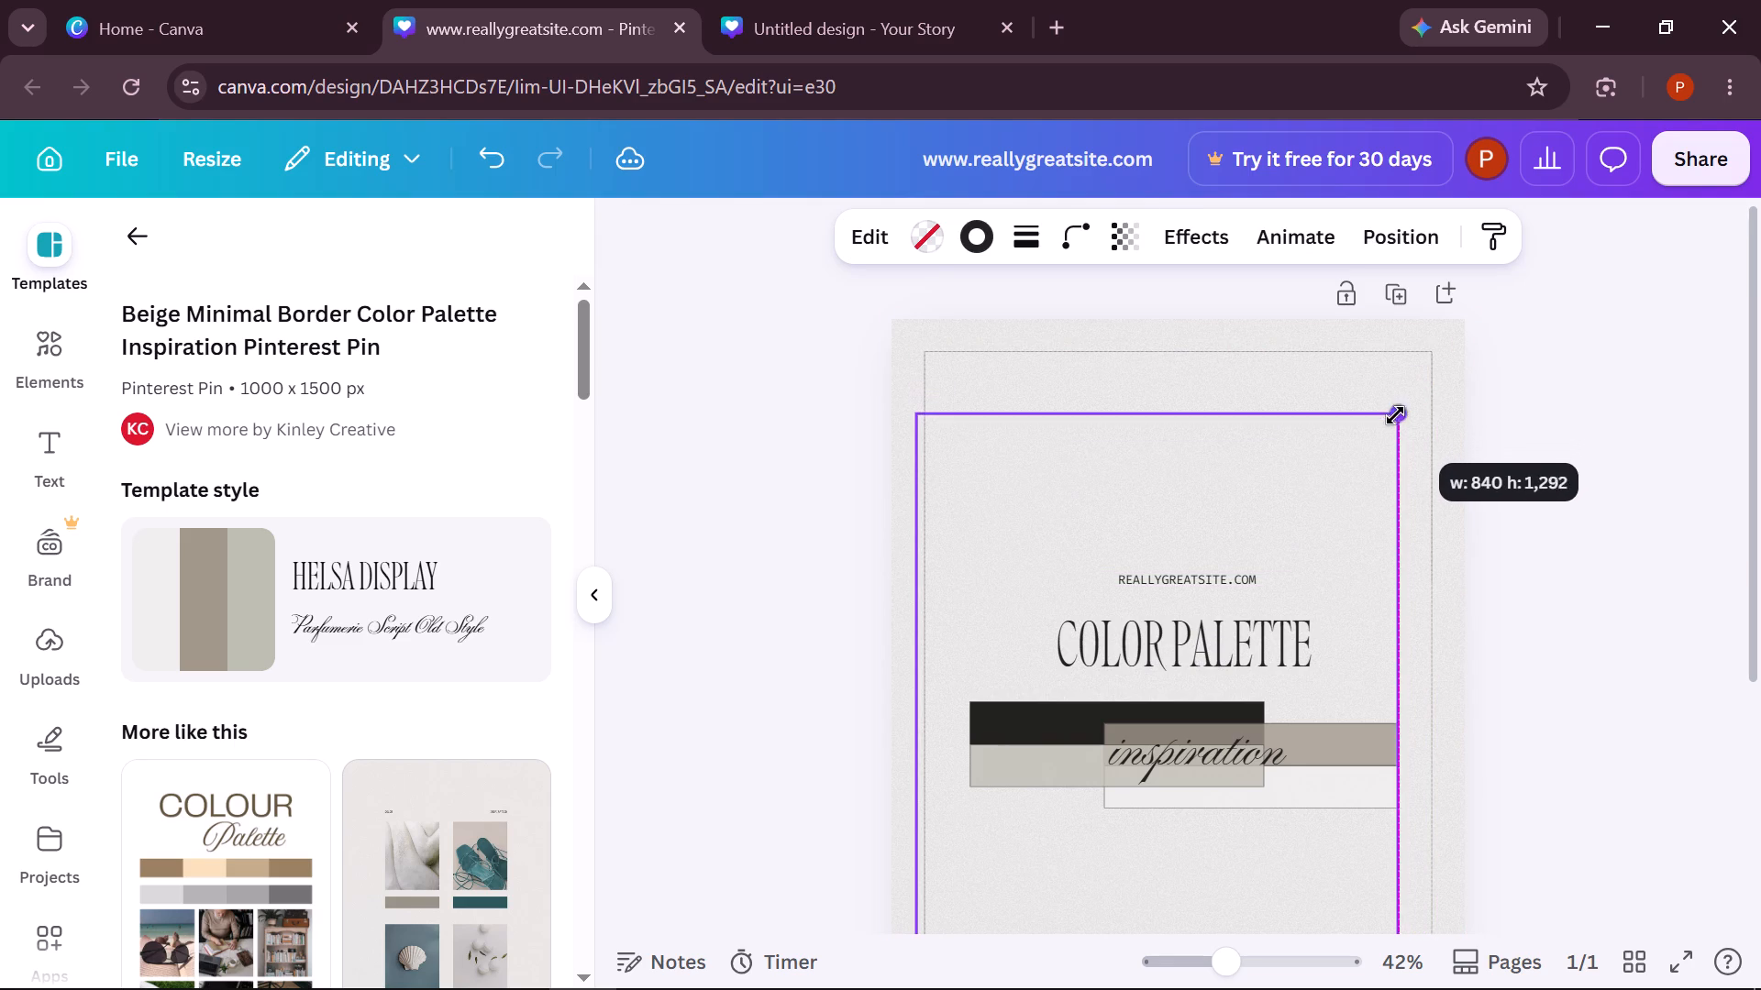
pyautogui.moveTo(1395, 415); pyautogui.dragTo(1402, 363)
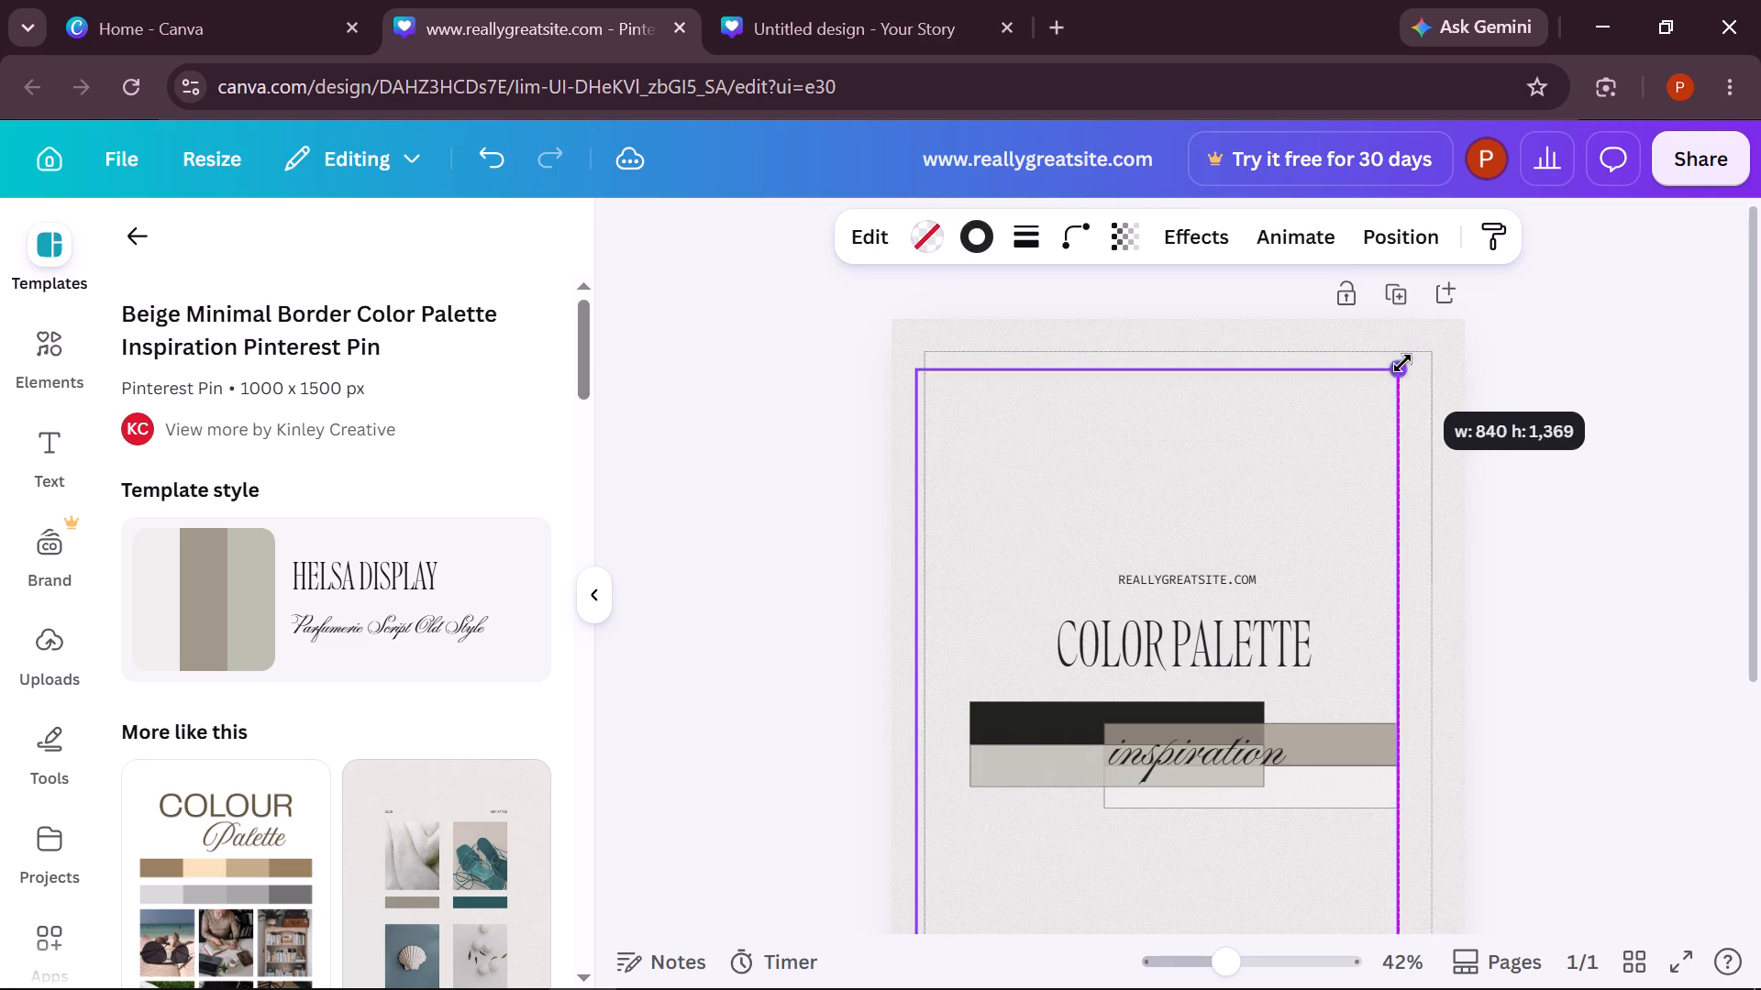
pyautogui.moveTo(1402, 363); pyautogui.dragTo(1420, 364)
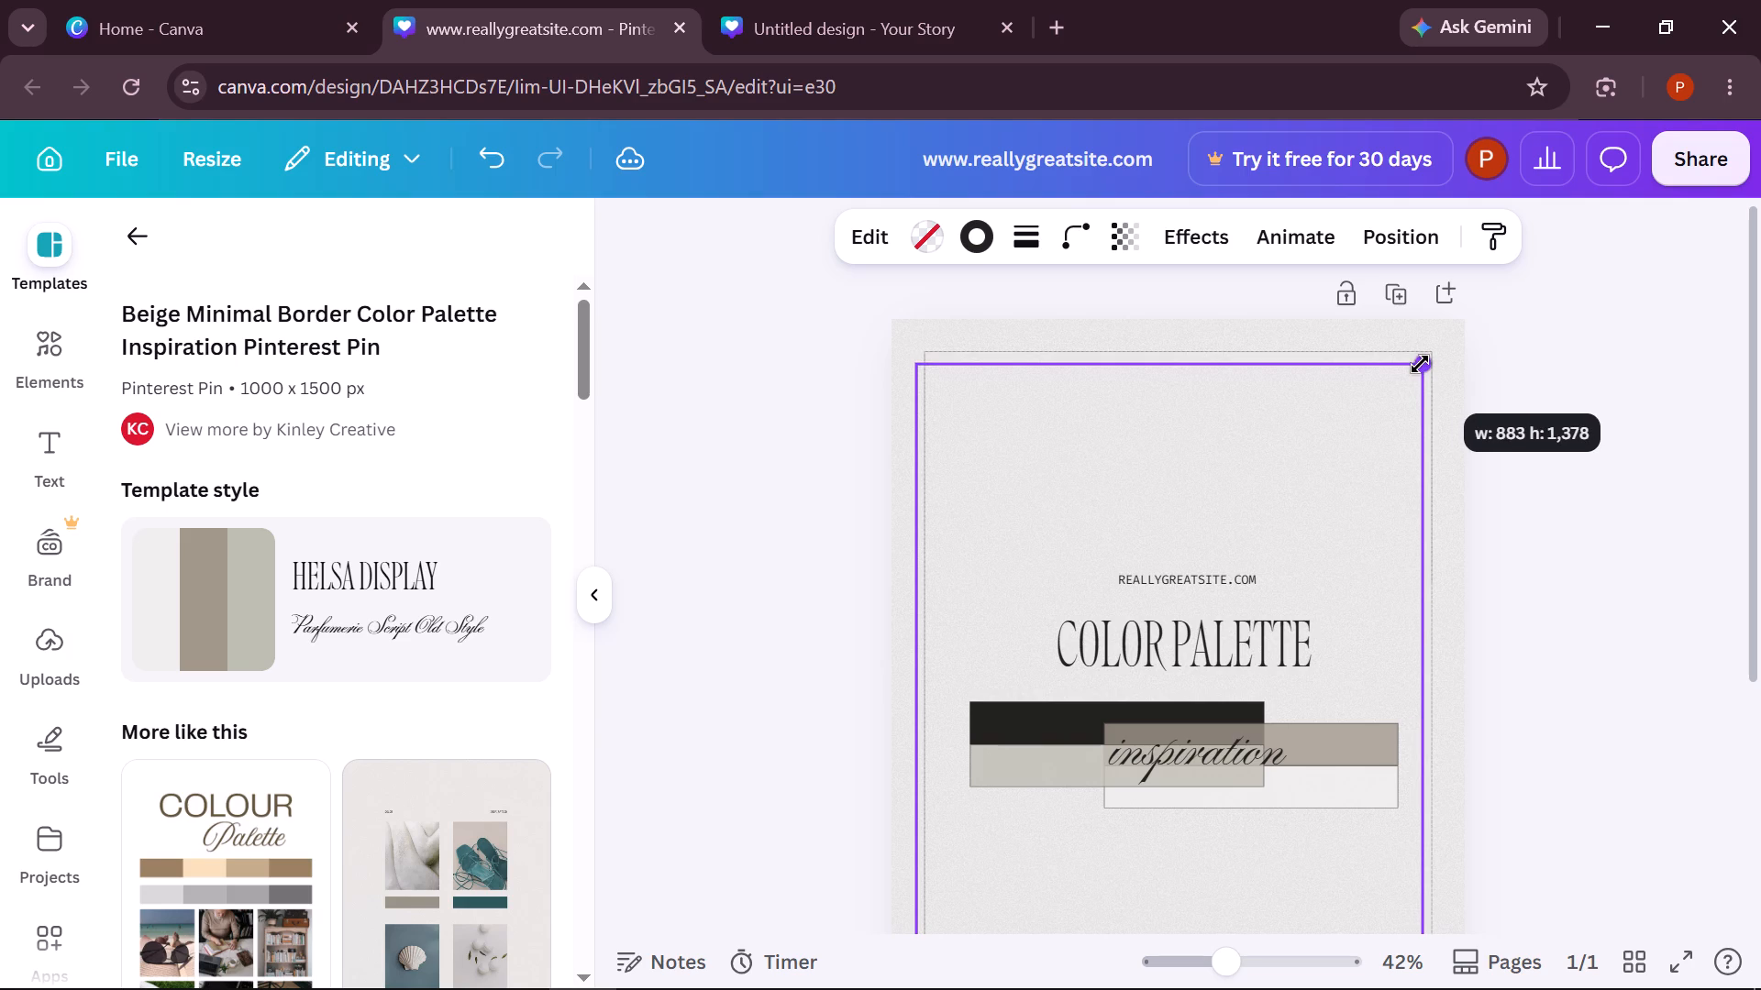
pyautogui.moveTo(1420, 364); pyautogui.dragTo(1415, 363)
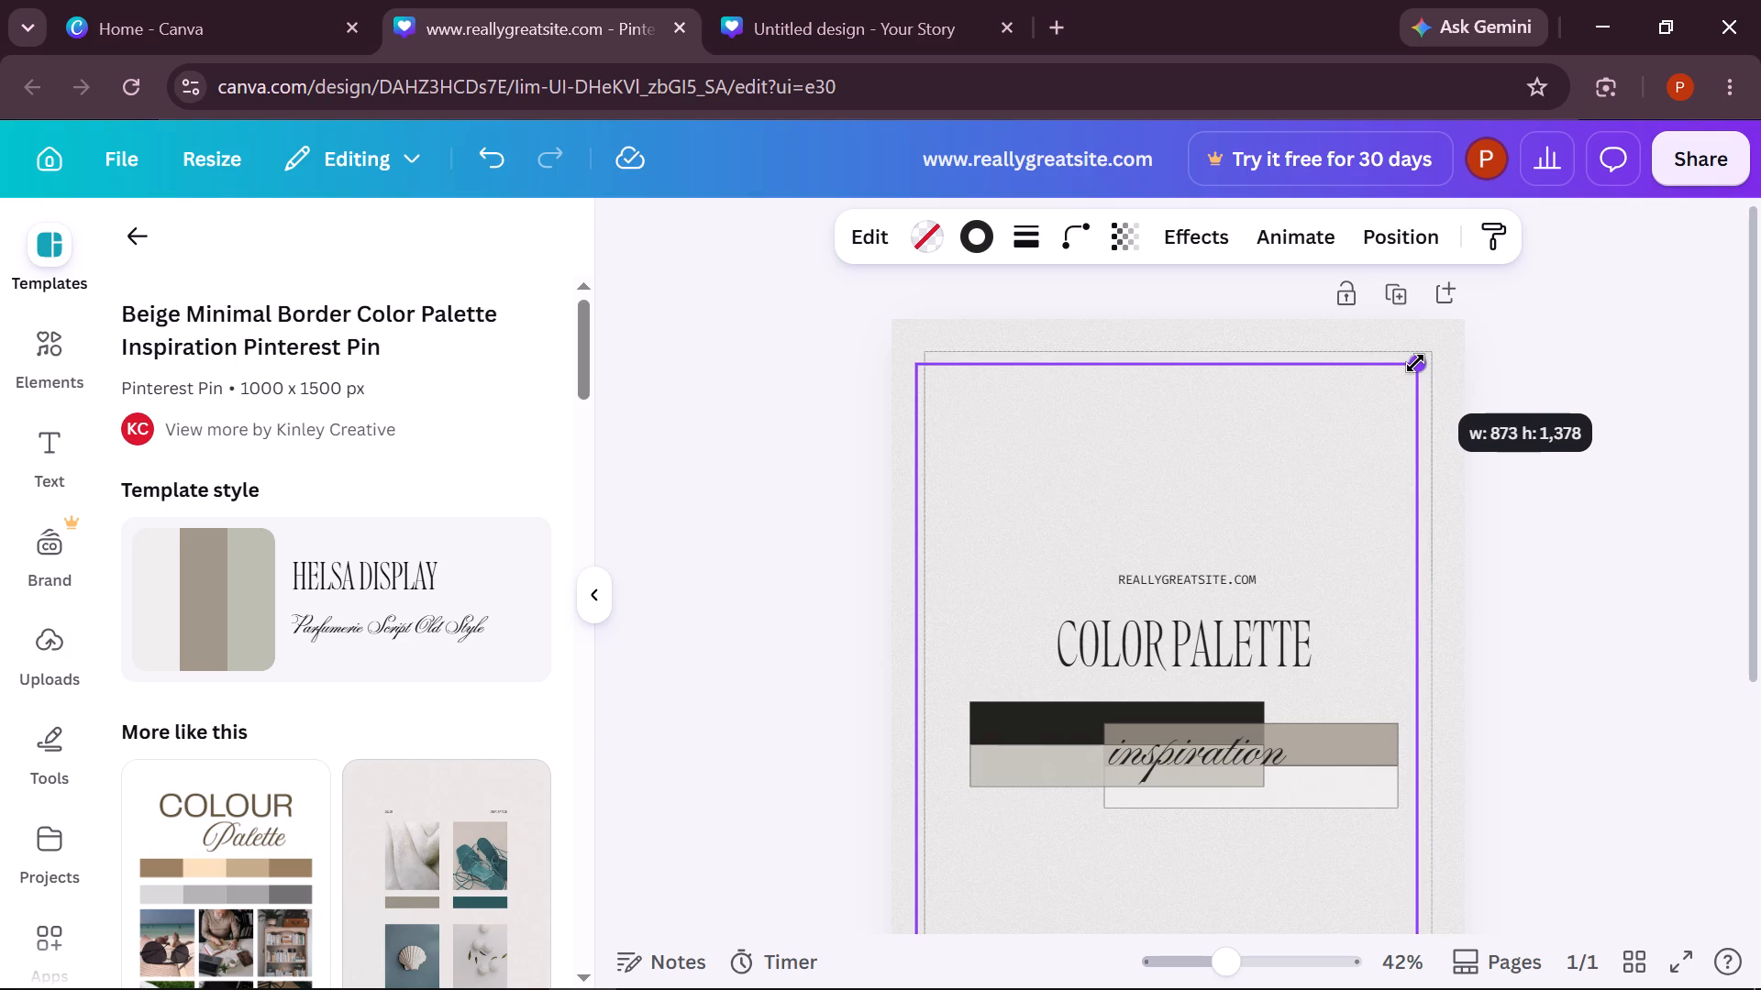
pyautogui.moveTo(1415, 363); pyautogui.dragTo(1418, 362)
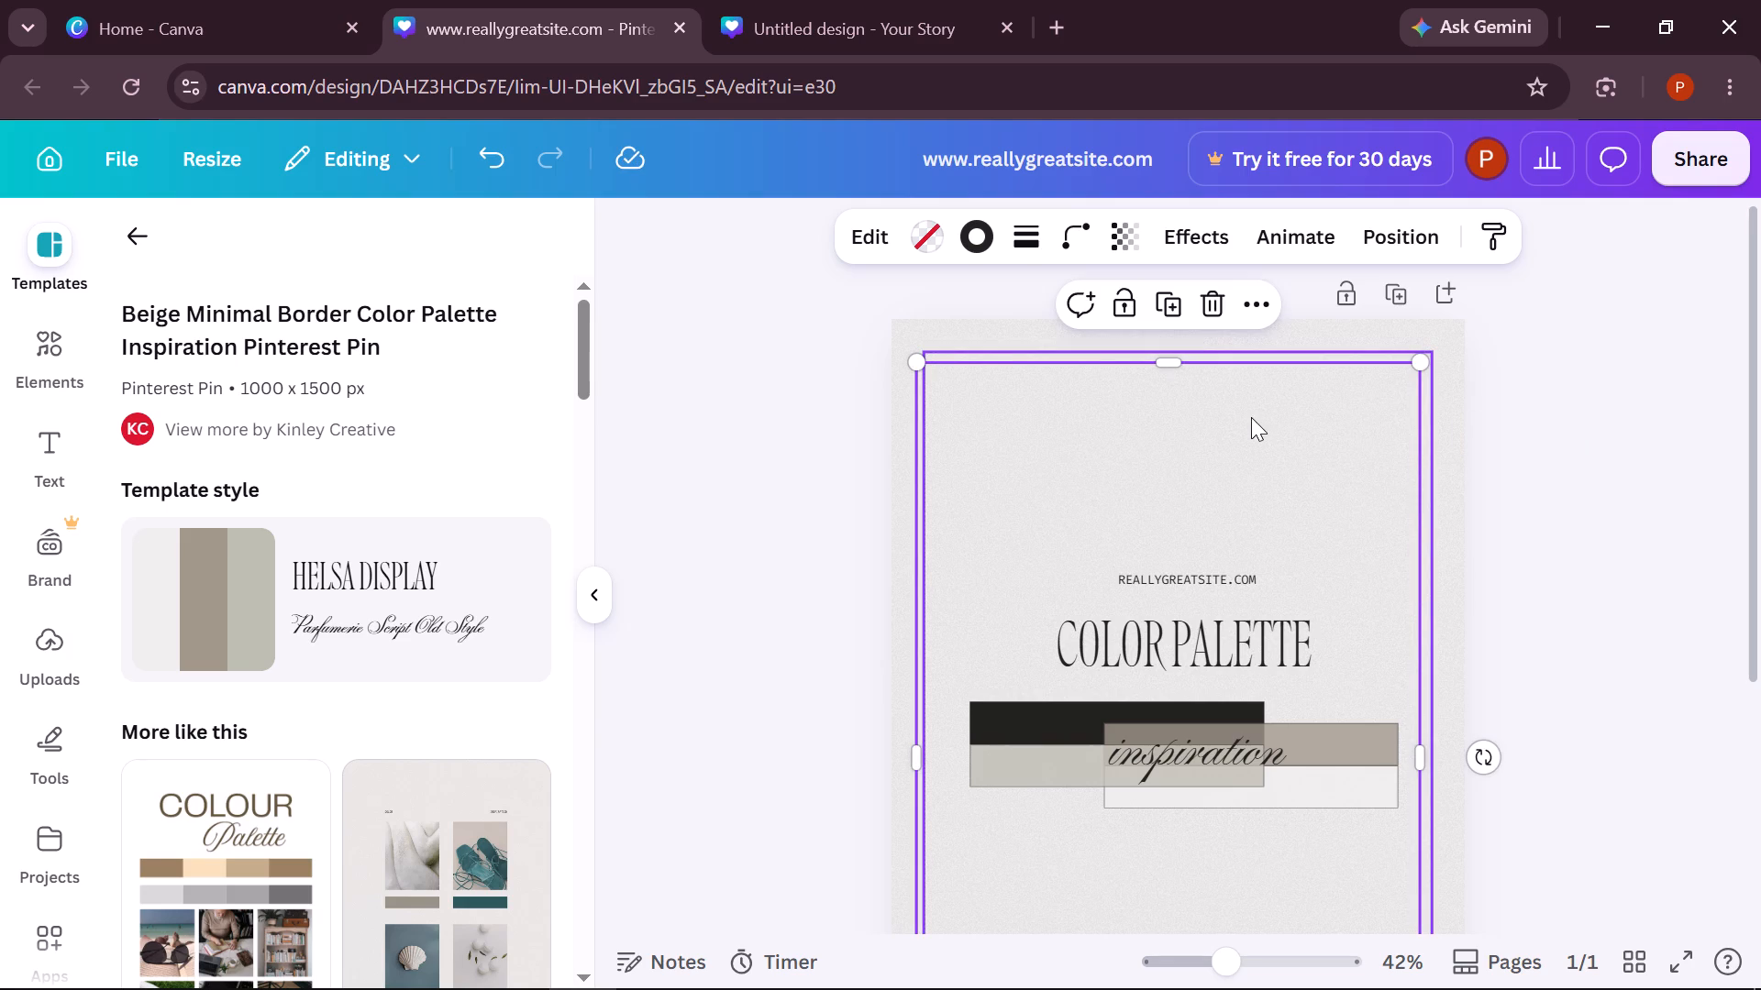
# Extend the resized border frame slightly outward at its left and bottom edges, so the two thin borders sit staggered.
pyautogui.moveTo(1251, 417); pyautogui.dragTo(1208, 423)
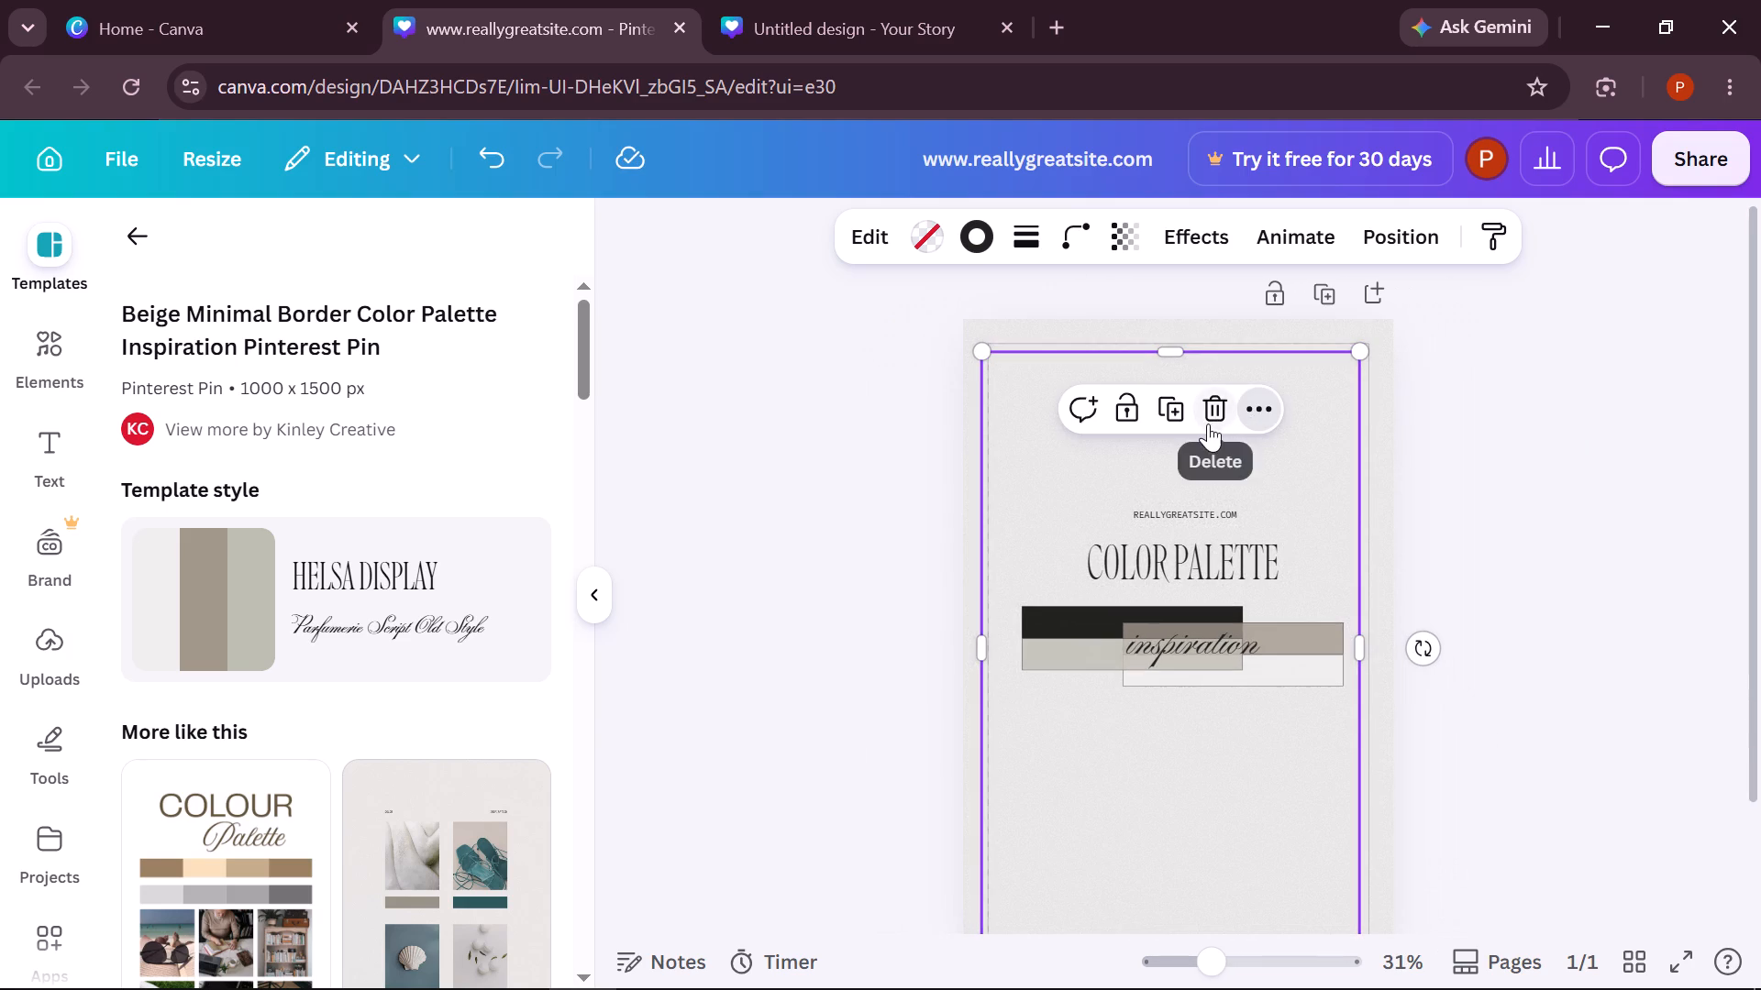
pyautogui.moveTo(1208, 423); pyautogui.dragTo(985, 353)
pyautogui.click(985, 353)
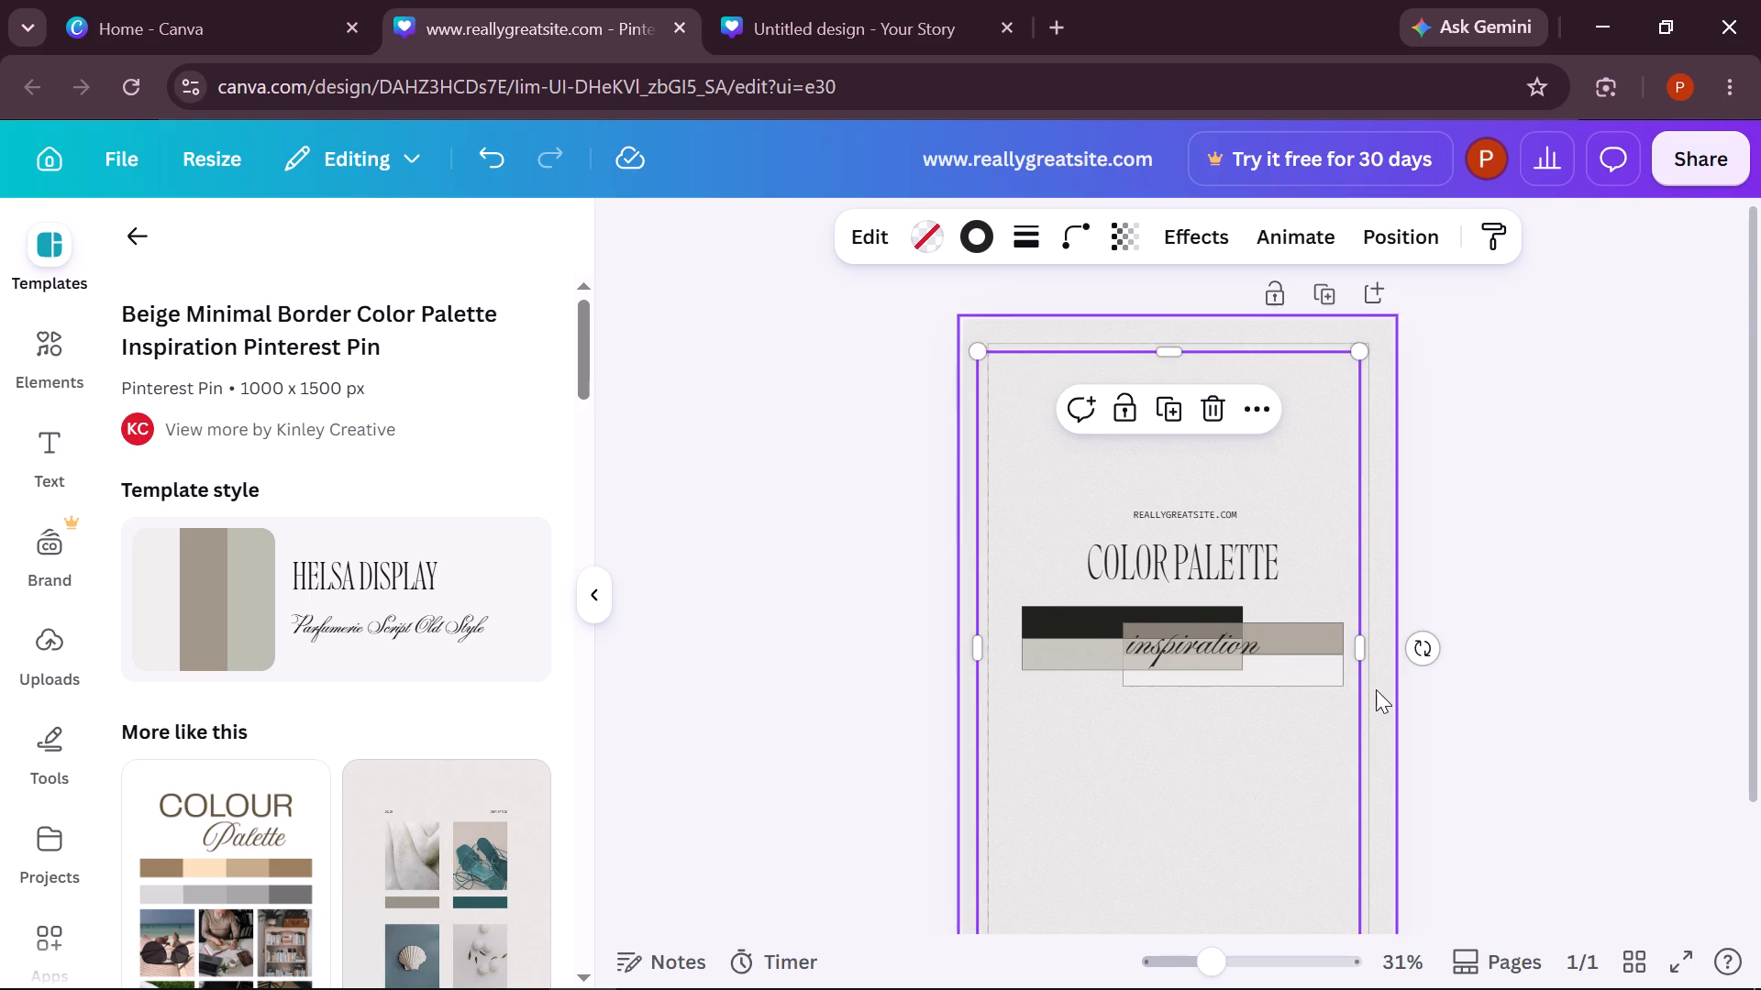
pyautogui.scroll(-2, 1376, 689)
pyautogui.click(1487, 808)
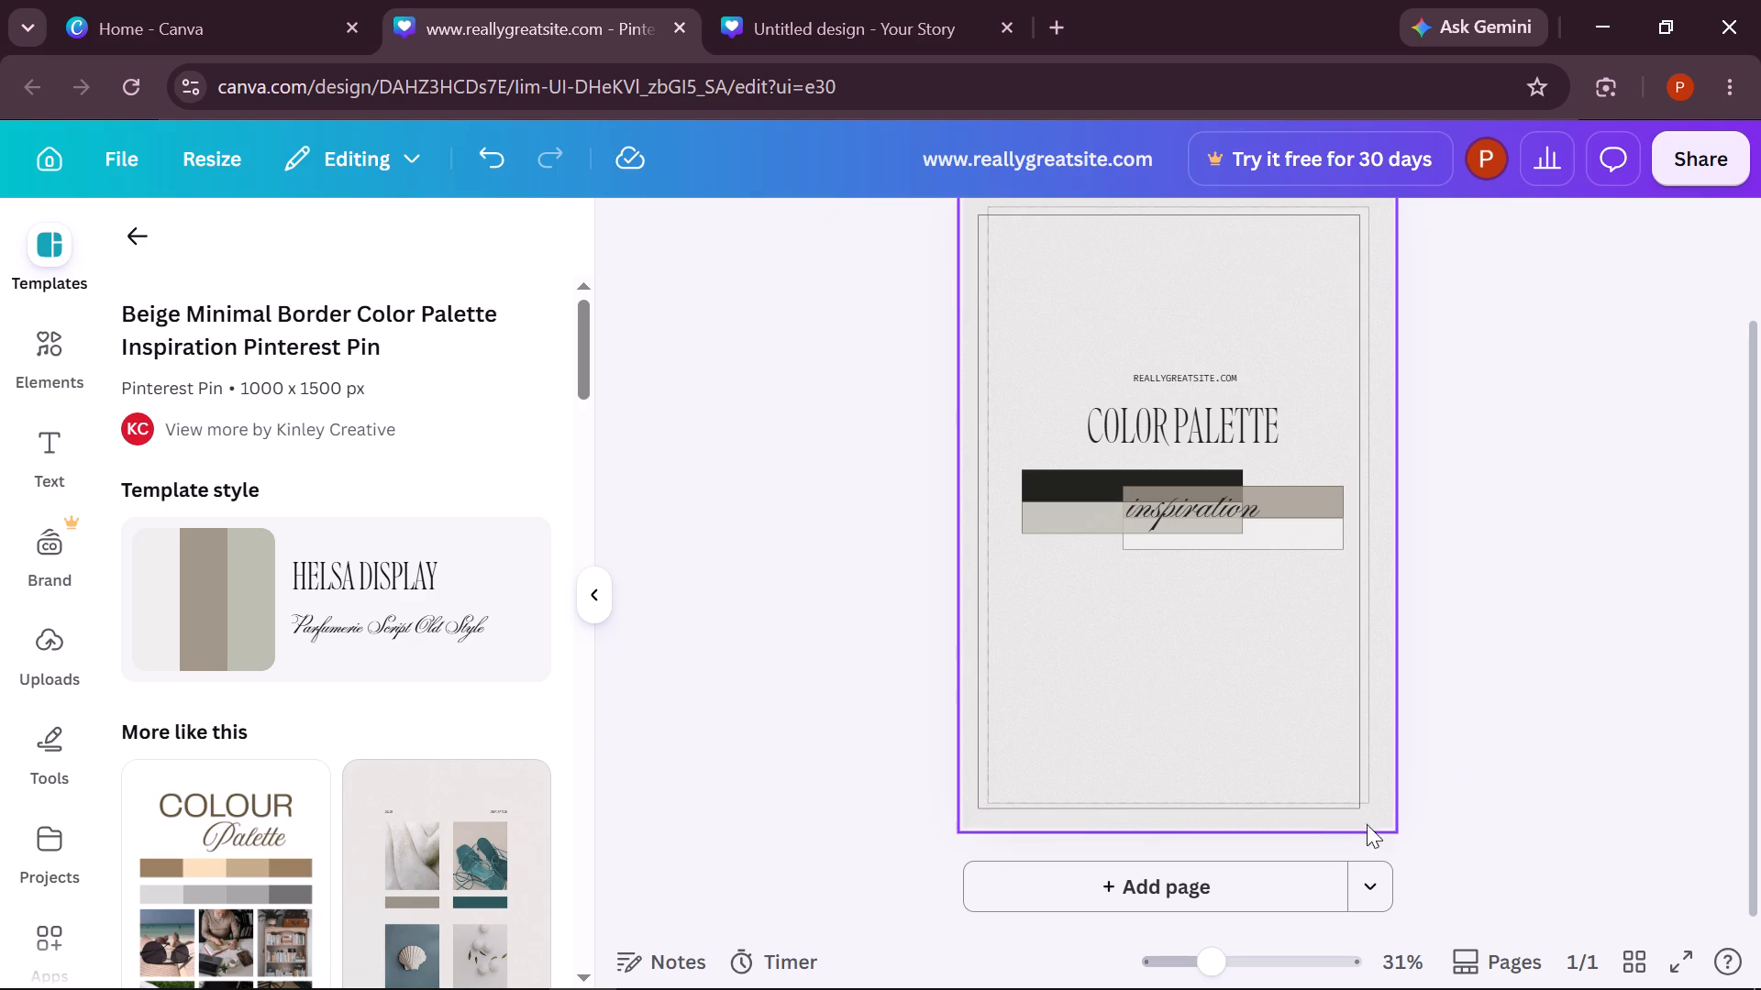
pyautogui.click(1274, 713)
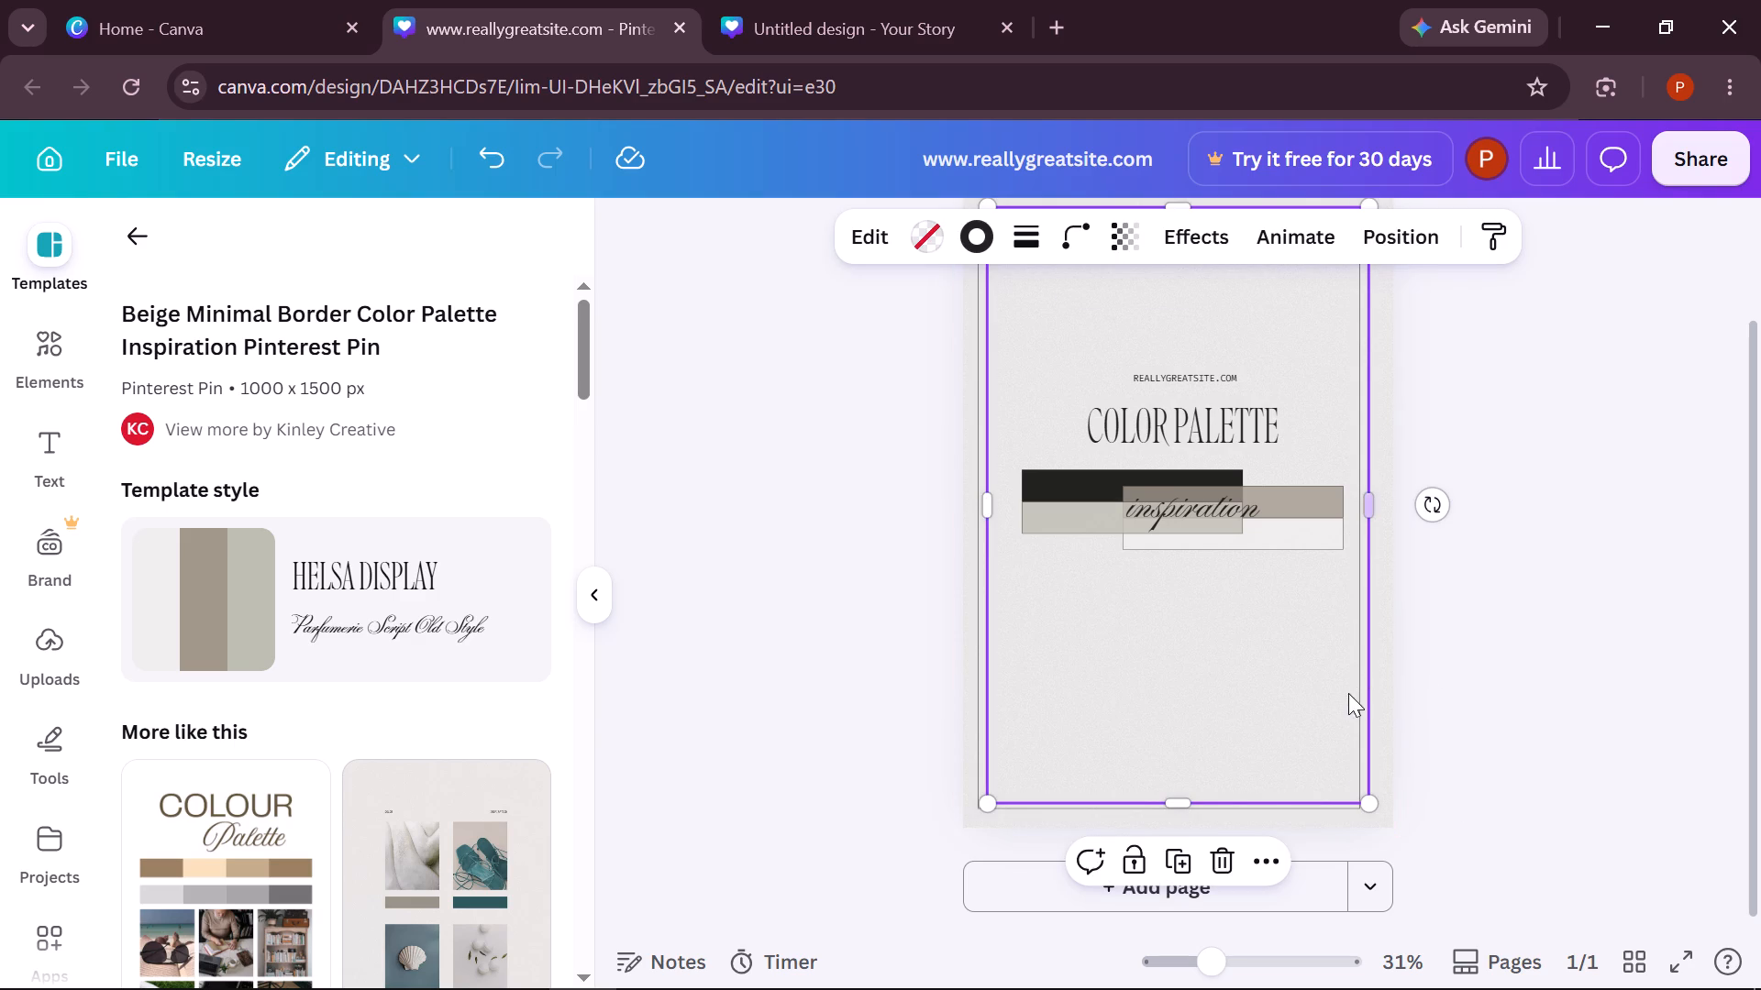
pyautogui.click(1359, 685)
pyautogui.click(1396, 689)
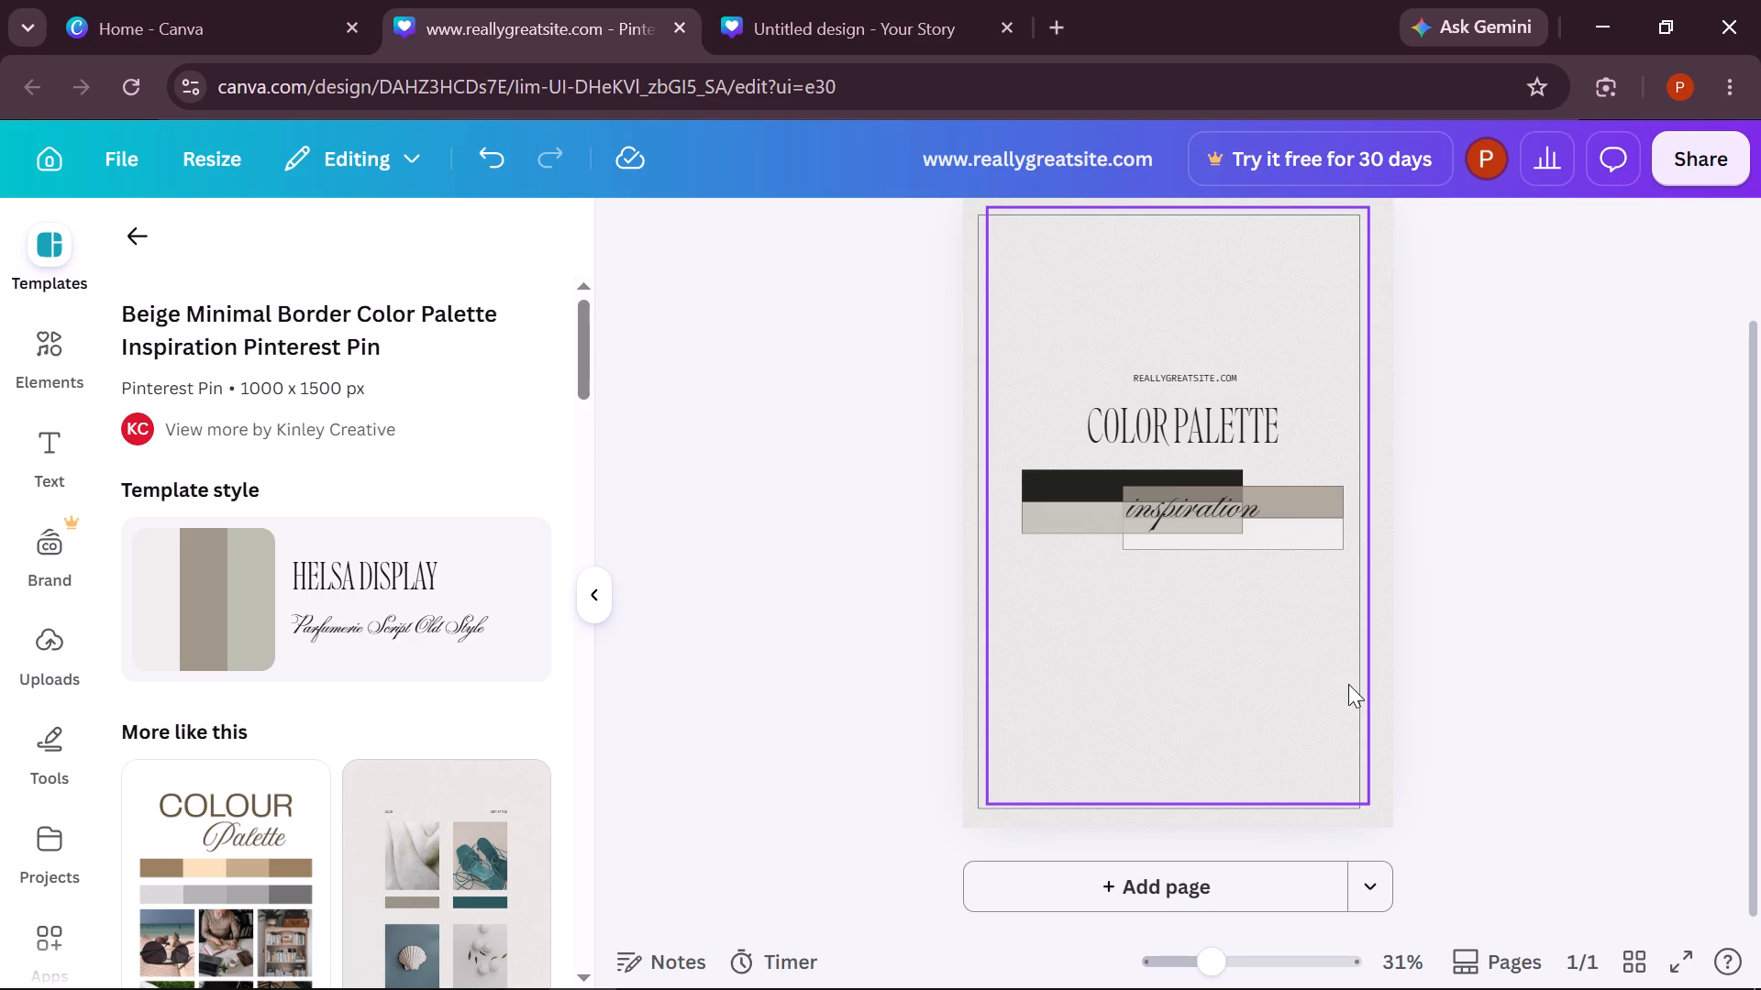
pyautogui.click(980, 555)
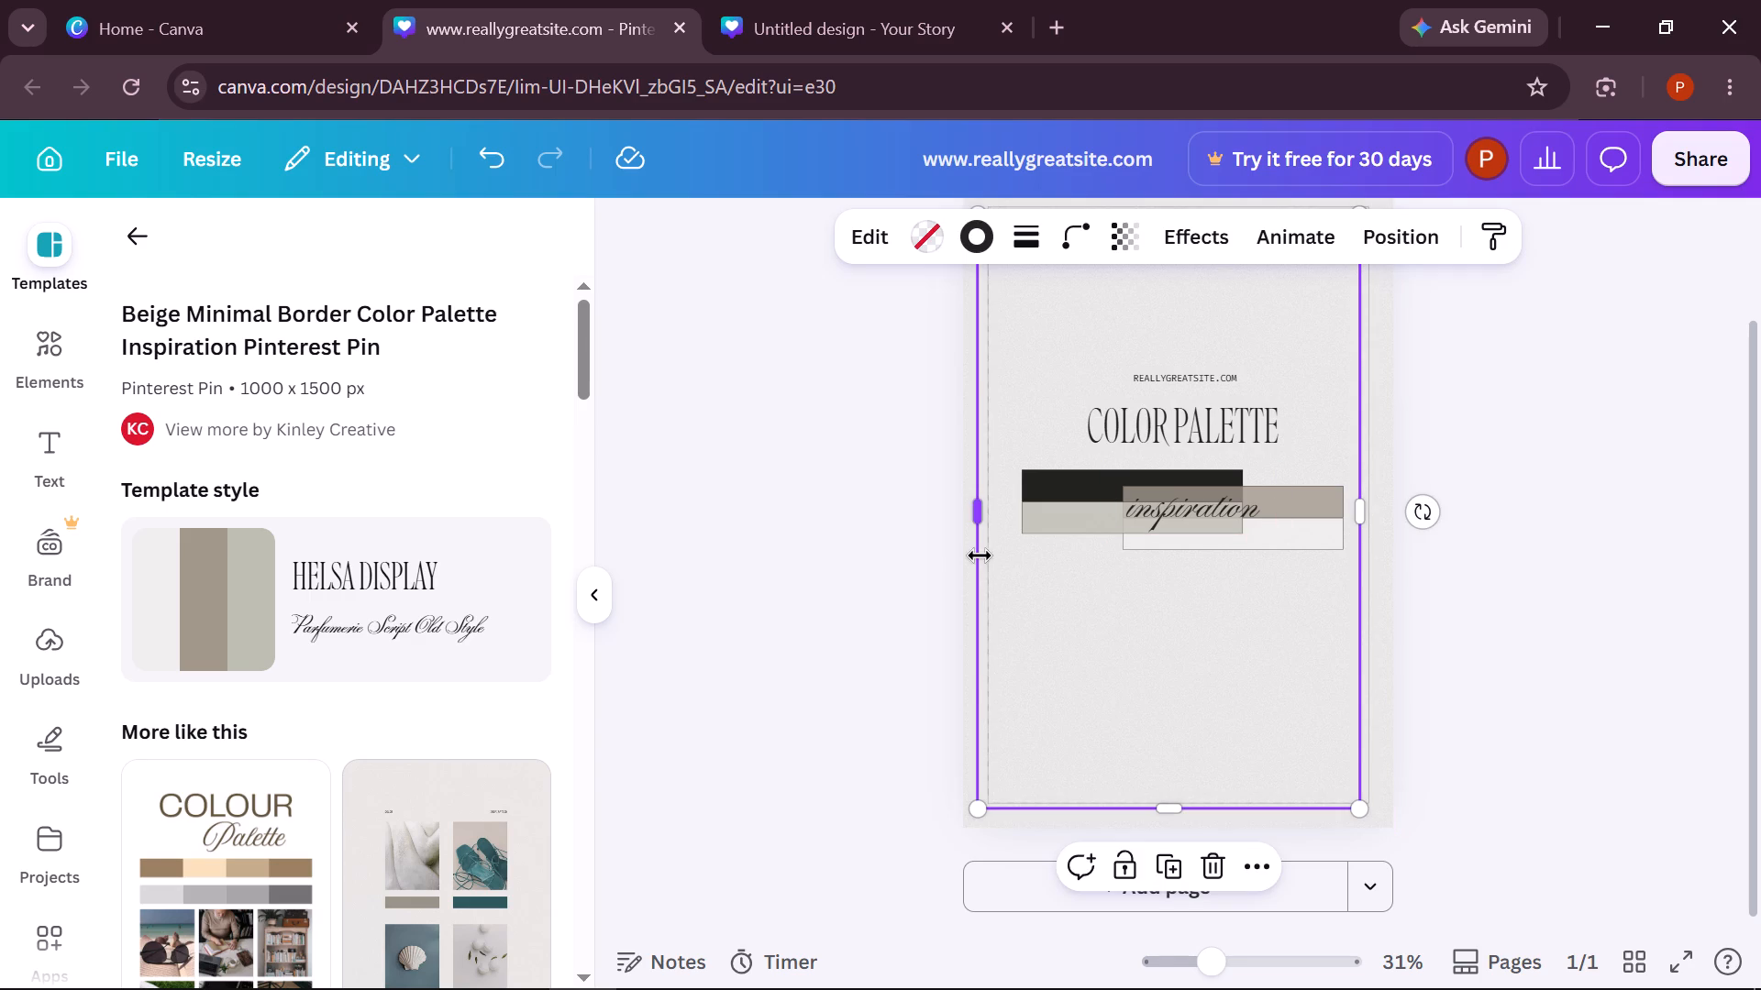
pyautogui.click(978, 811)
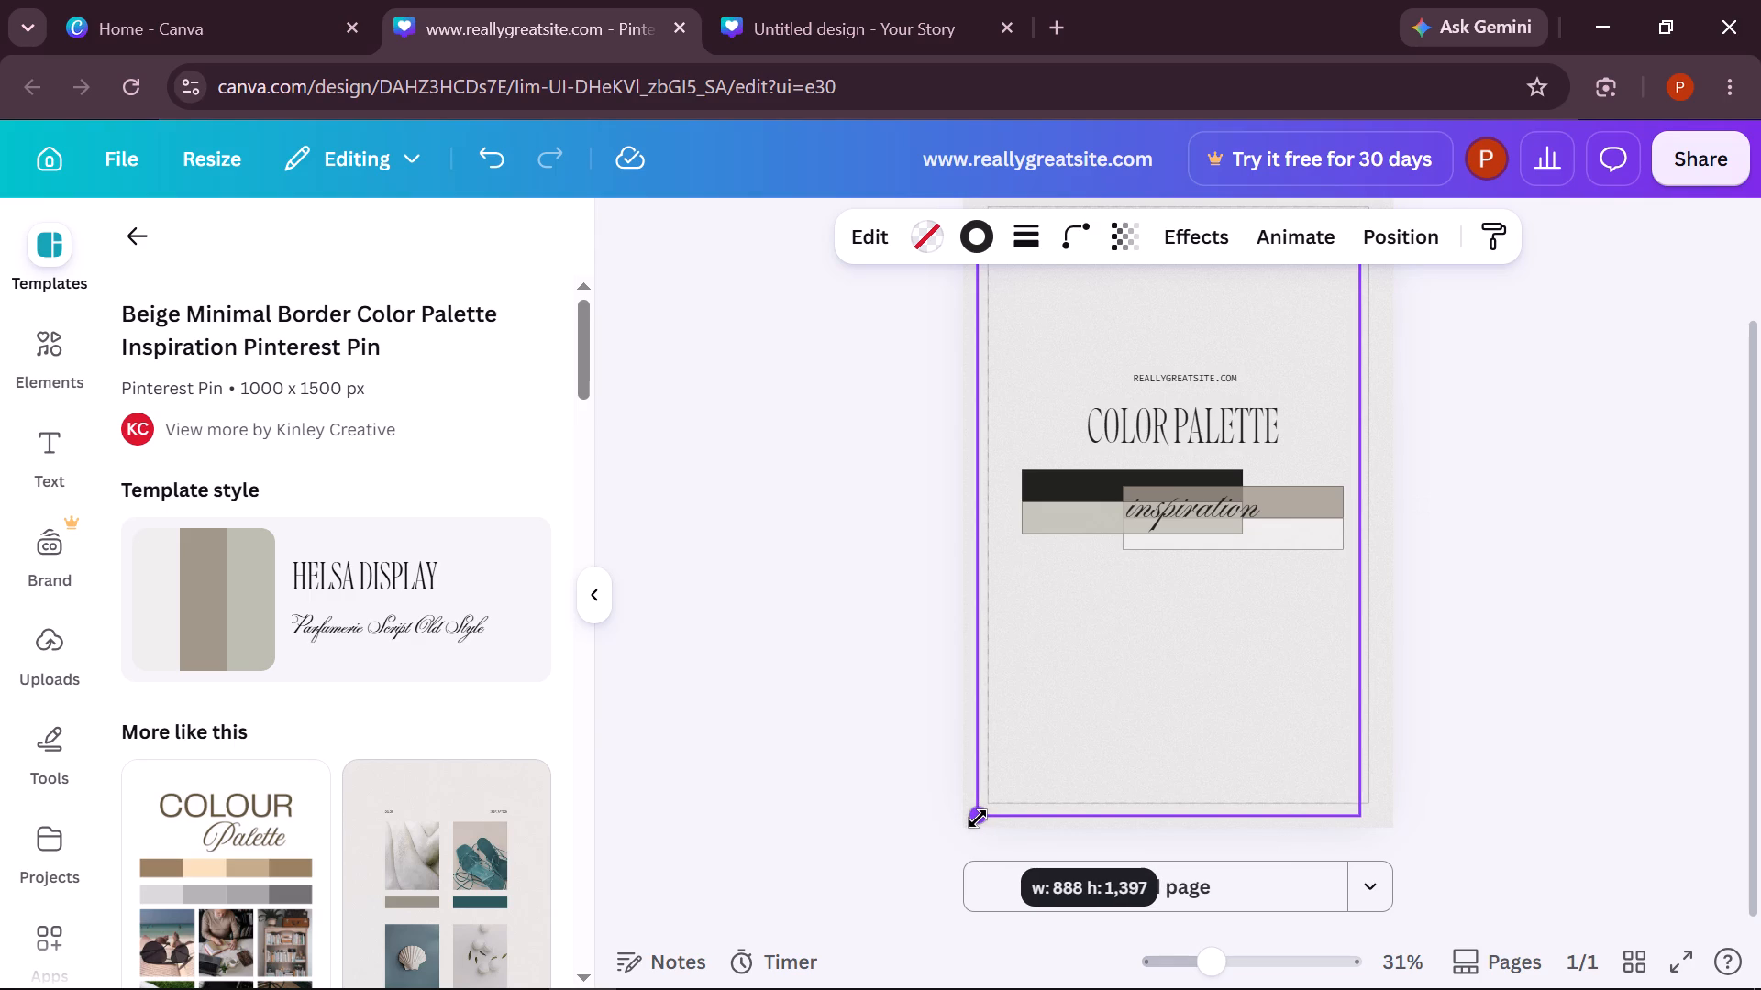
pyautogui.click(906, 773)
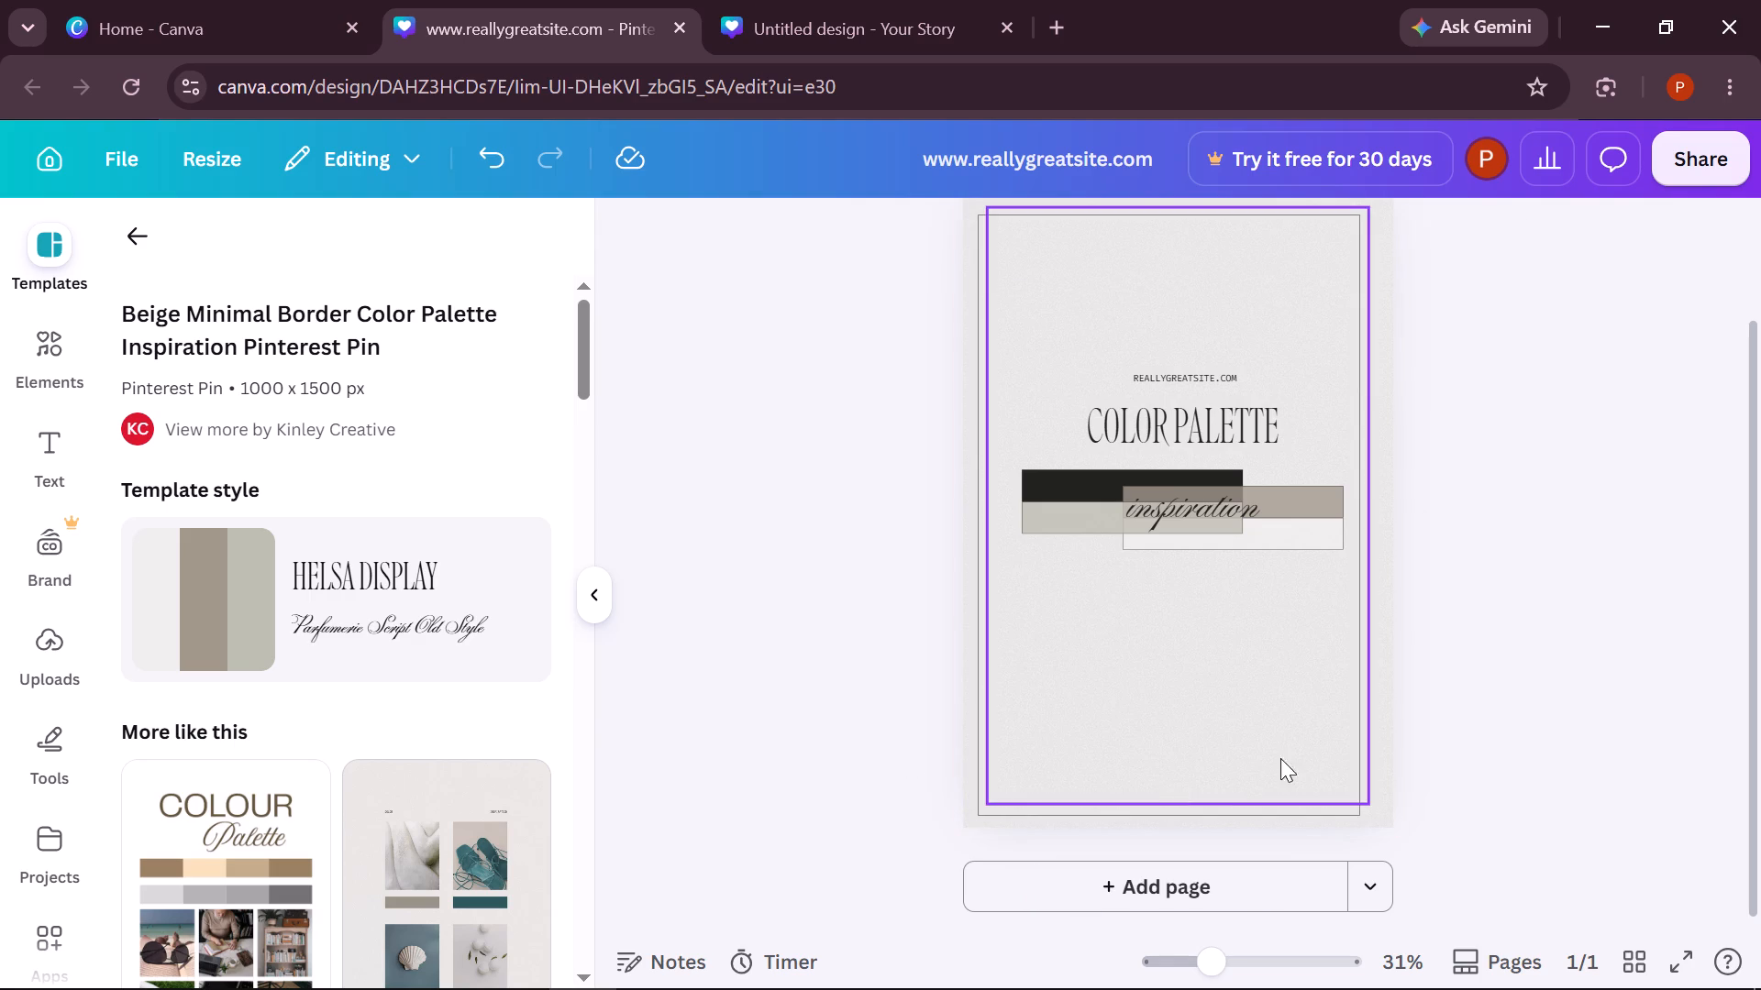
# Apply the Beige Blue Simple Ocean Color Palette Inspiration template from the similar designs to the page.
pyautogui.scroll(1, 1213, 720)
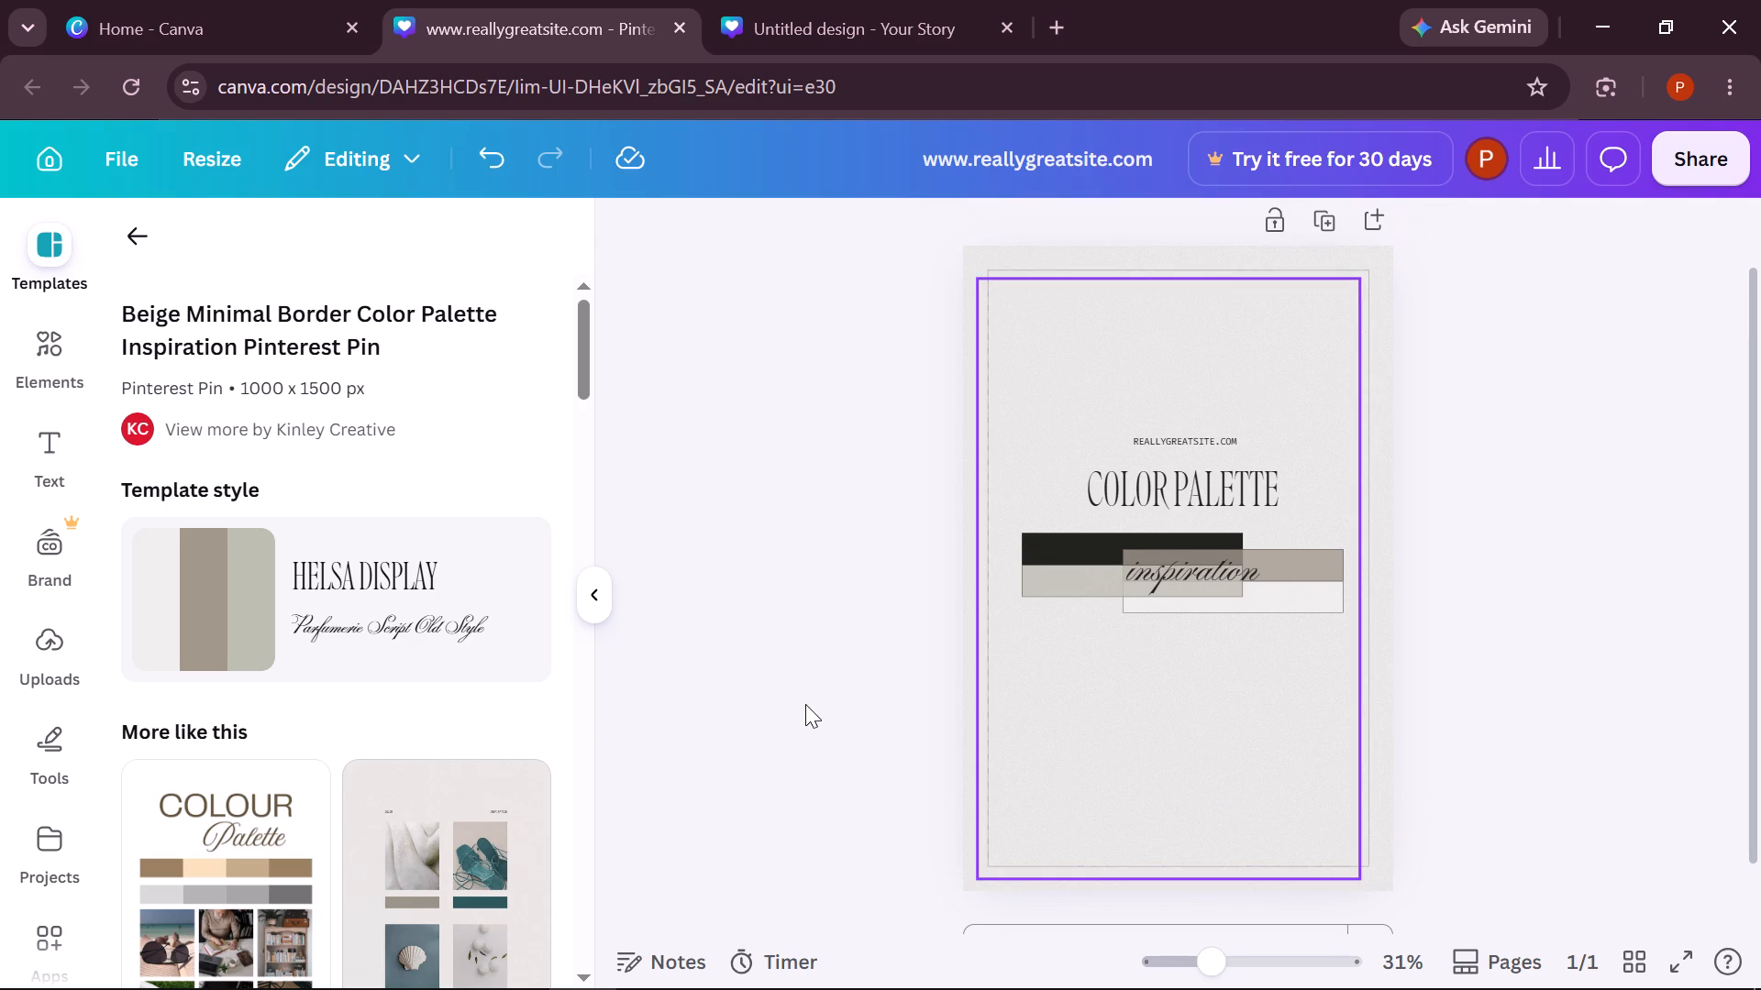
pyautogui.scroll(-3, 805, 704)
pyautogui.scroll(-3, 413, 775)
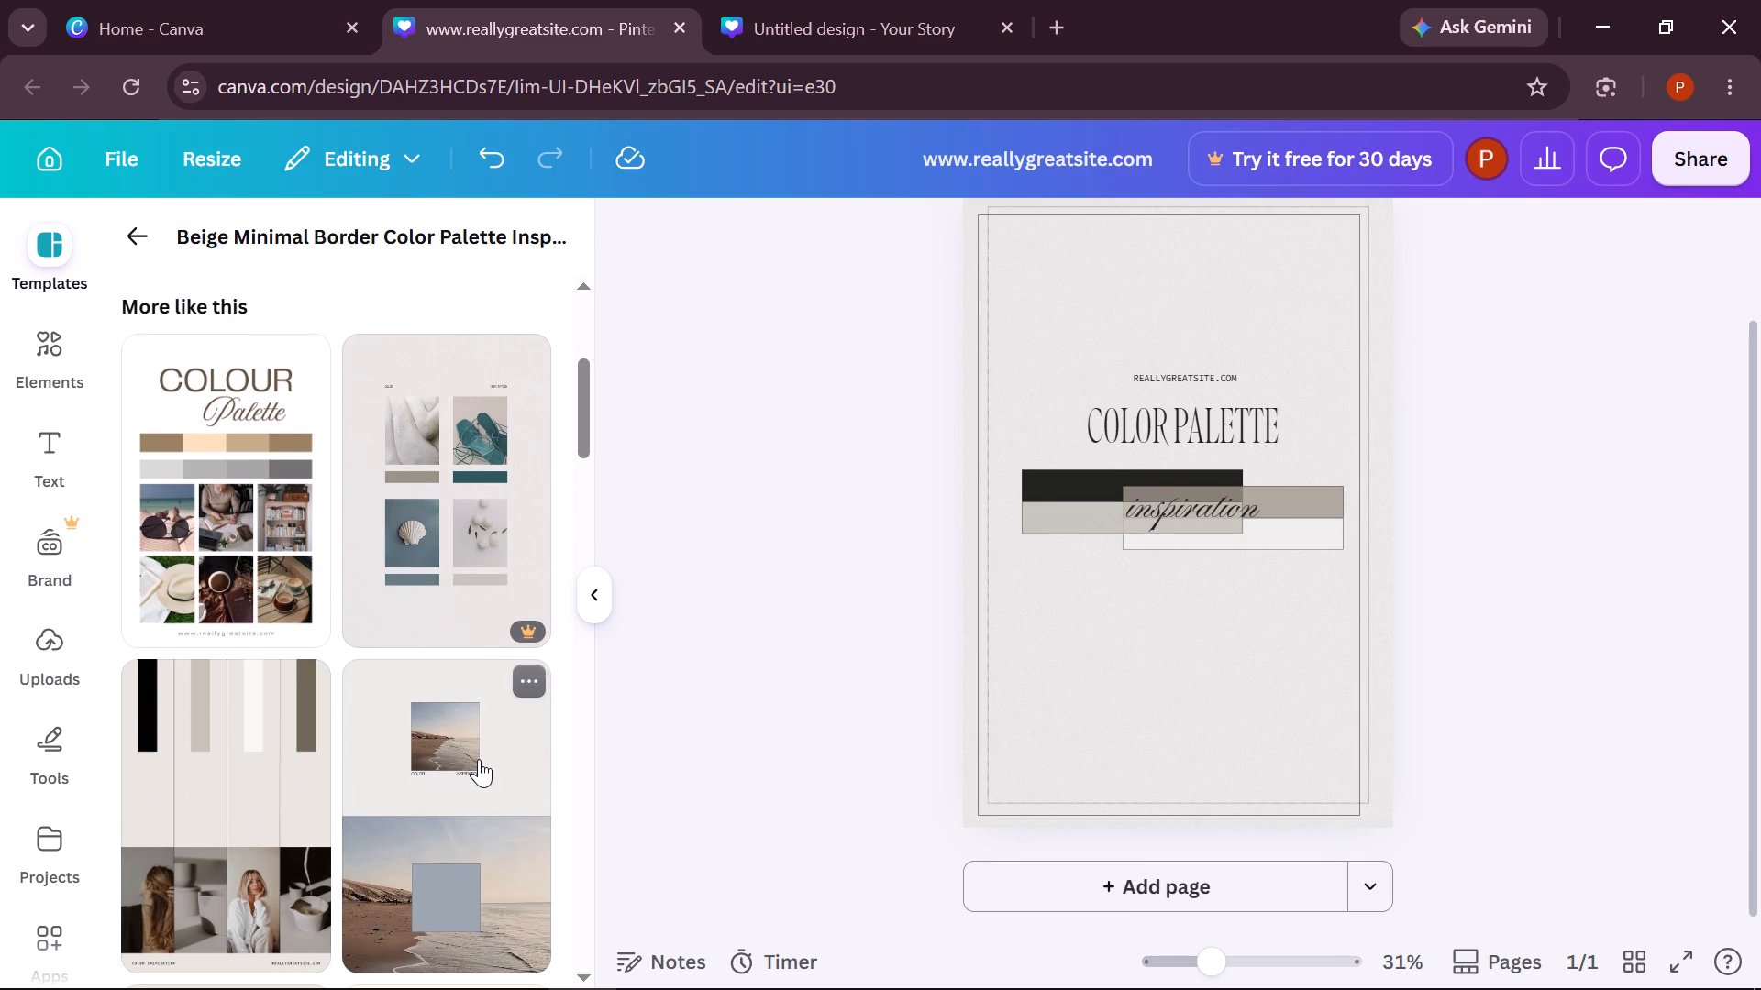
pyautogui.click(430, 786)
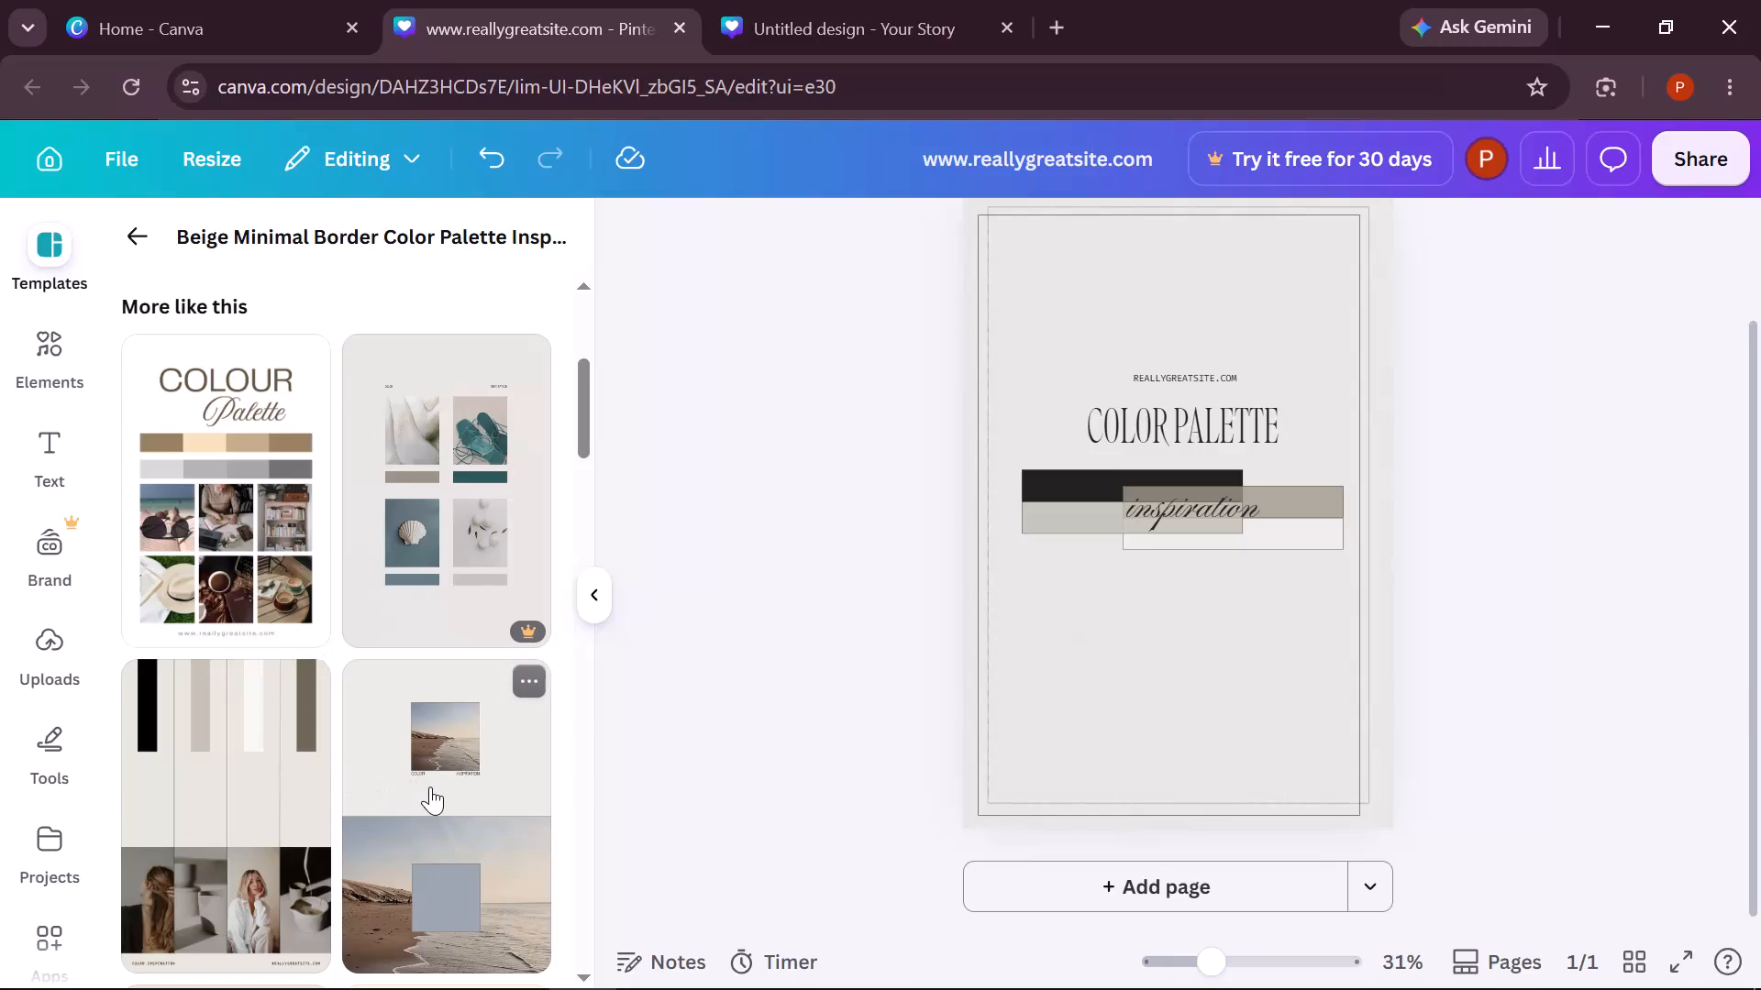
pyautogui.click(1218, 662)
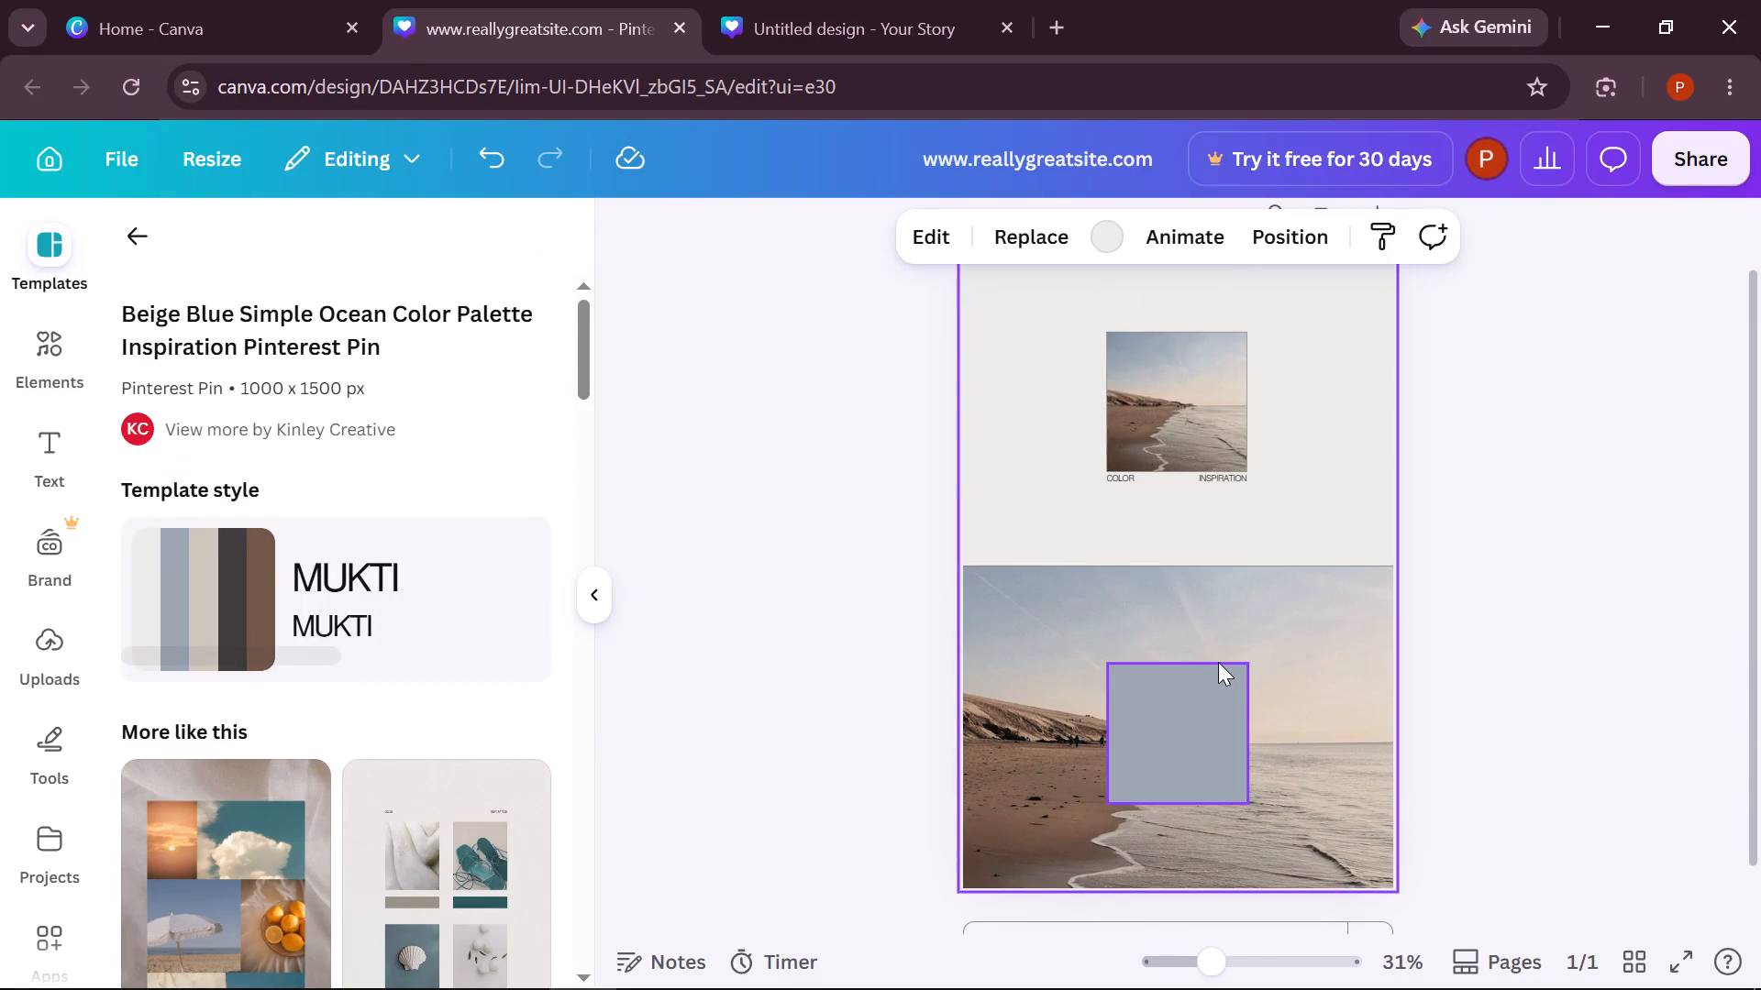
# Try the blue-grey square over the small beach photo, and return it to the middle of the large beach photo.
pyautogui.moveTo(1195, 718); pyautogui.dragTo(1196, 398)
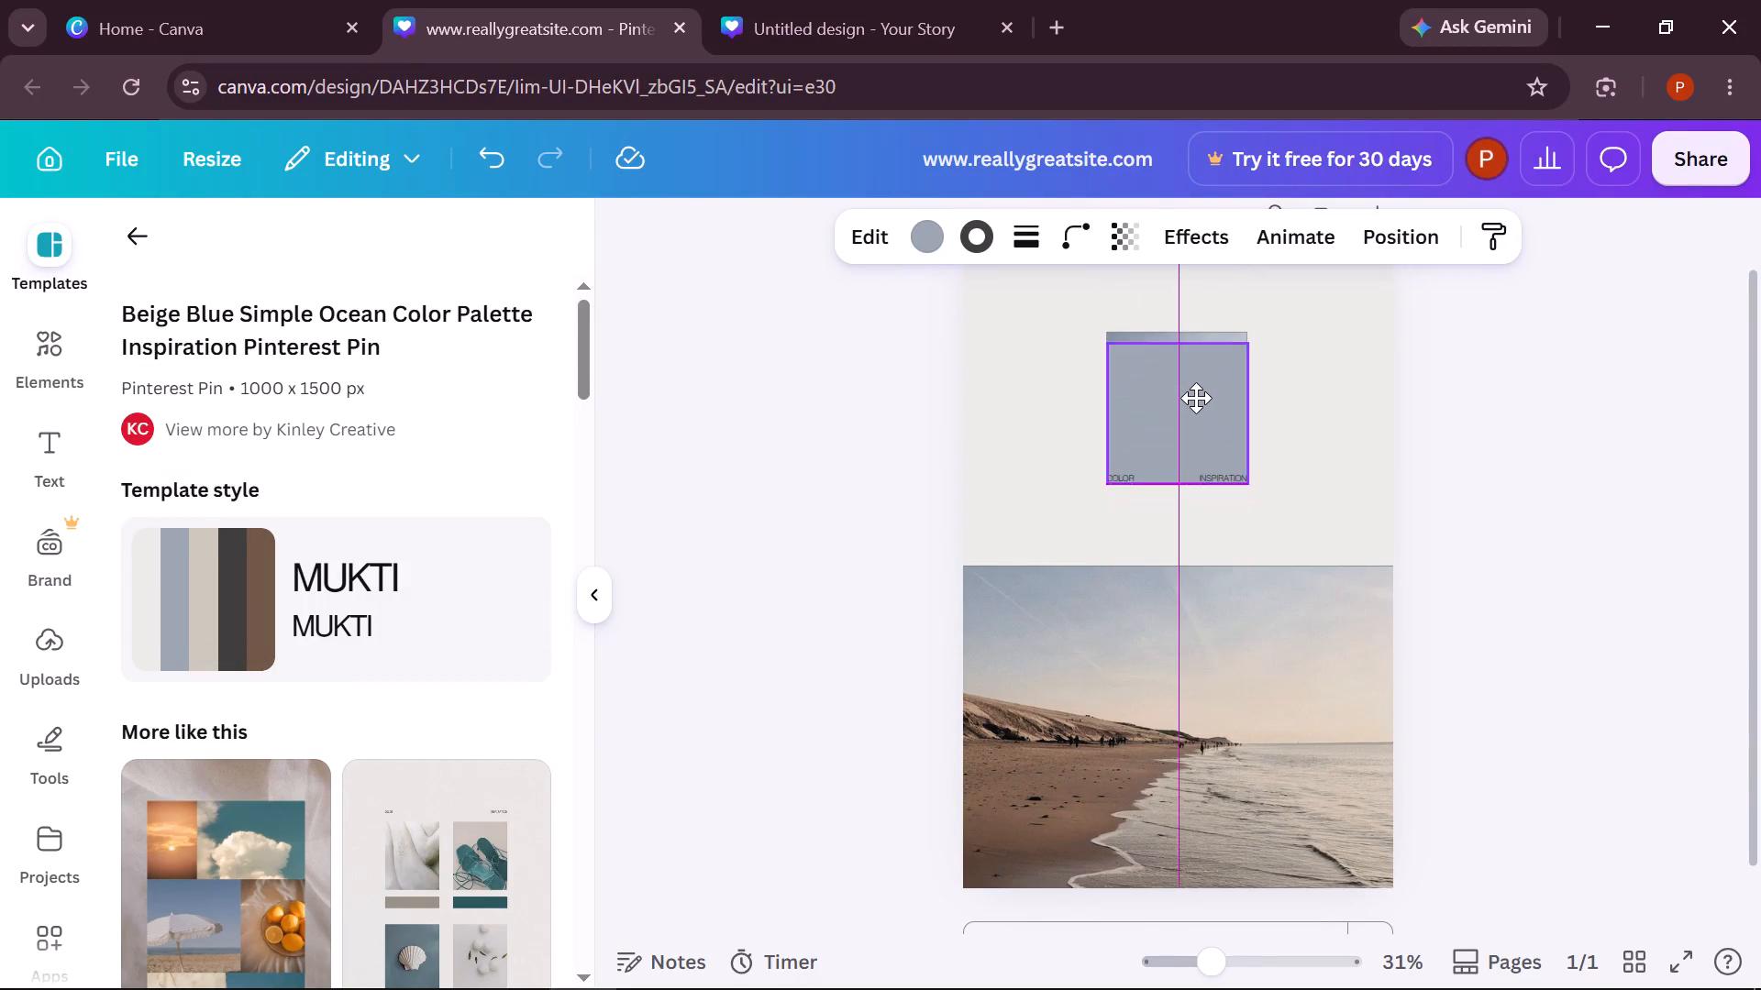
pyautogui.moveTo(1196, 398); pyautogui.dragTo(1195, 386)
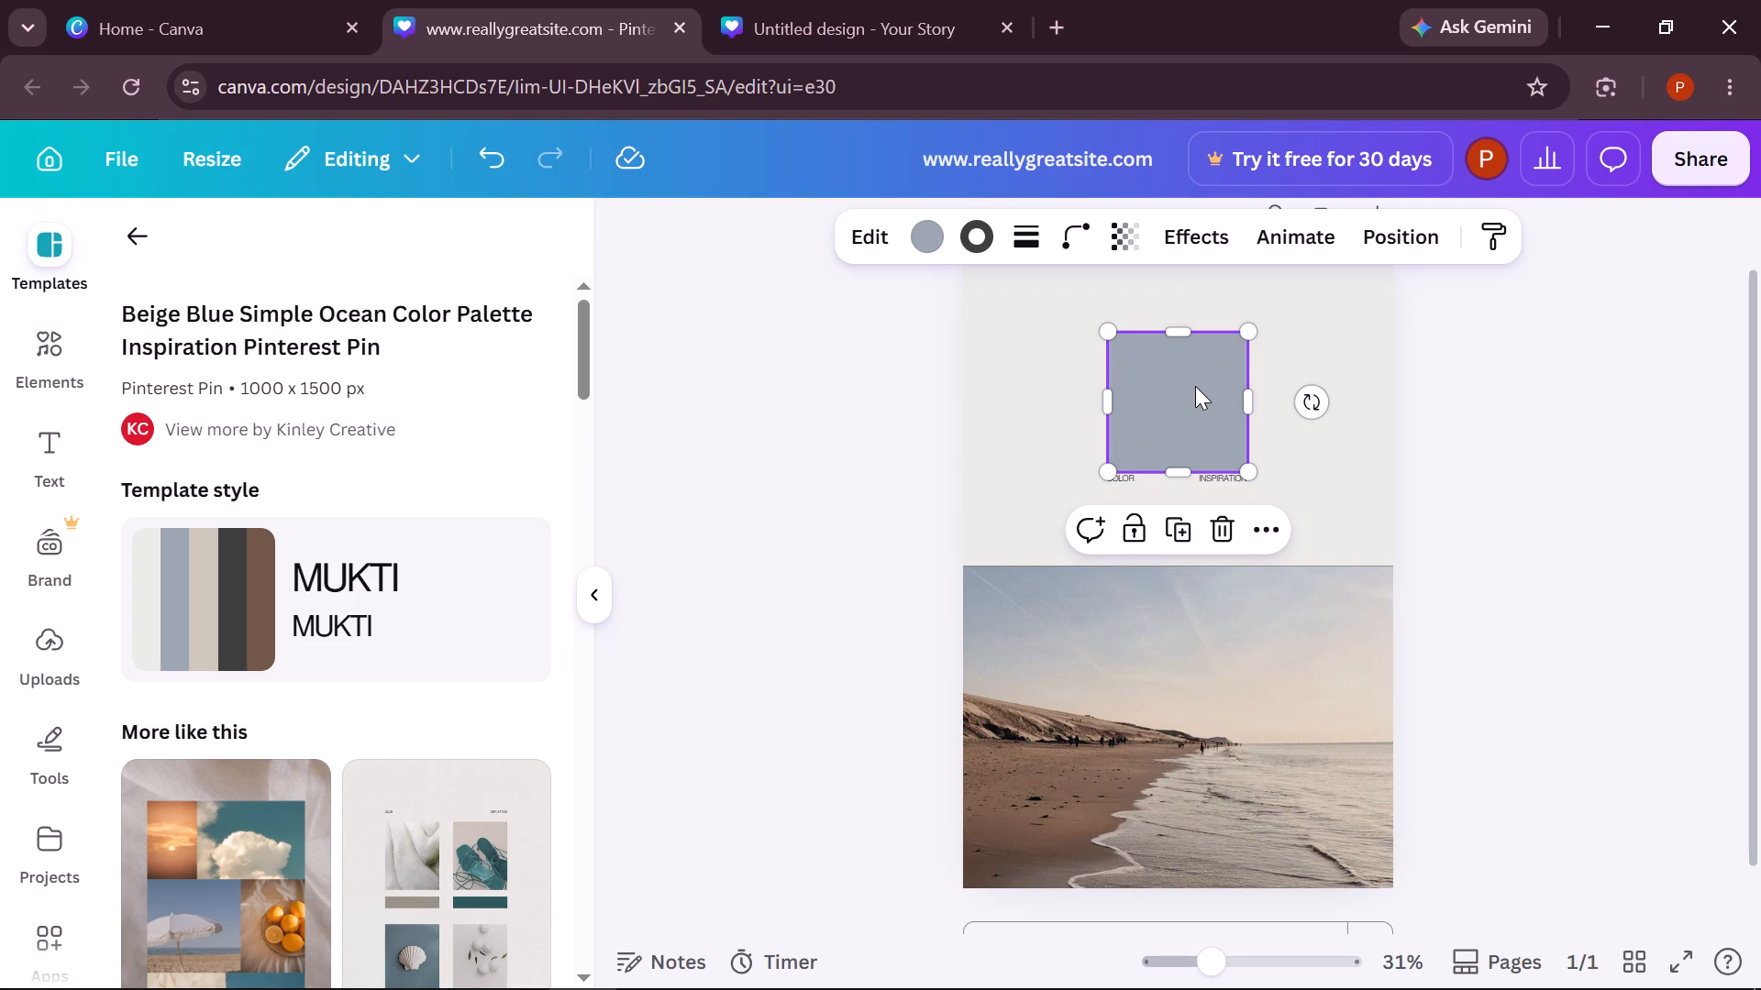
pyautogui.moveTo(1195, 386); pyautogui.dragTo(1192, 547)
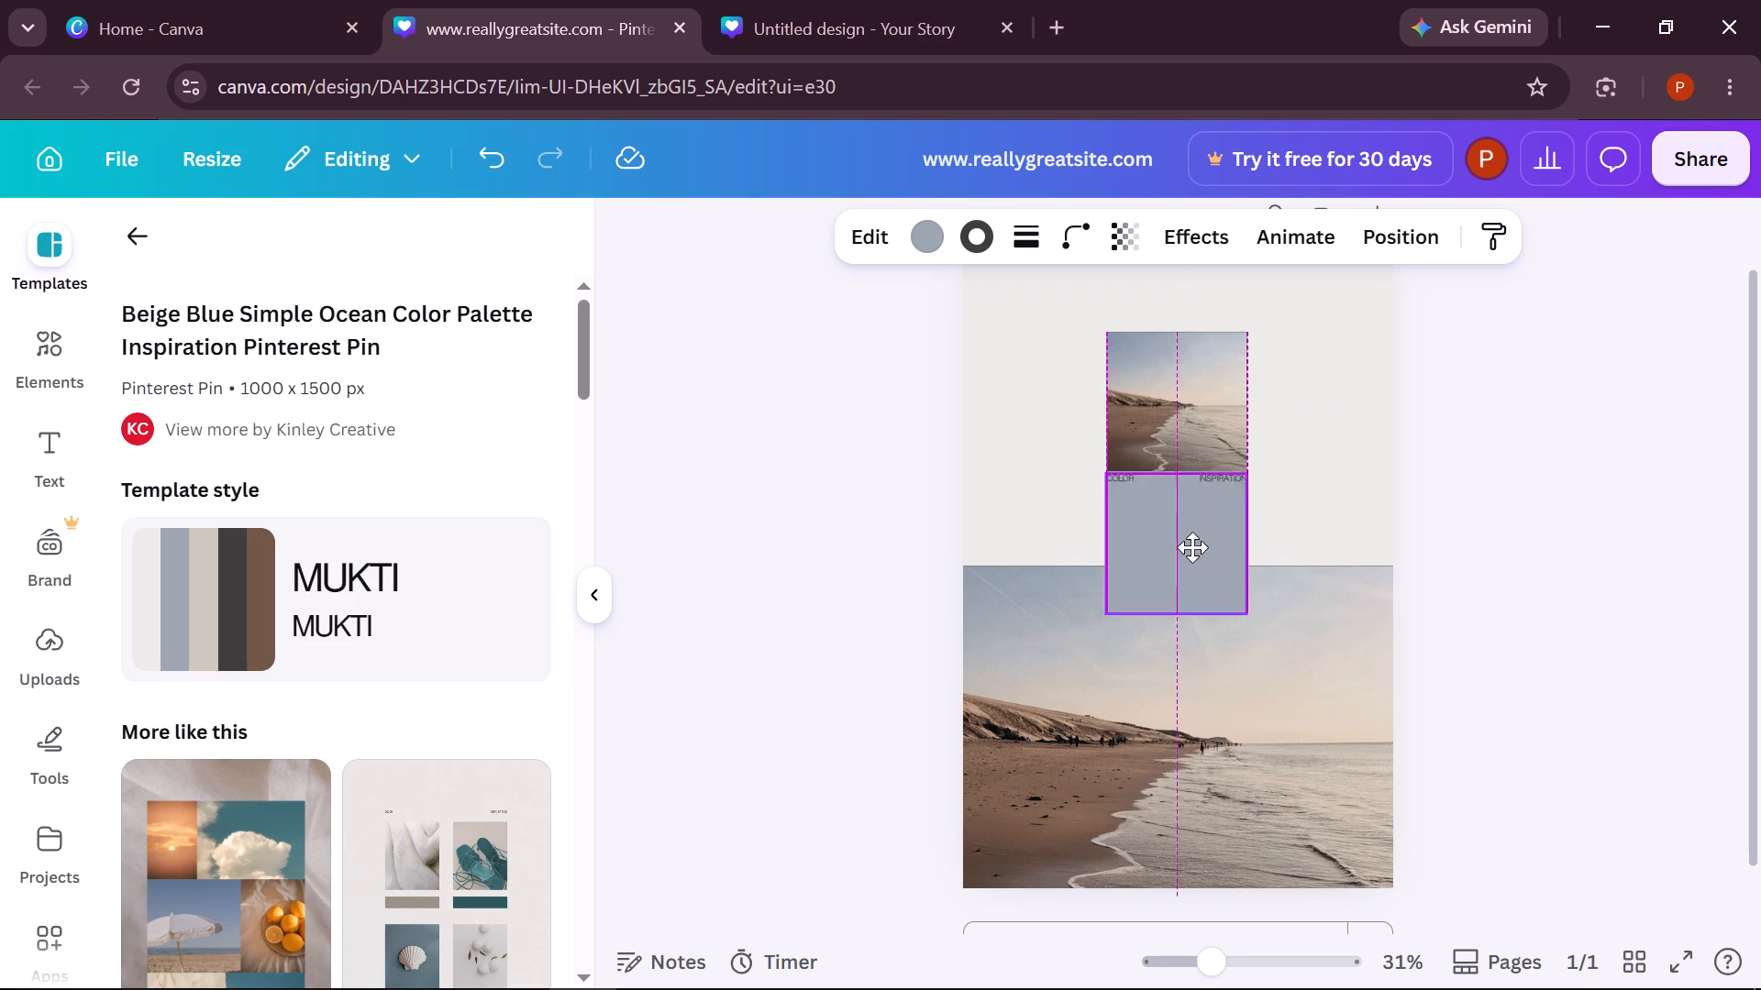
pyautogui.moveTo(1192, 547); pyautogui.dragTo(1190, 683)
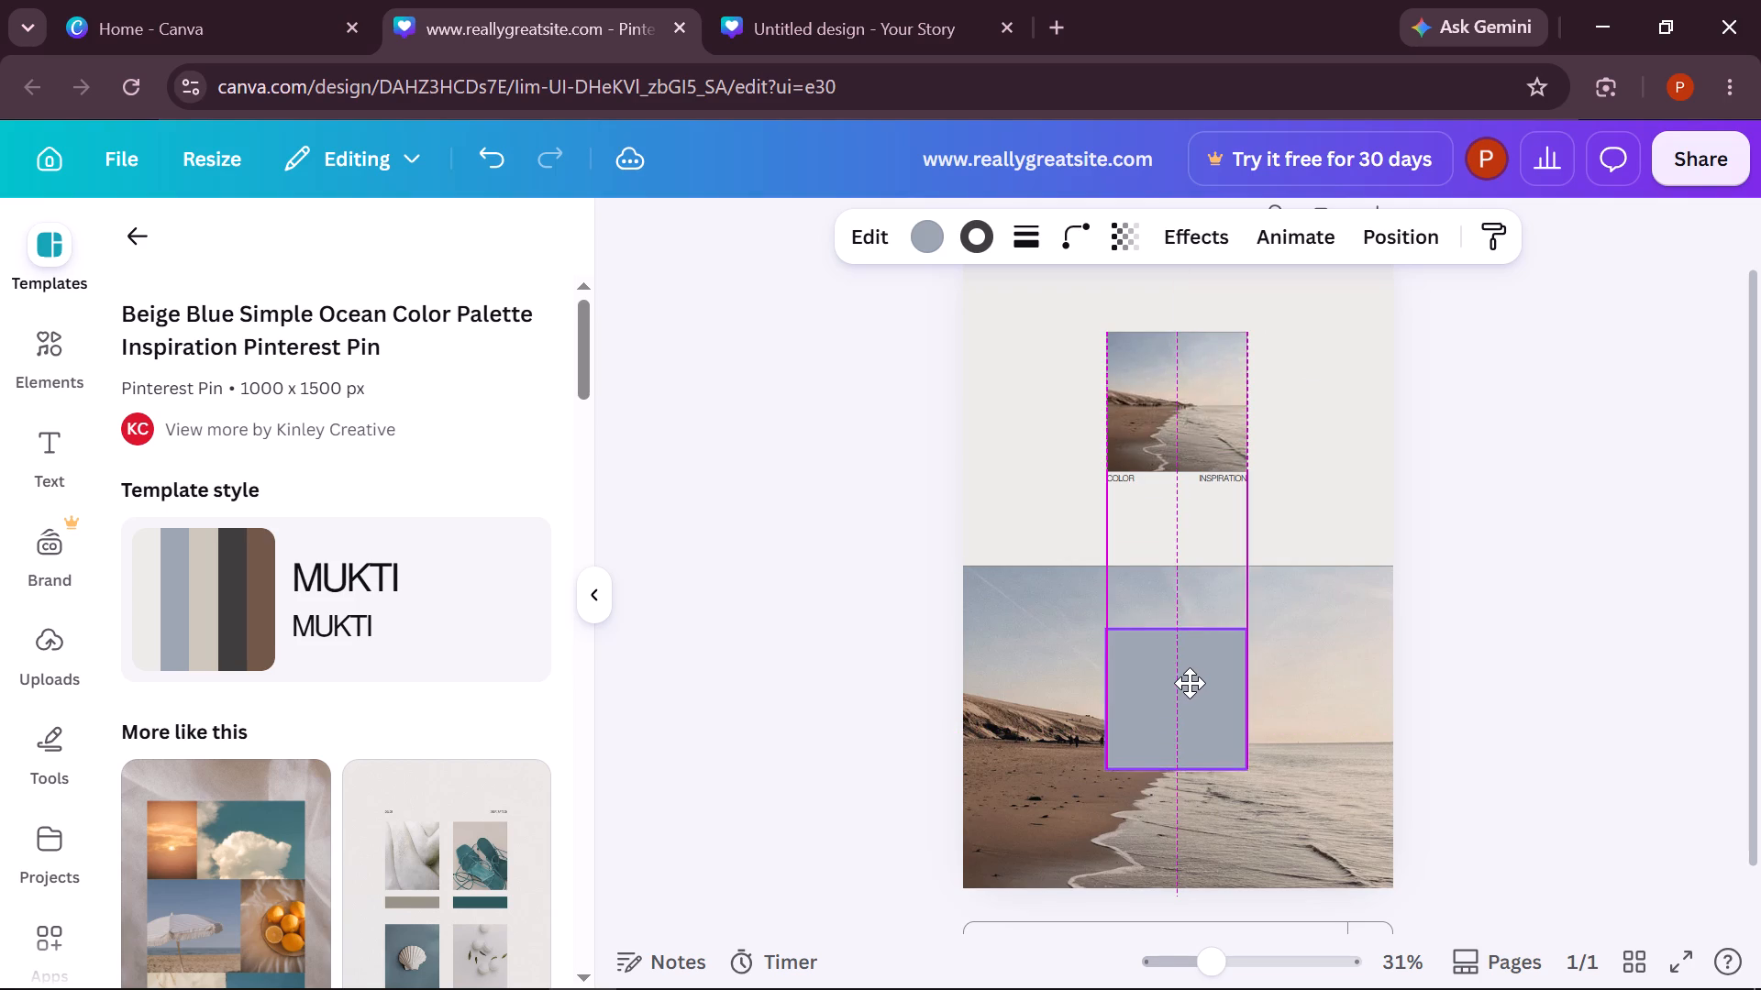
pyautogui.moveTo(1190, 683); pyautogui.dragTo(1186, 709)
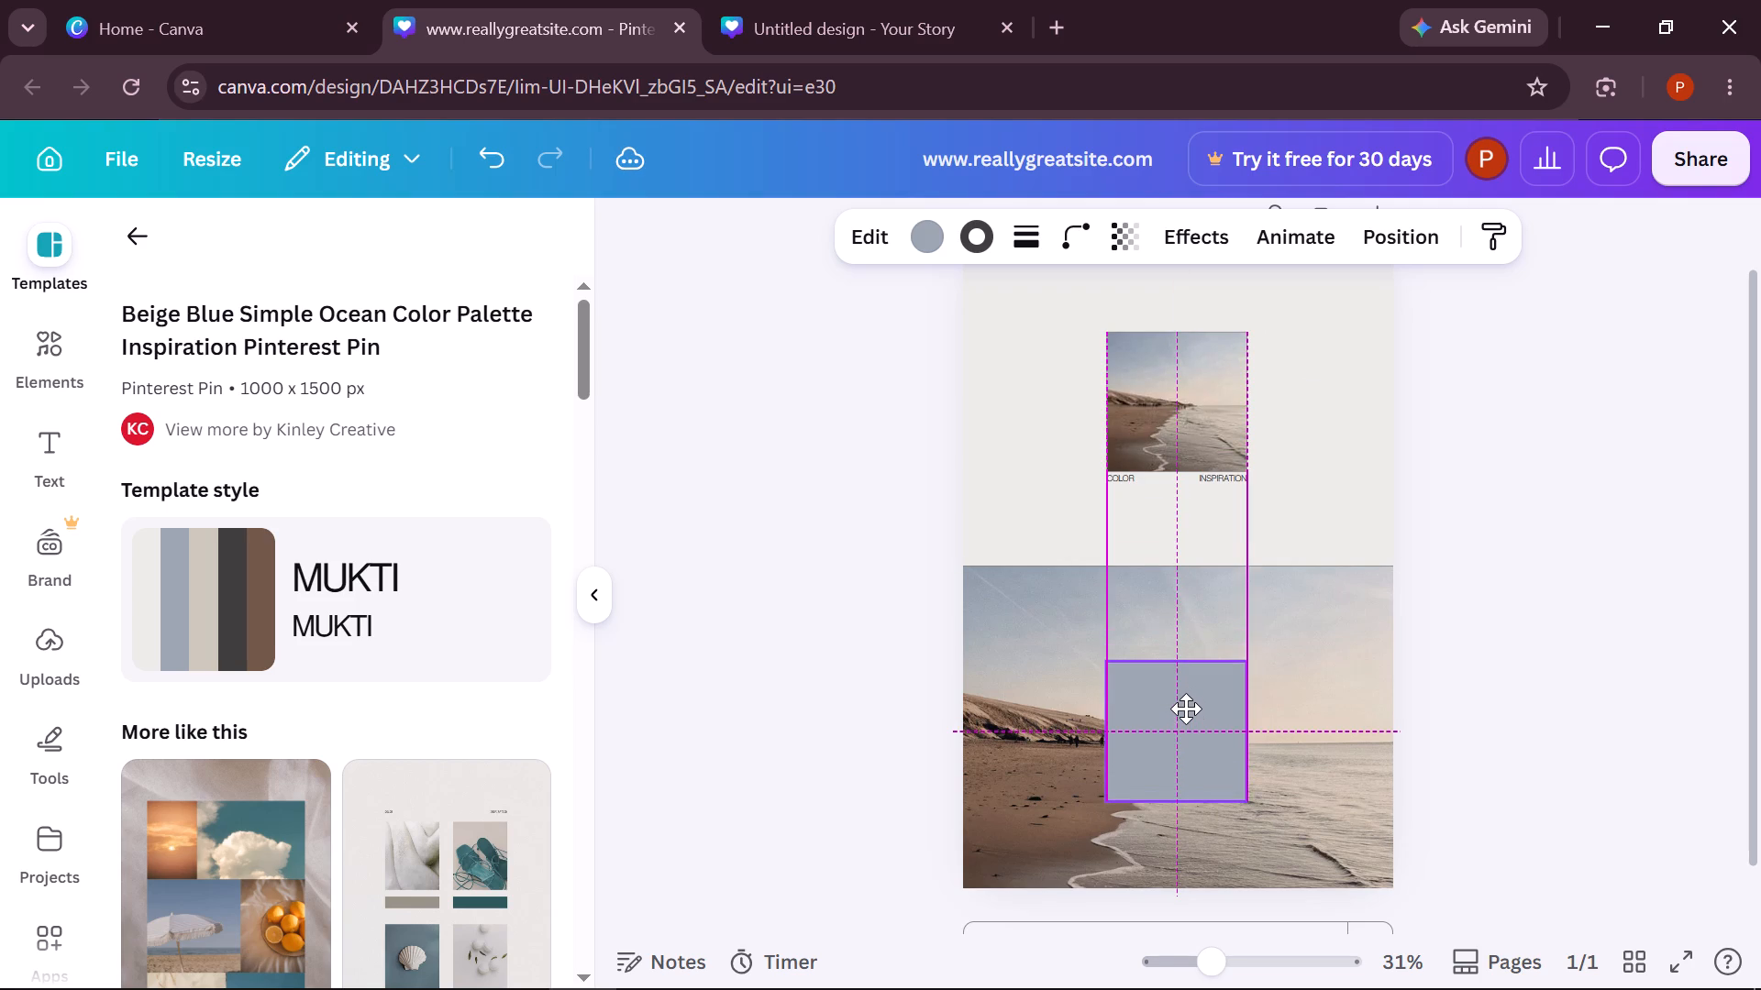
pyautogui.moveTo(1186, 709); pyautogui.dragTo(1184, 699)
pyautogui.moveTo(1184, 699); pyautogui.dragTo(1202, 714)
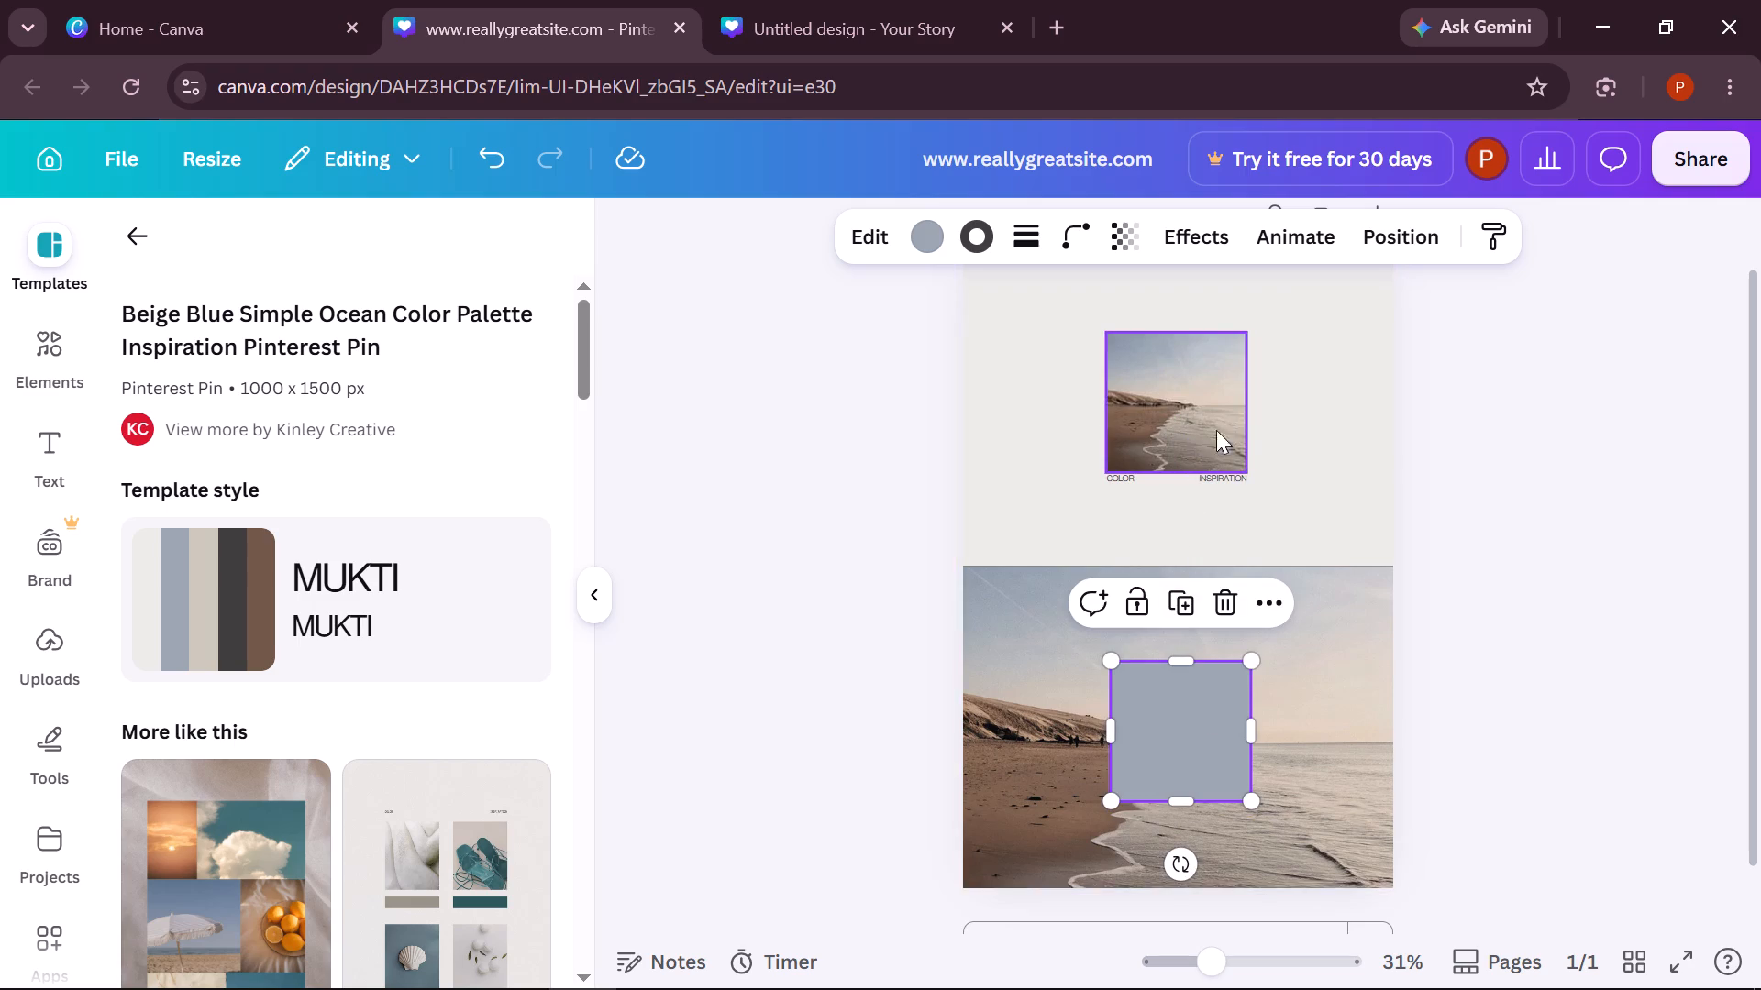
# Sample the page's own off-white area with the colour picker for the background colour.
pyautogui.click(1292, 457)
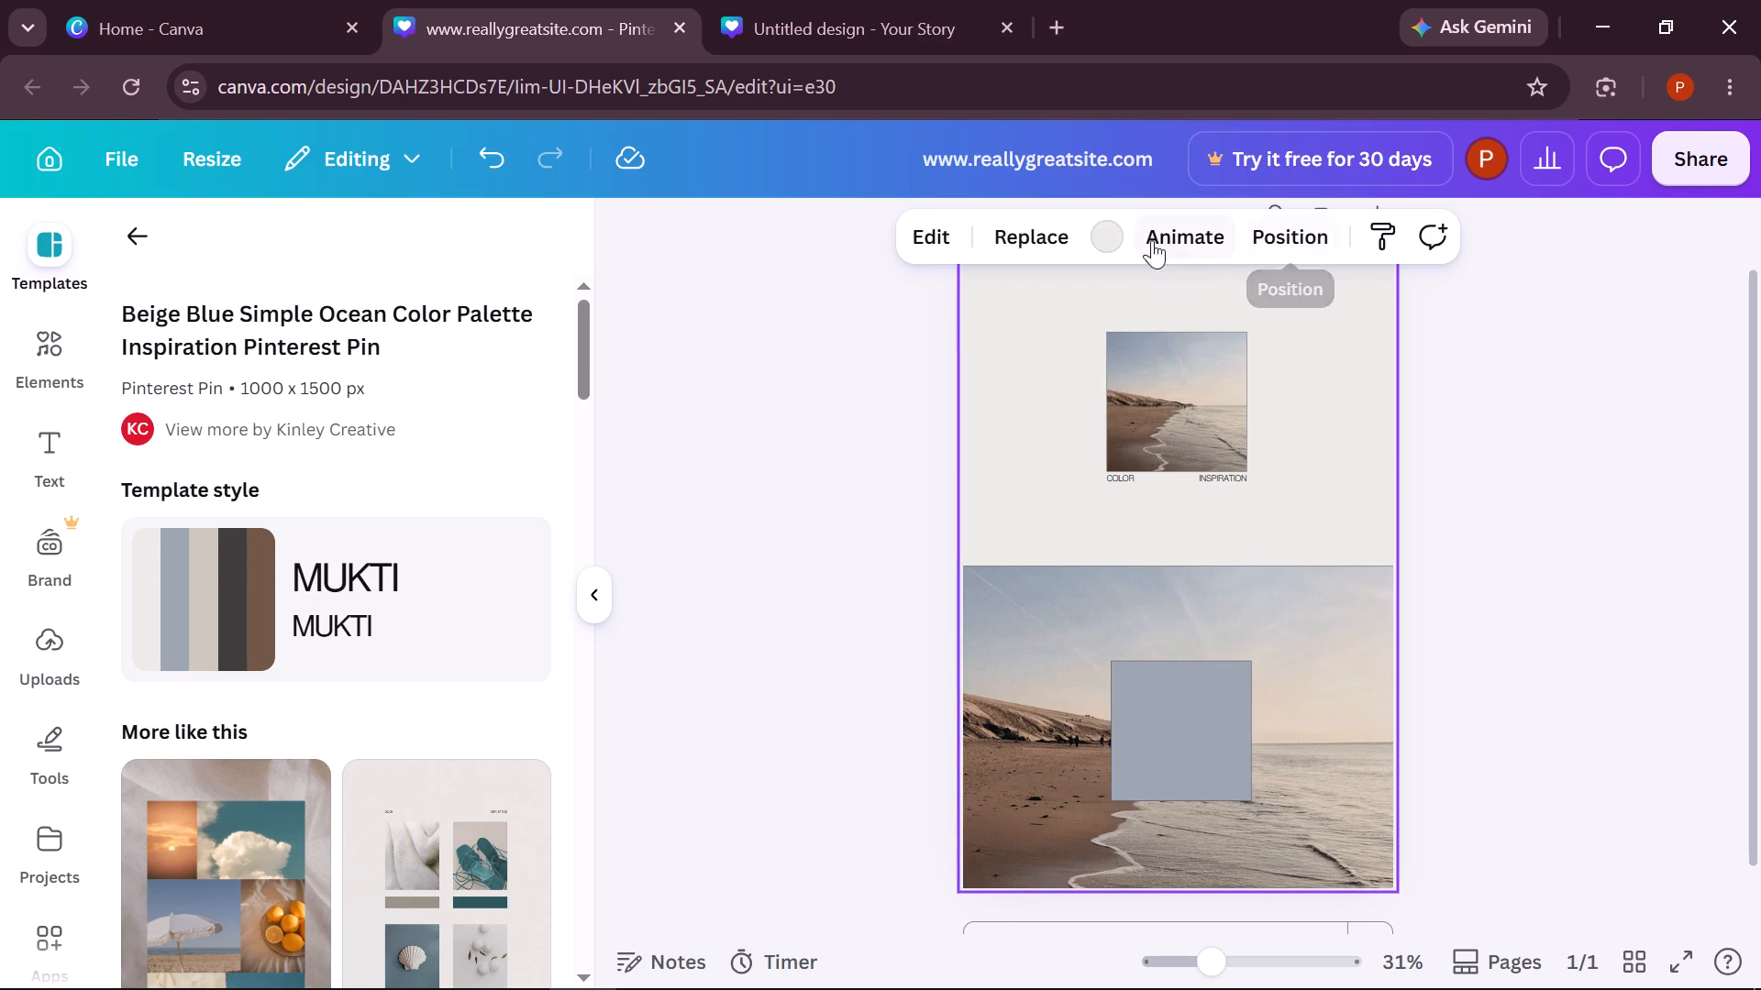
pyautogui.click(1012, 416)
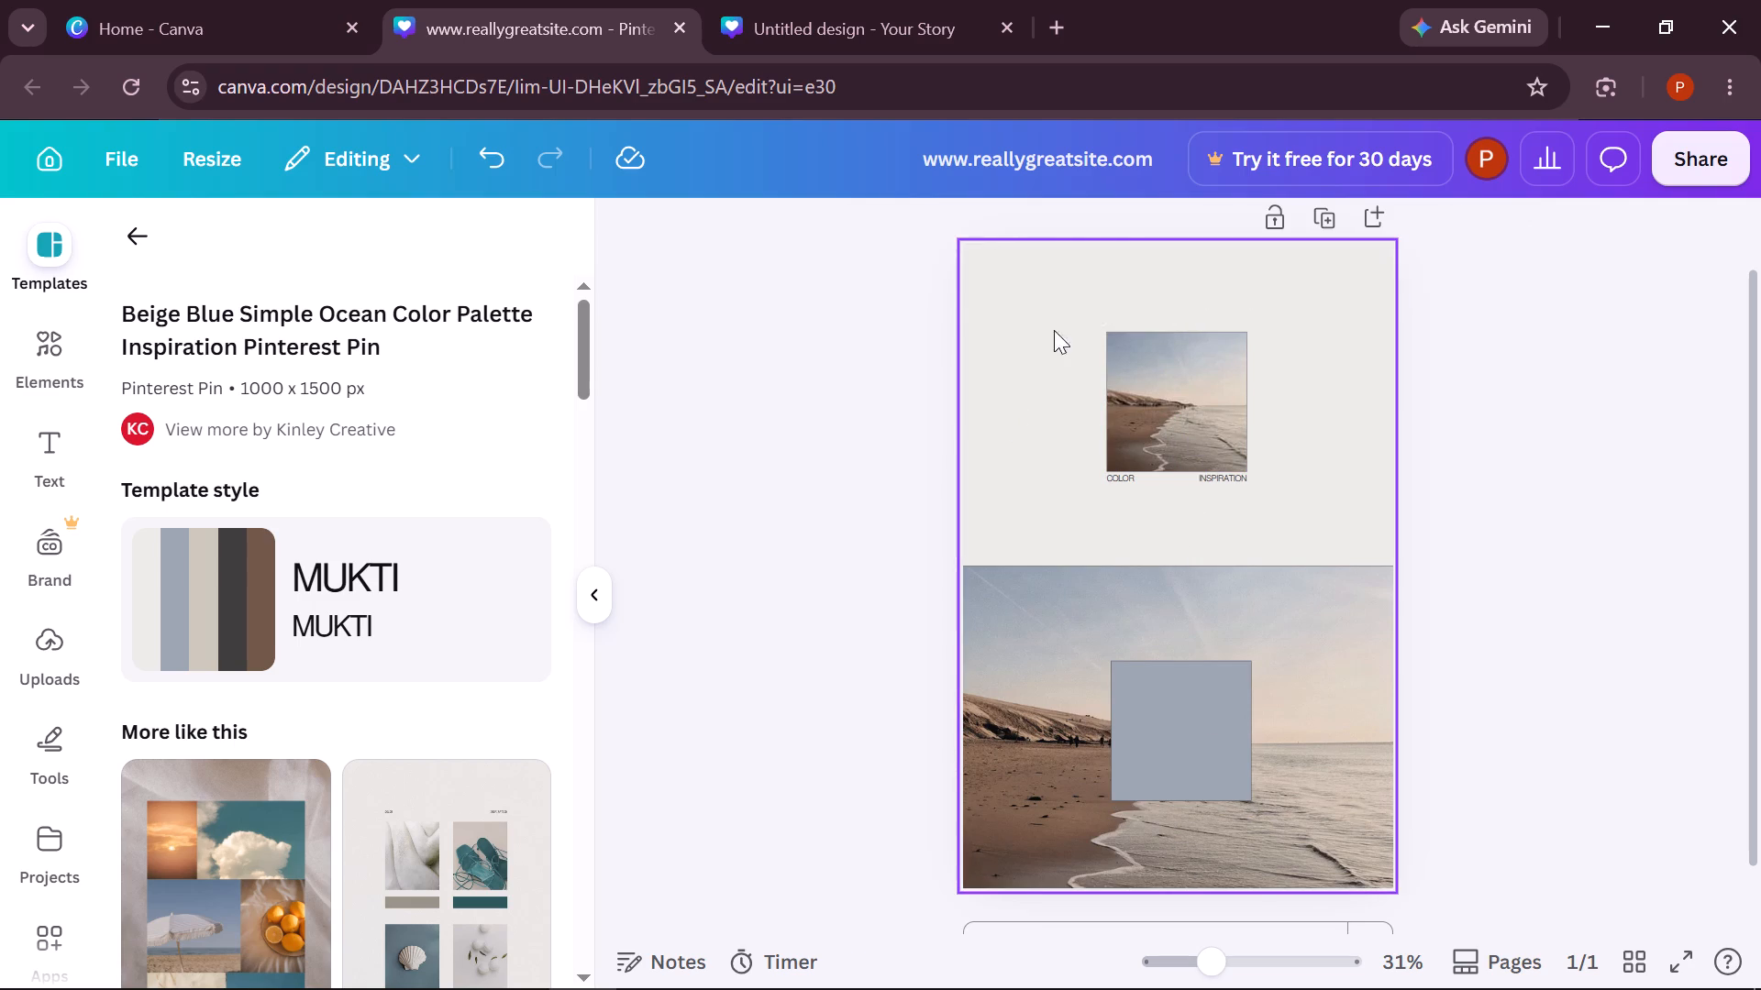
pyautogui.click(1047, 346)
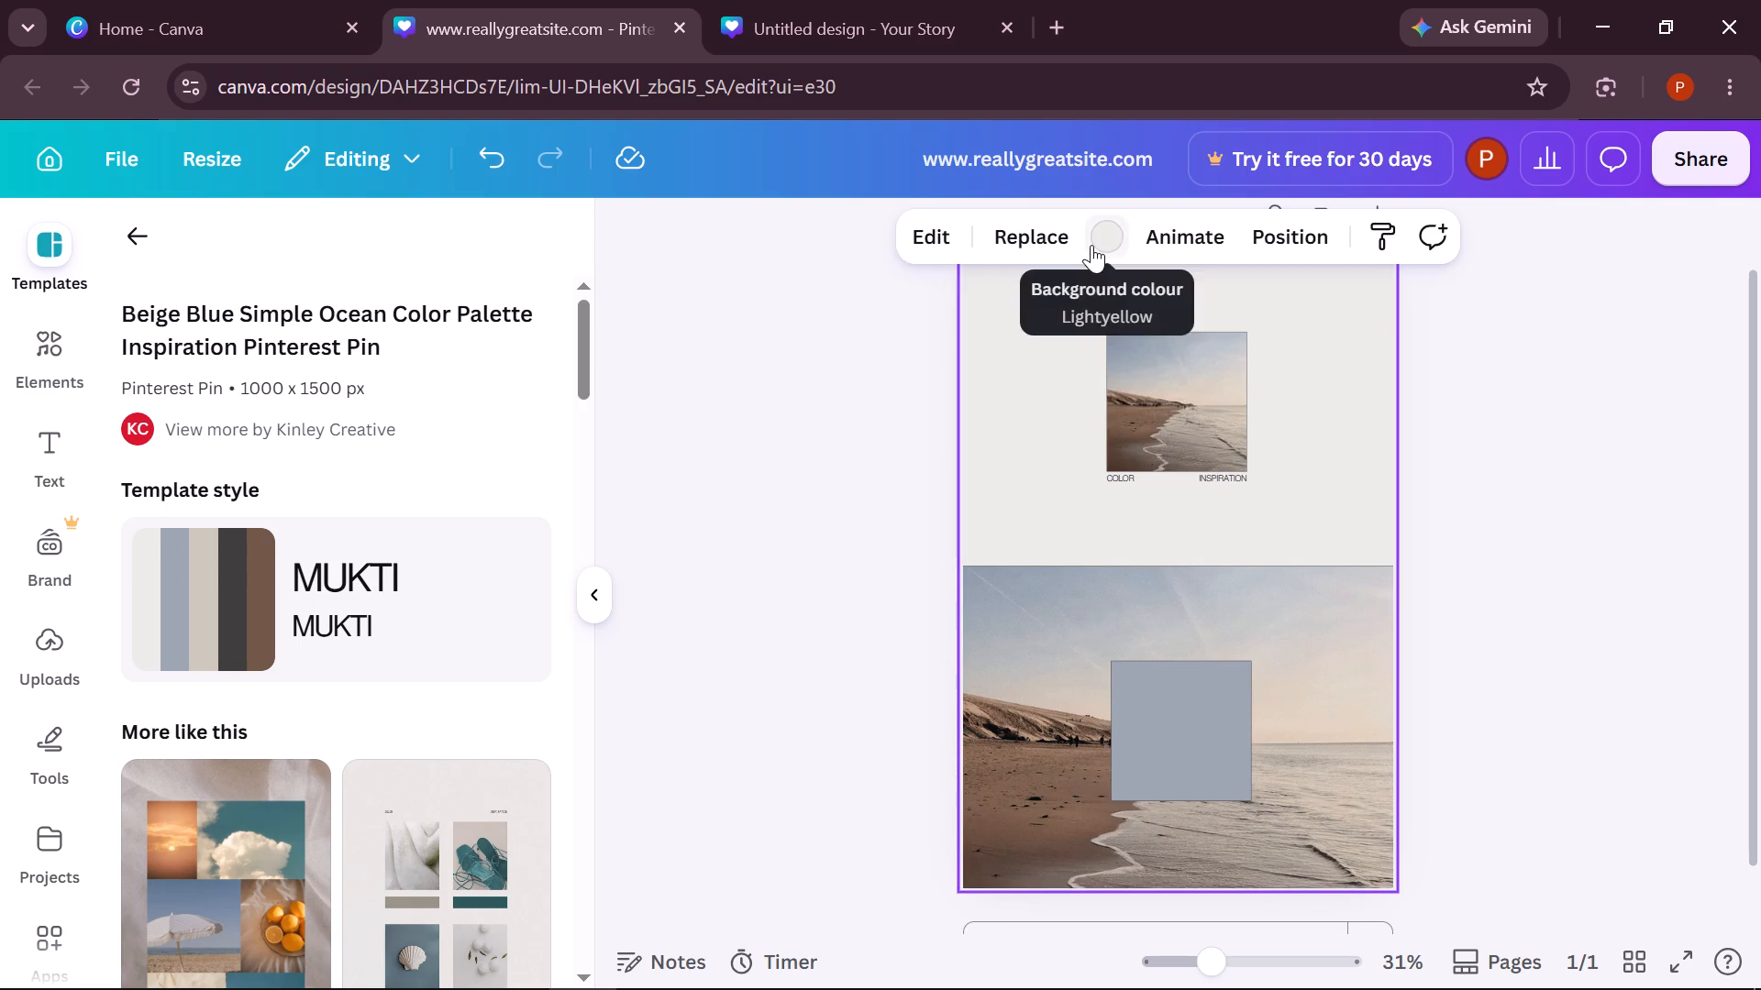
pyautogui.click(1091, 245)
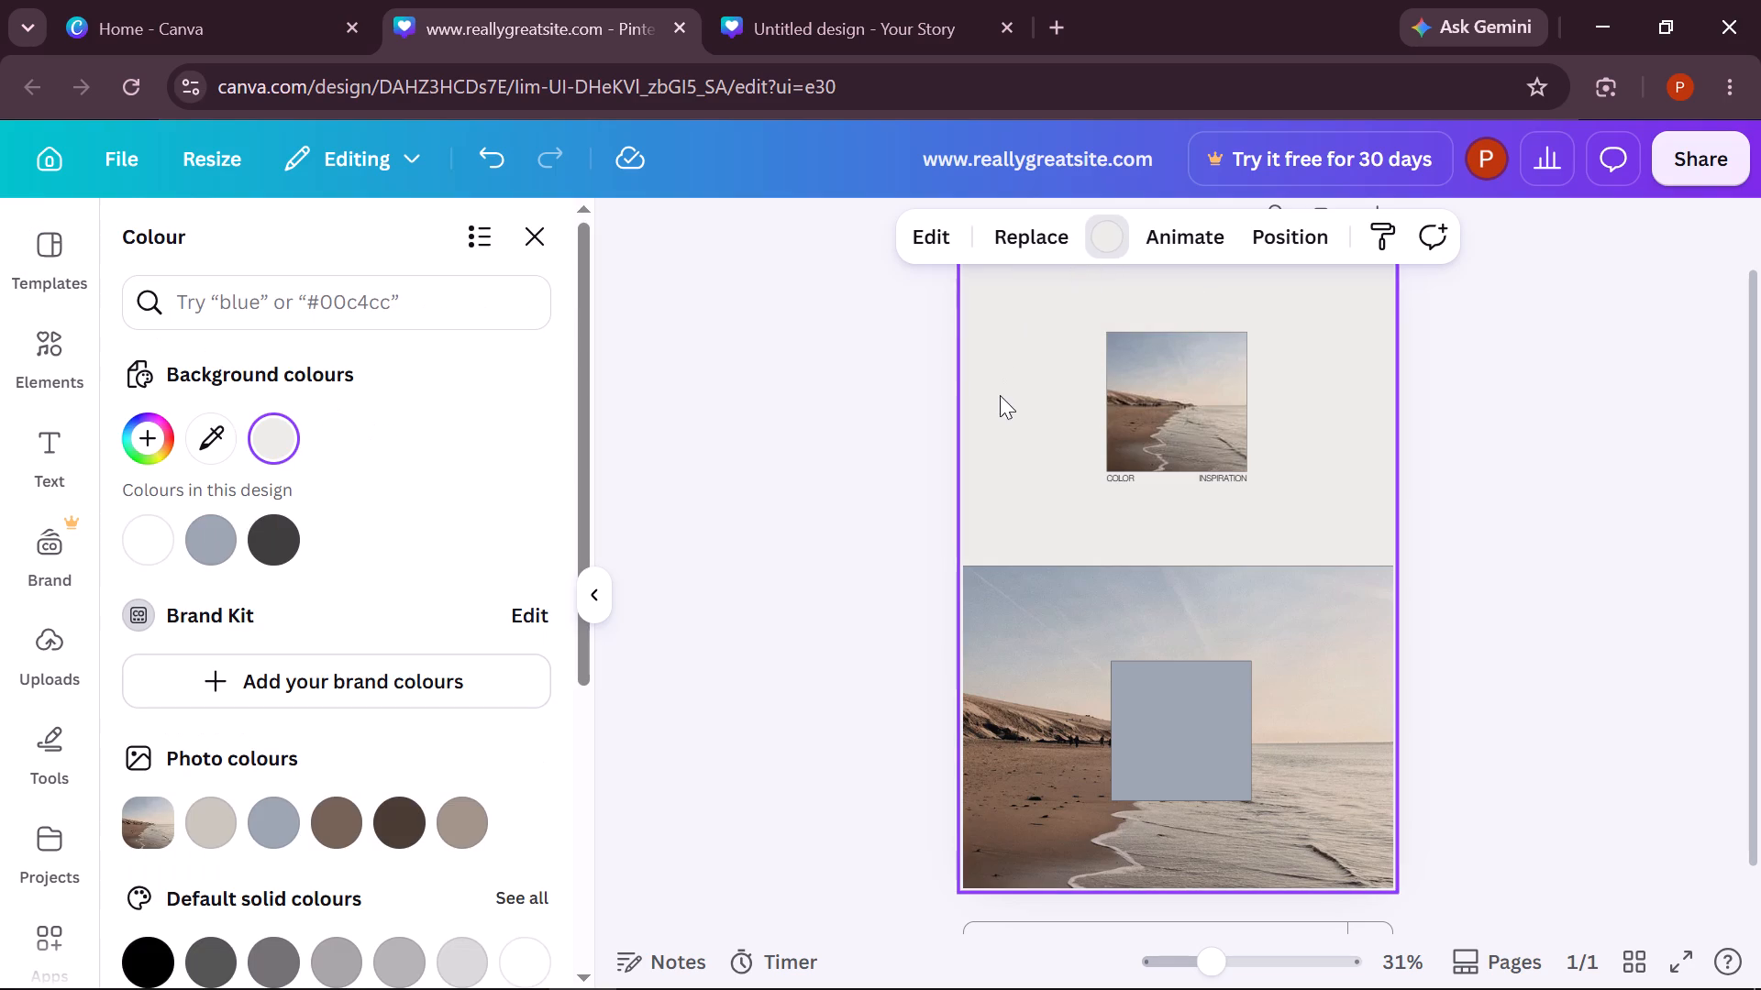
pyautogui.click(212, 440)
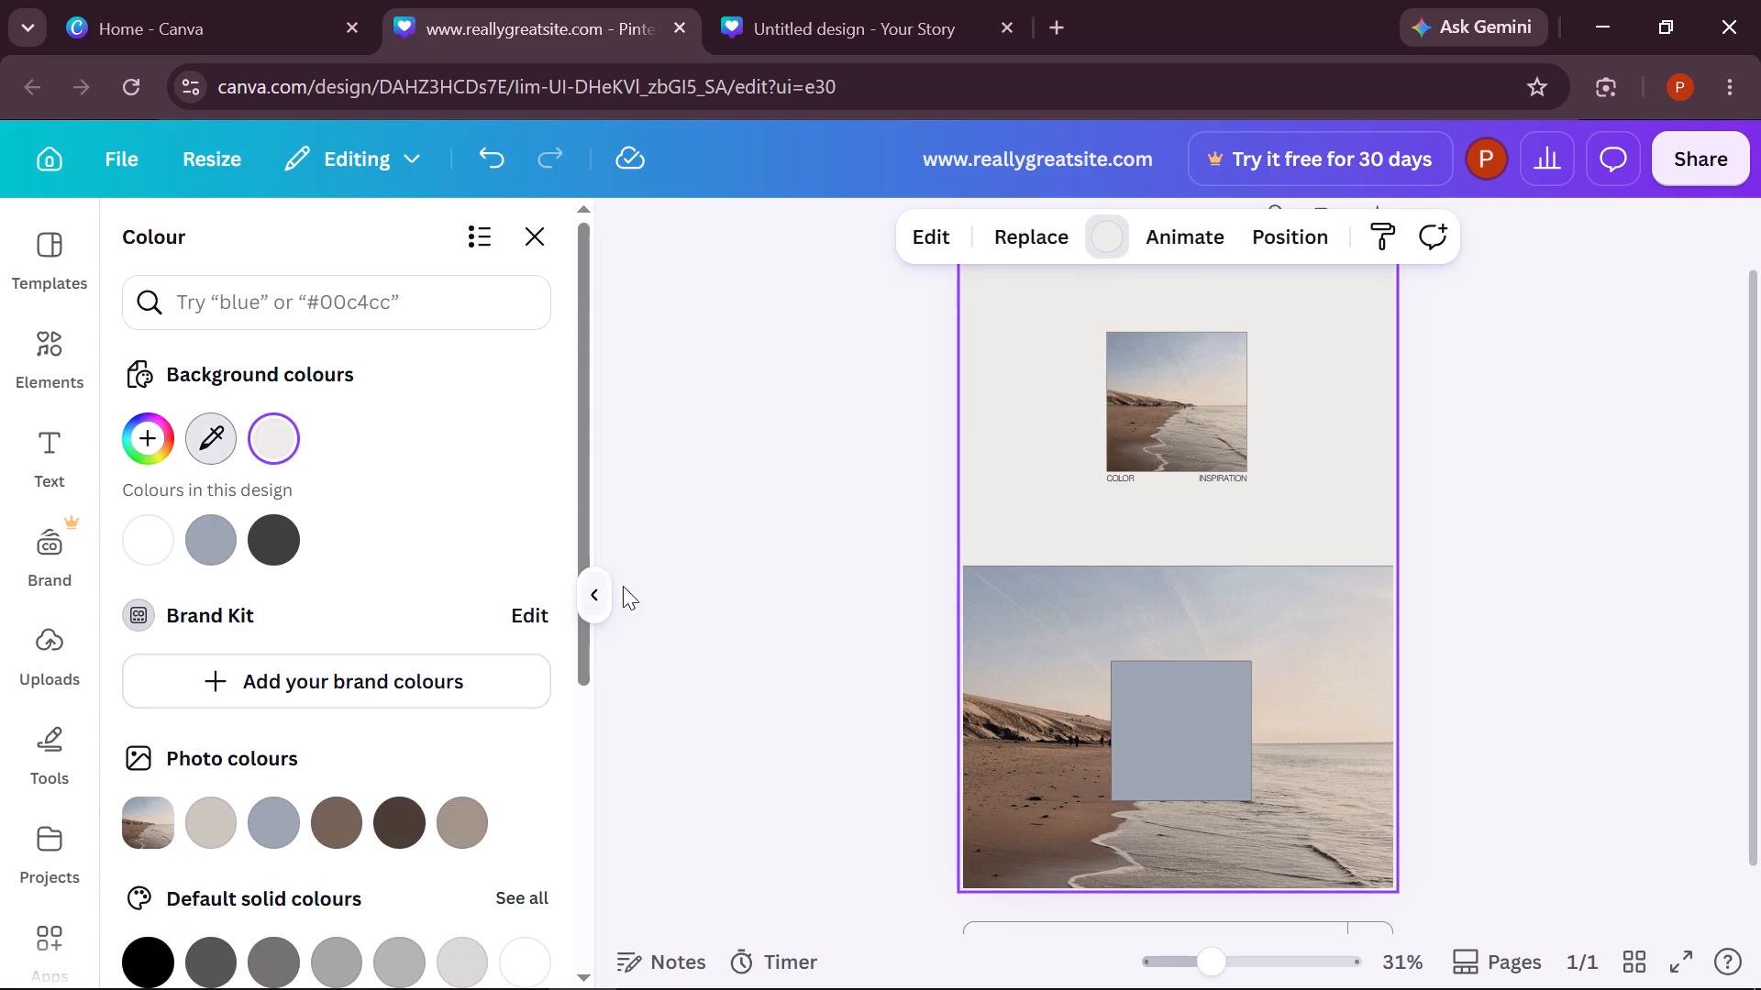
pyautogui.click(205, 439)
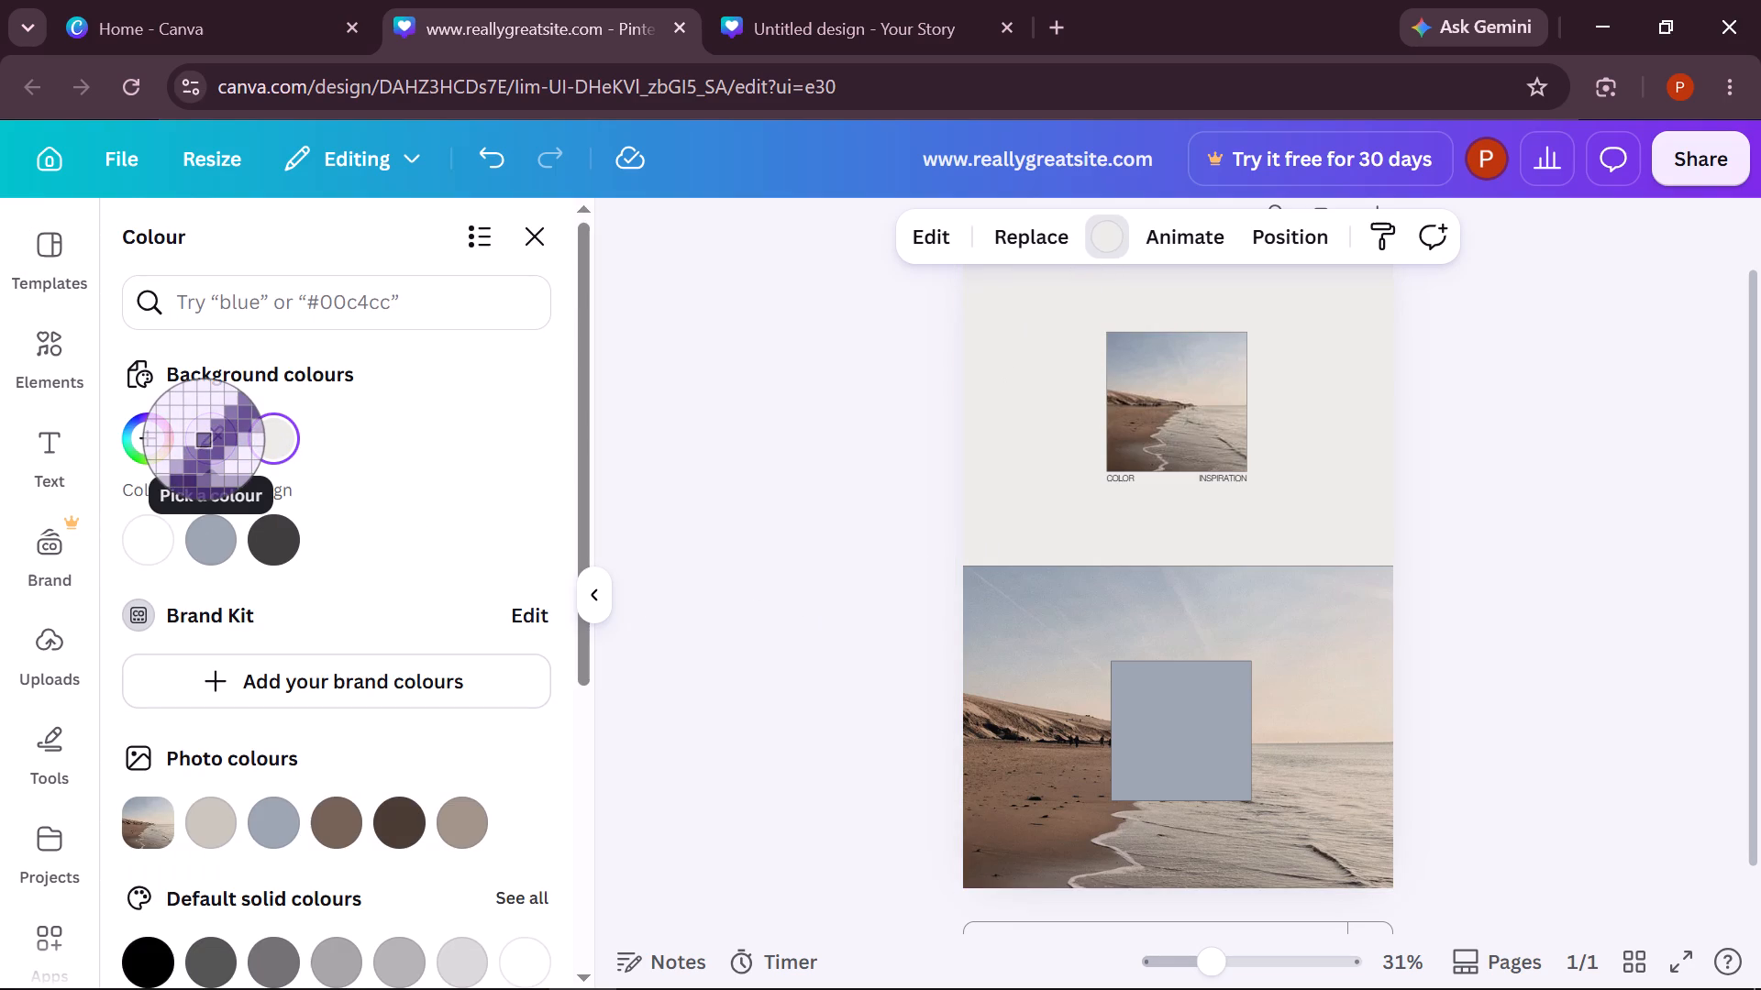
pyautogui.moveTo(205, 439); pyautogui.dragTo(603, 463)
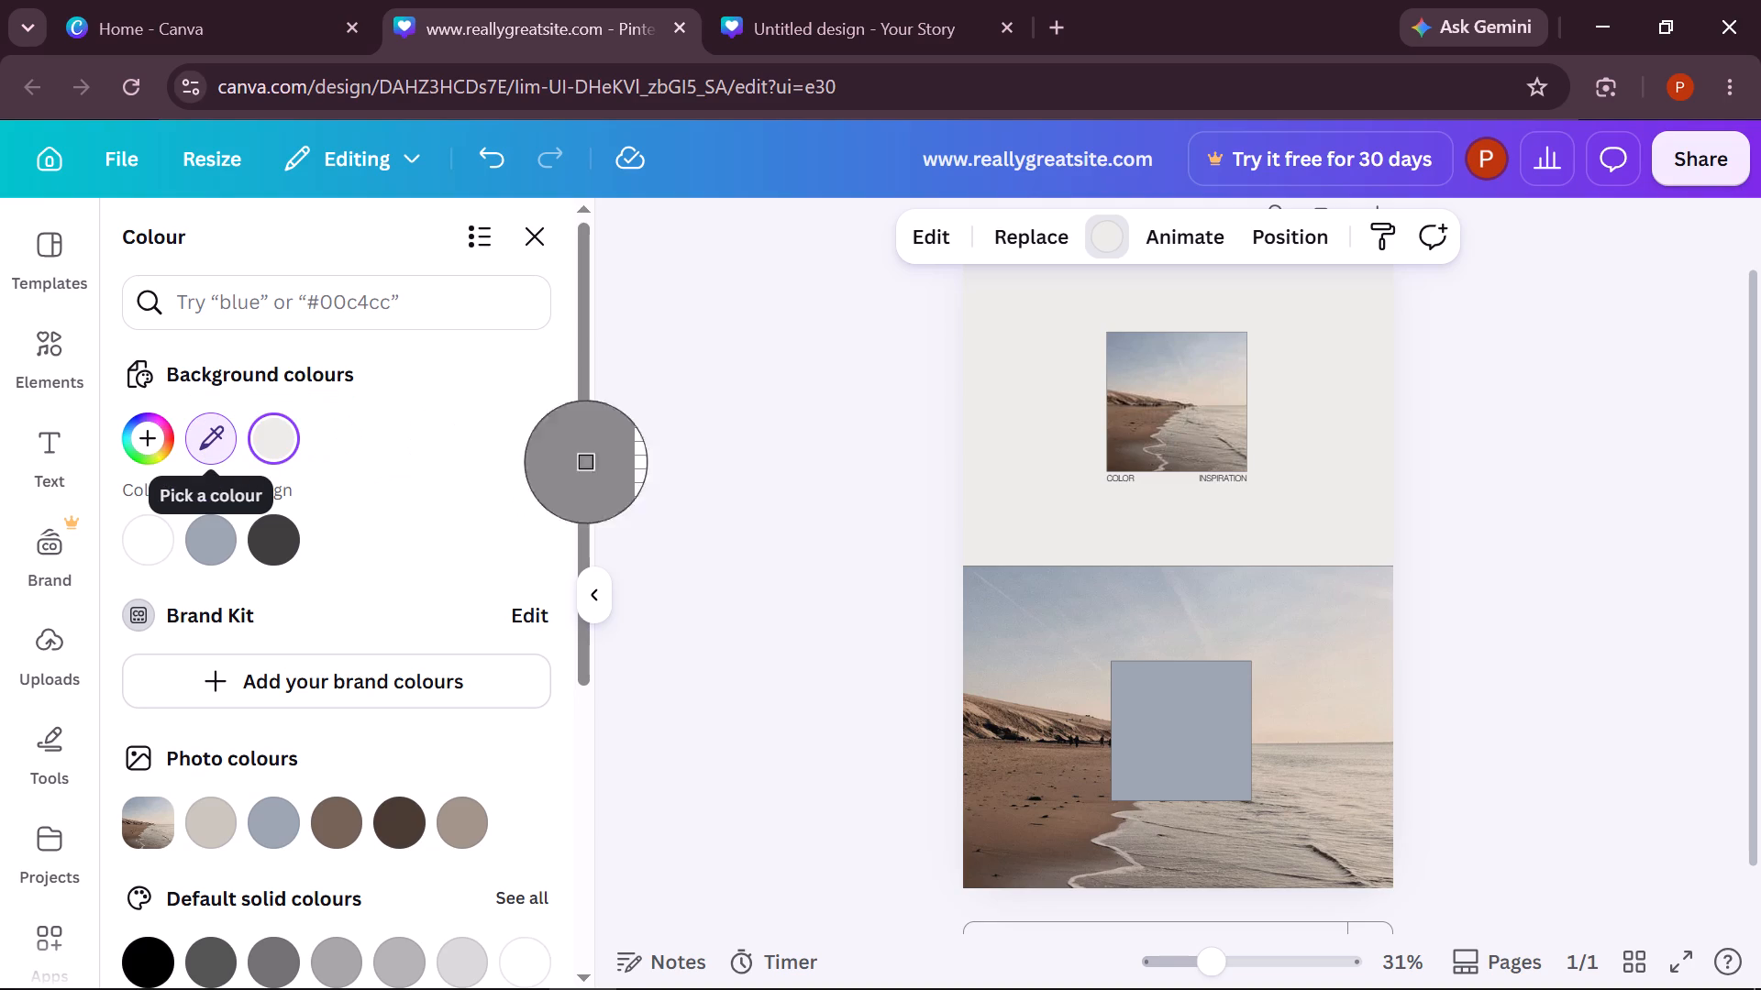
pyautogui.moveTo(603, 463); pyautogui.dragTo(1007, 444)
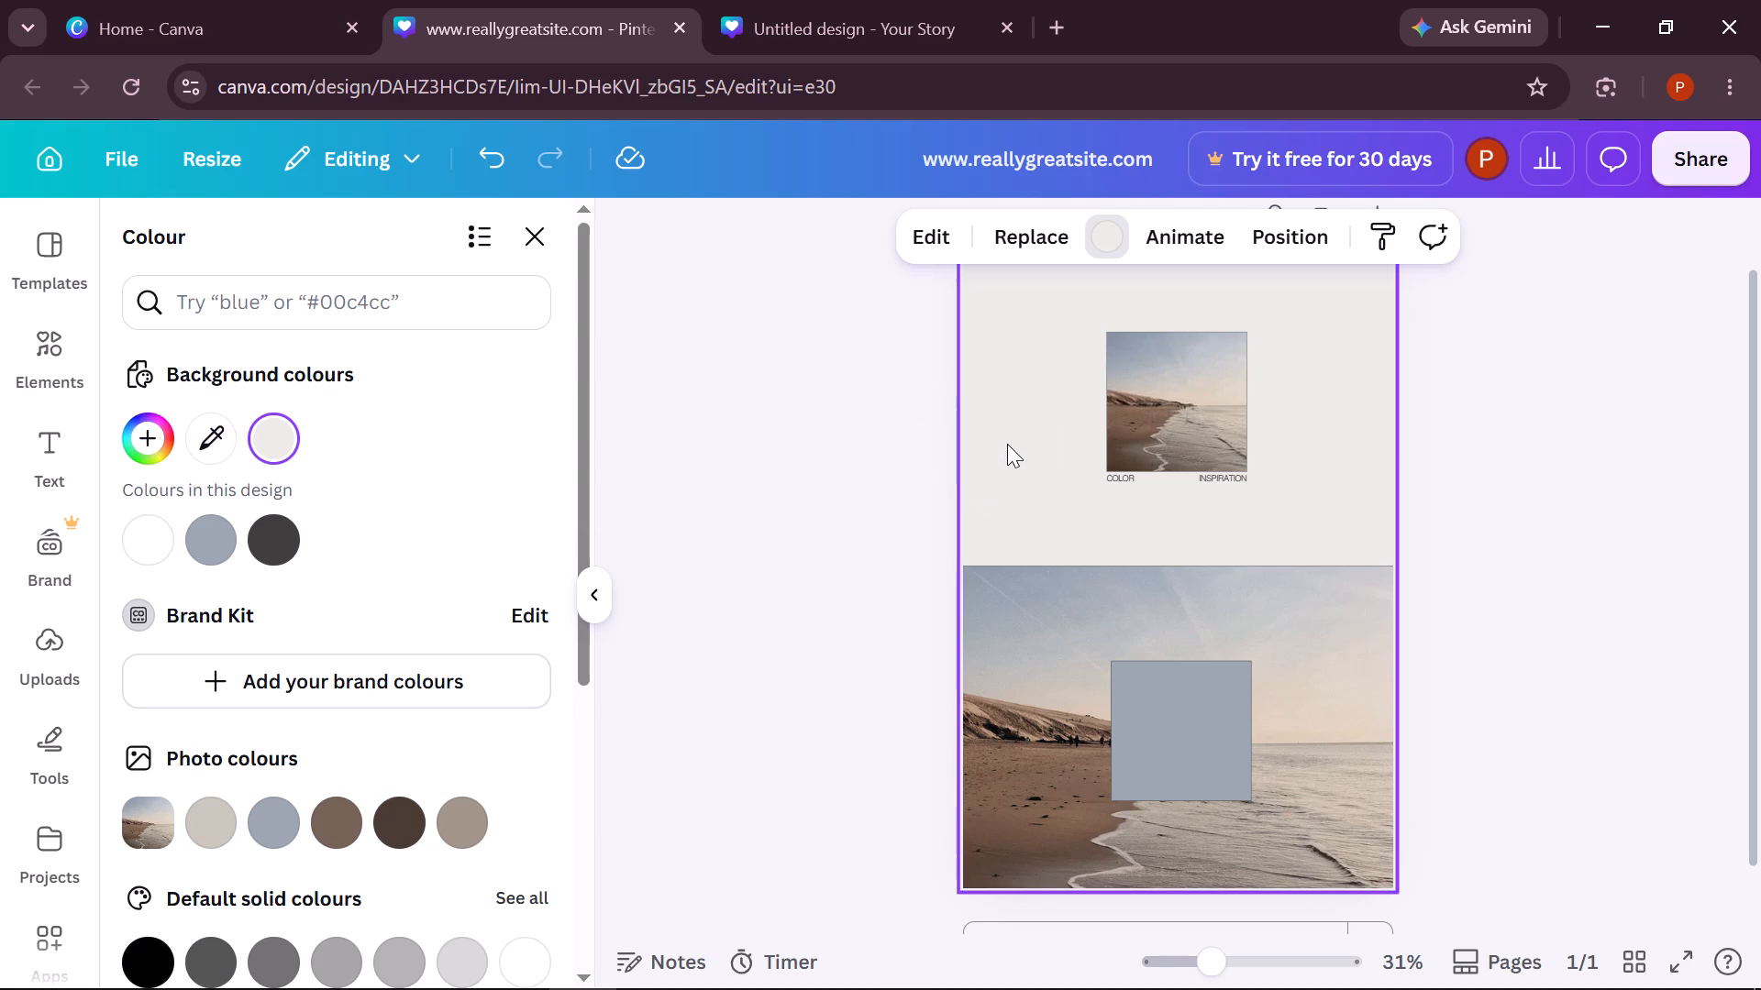
# Recolour the blue-grey square on the large beach photo with the off-white sampled from the page background.
pyautogui.click(1154, 710)
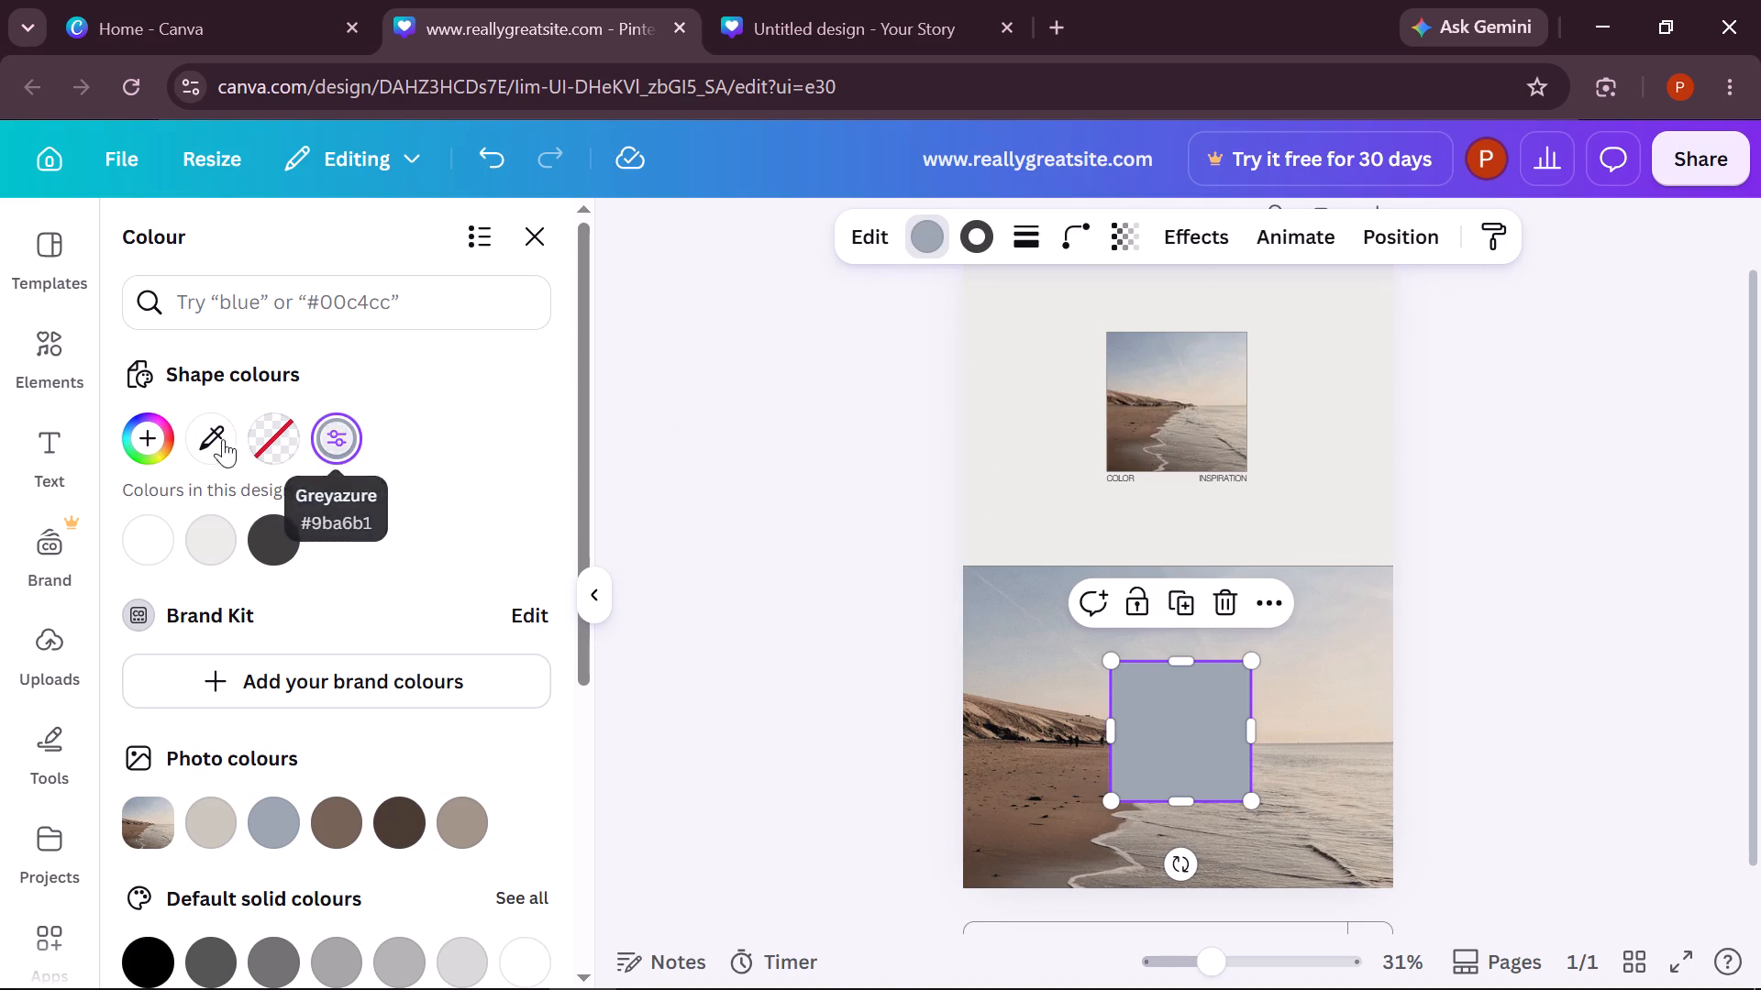
pyautogui.click(208, 437)
pyautogui.moveTo(208, 437); pyautogui.dragTo(1033, 460)
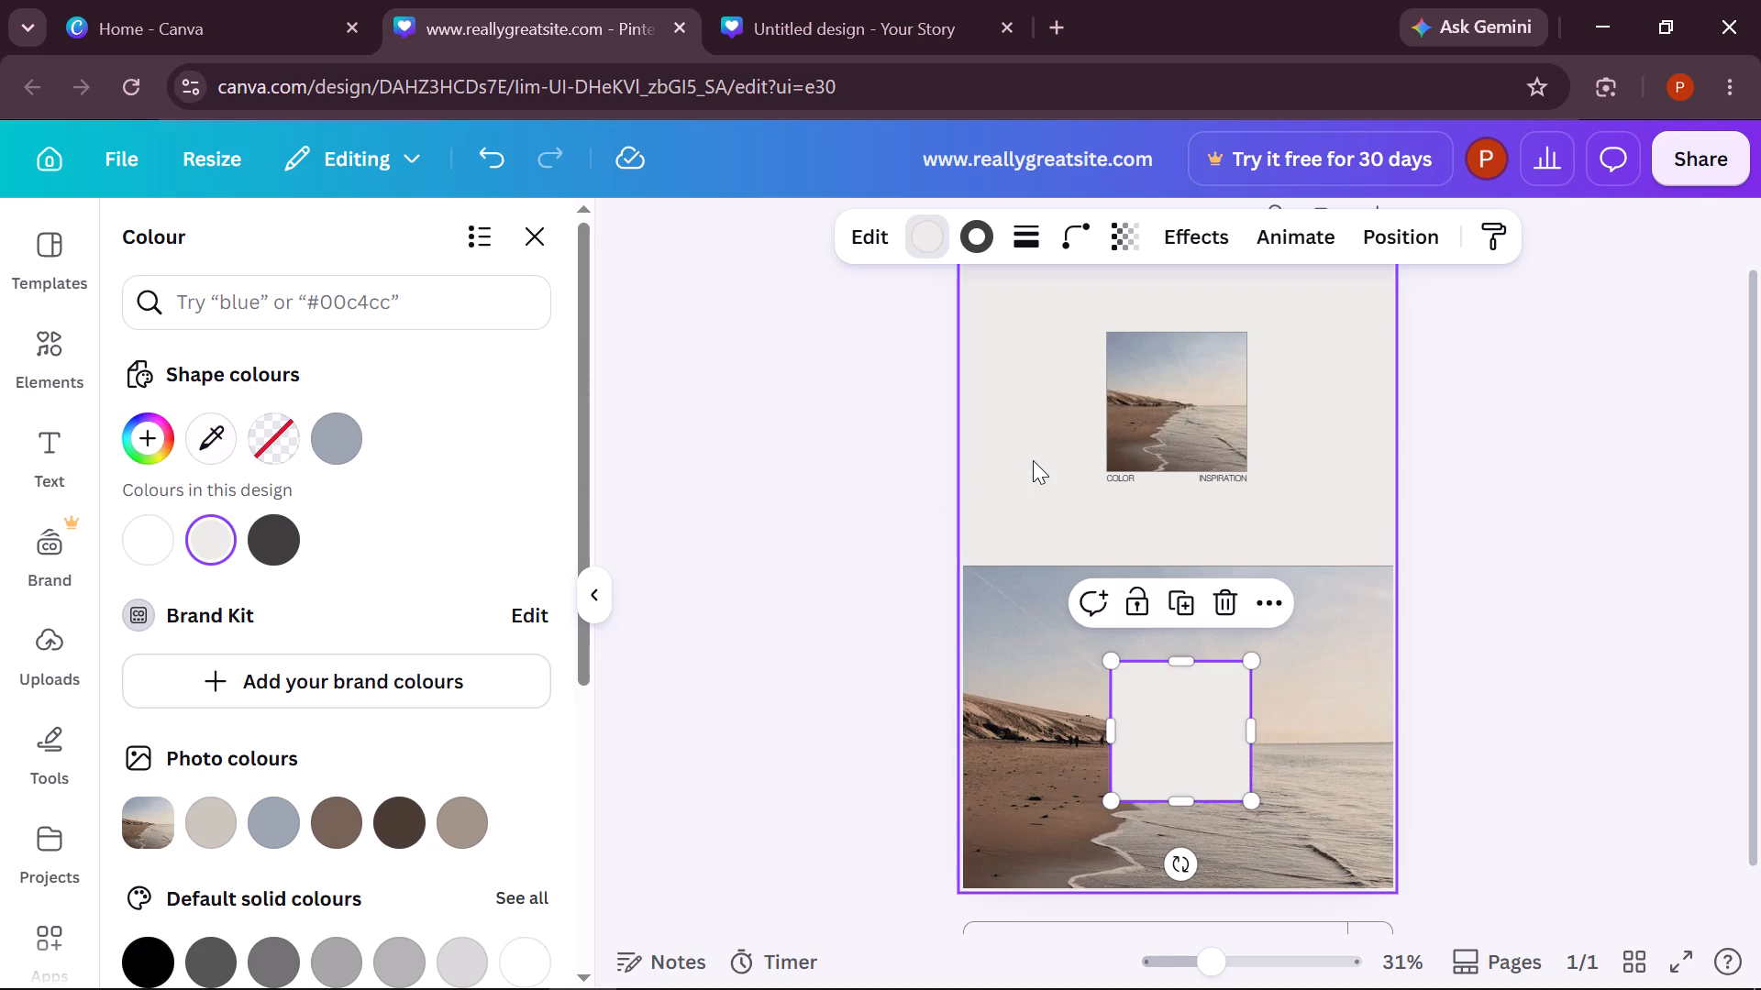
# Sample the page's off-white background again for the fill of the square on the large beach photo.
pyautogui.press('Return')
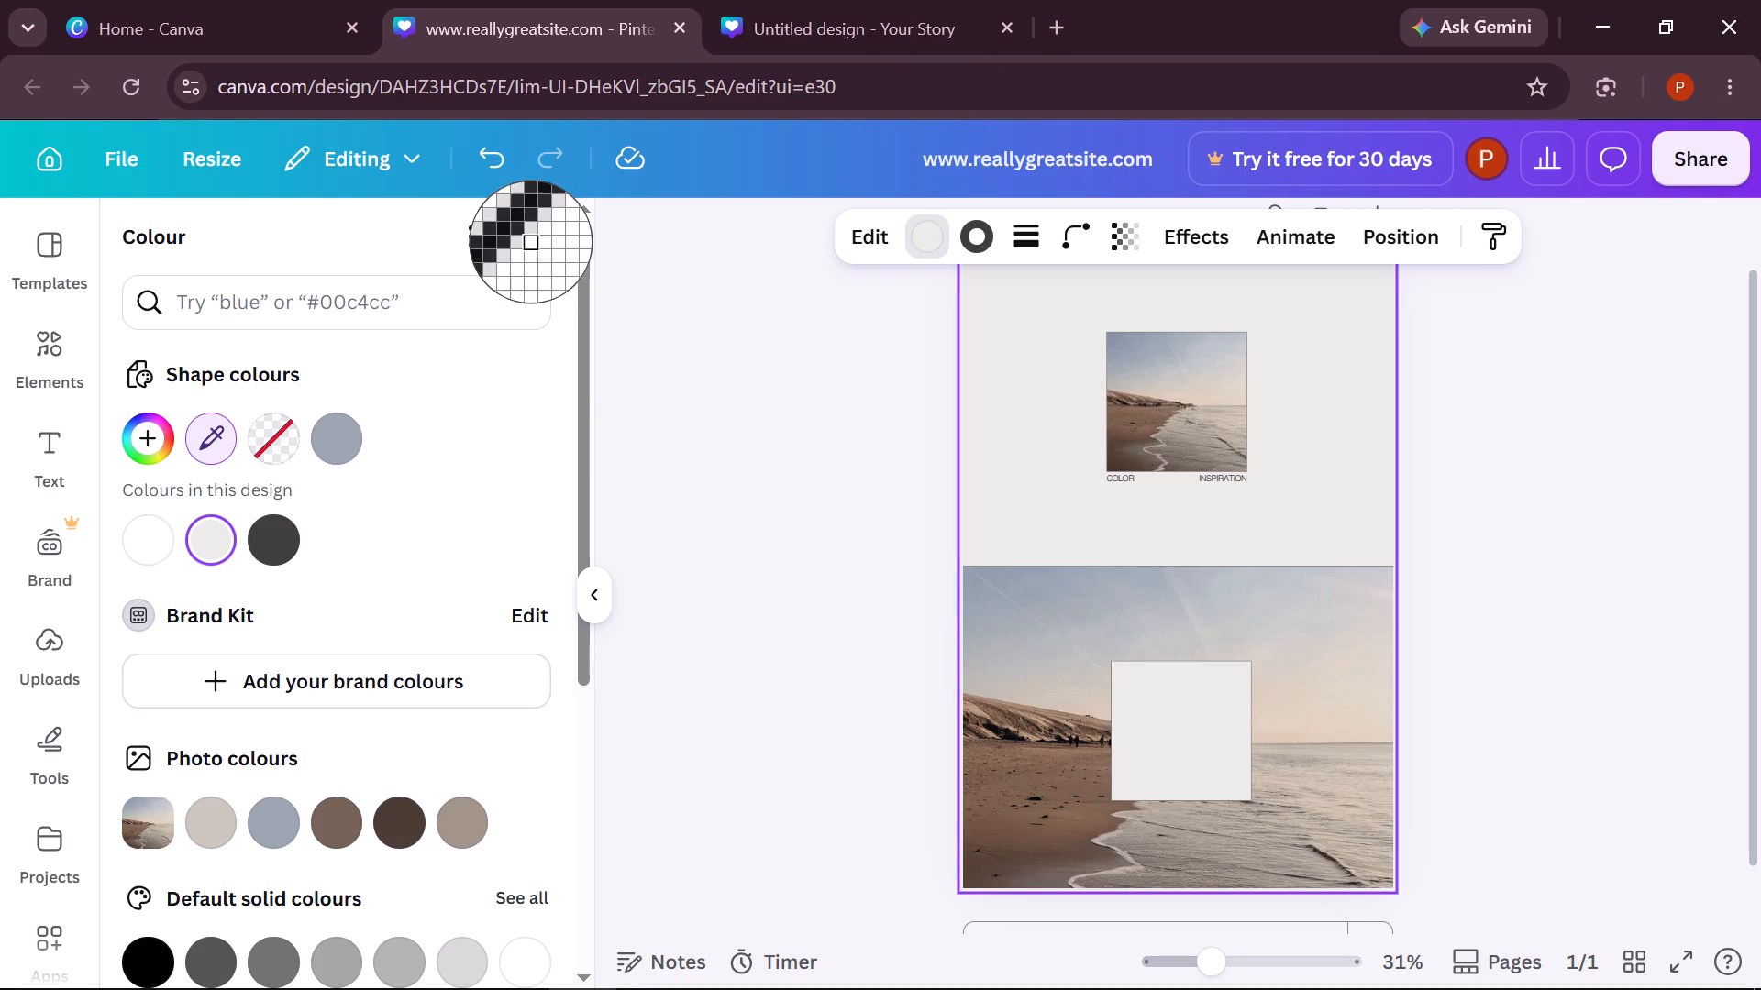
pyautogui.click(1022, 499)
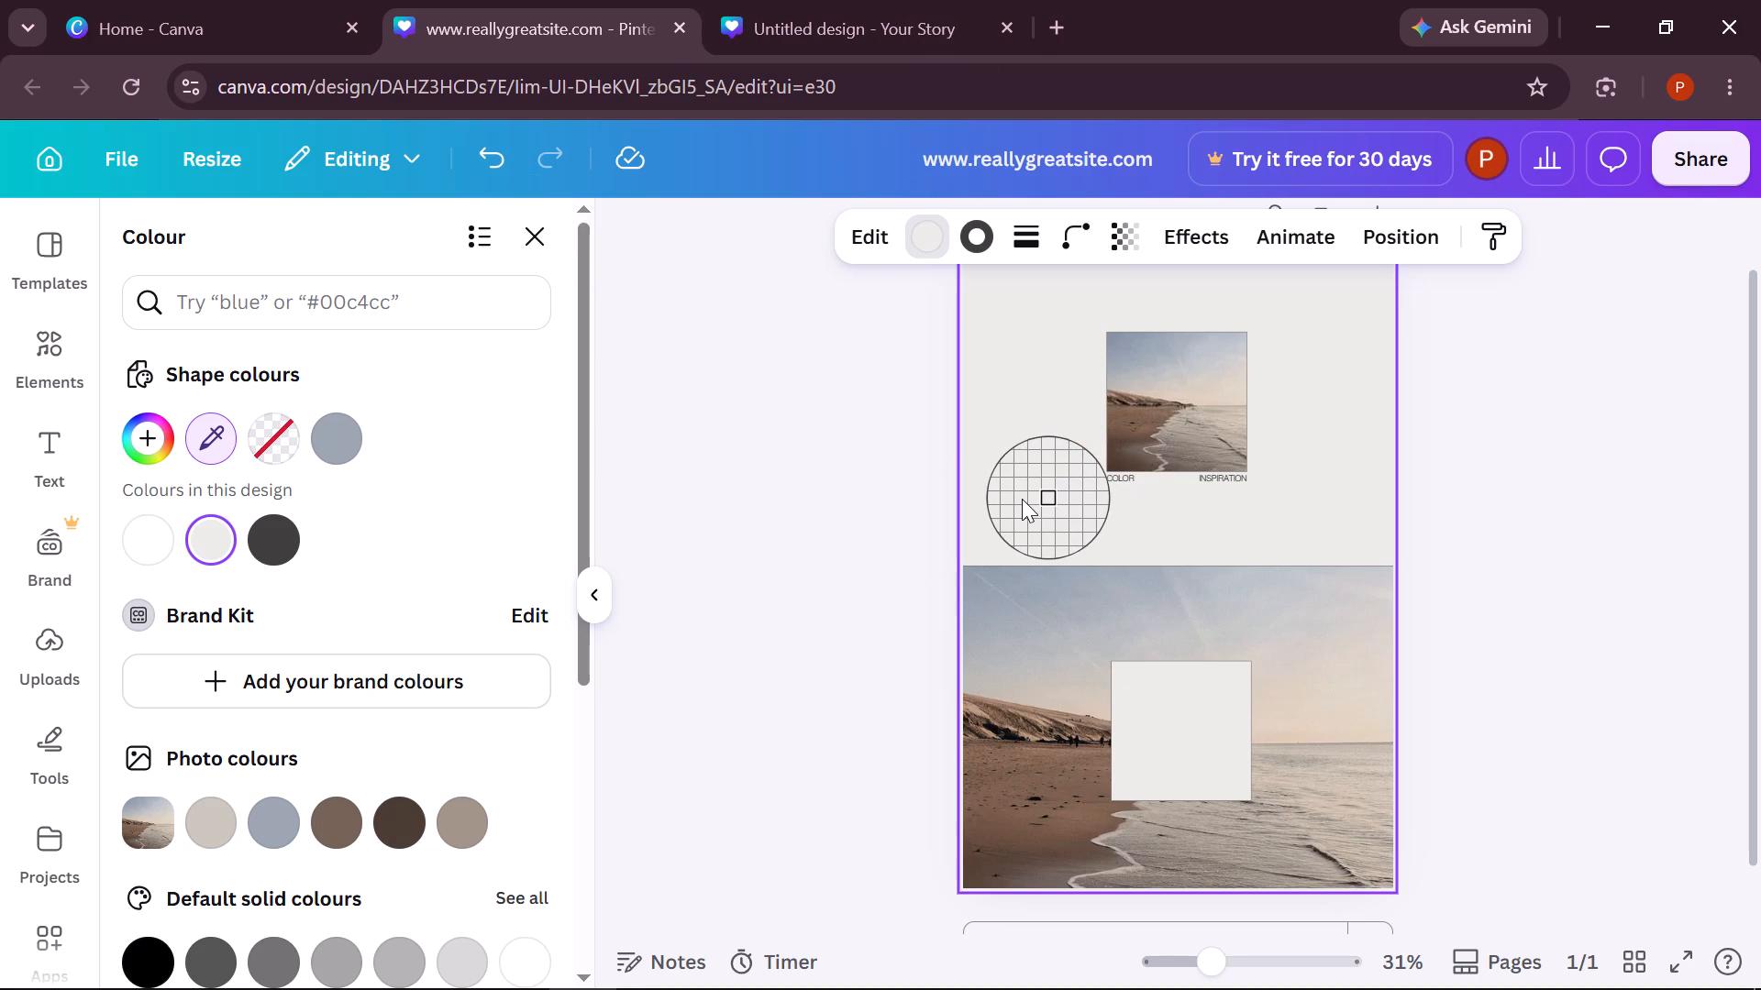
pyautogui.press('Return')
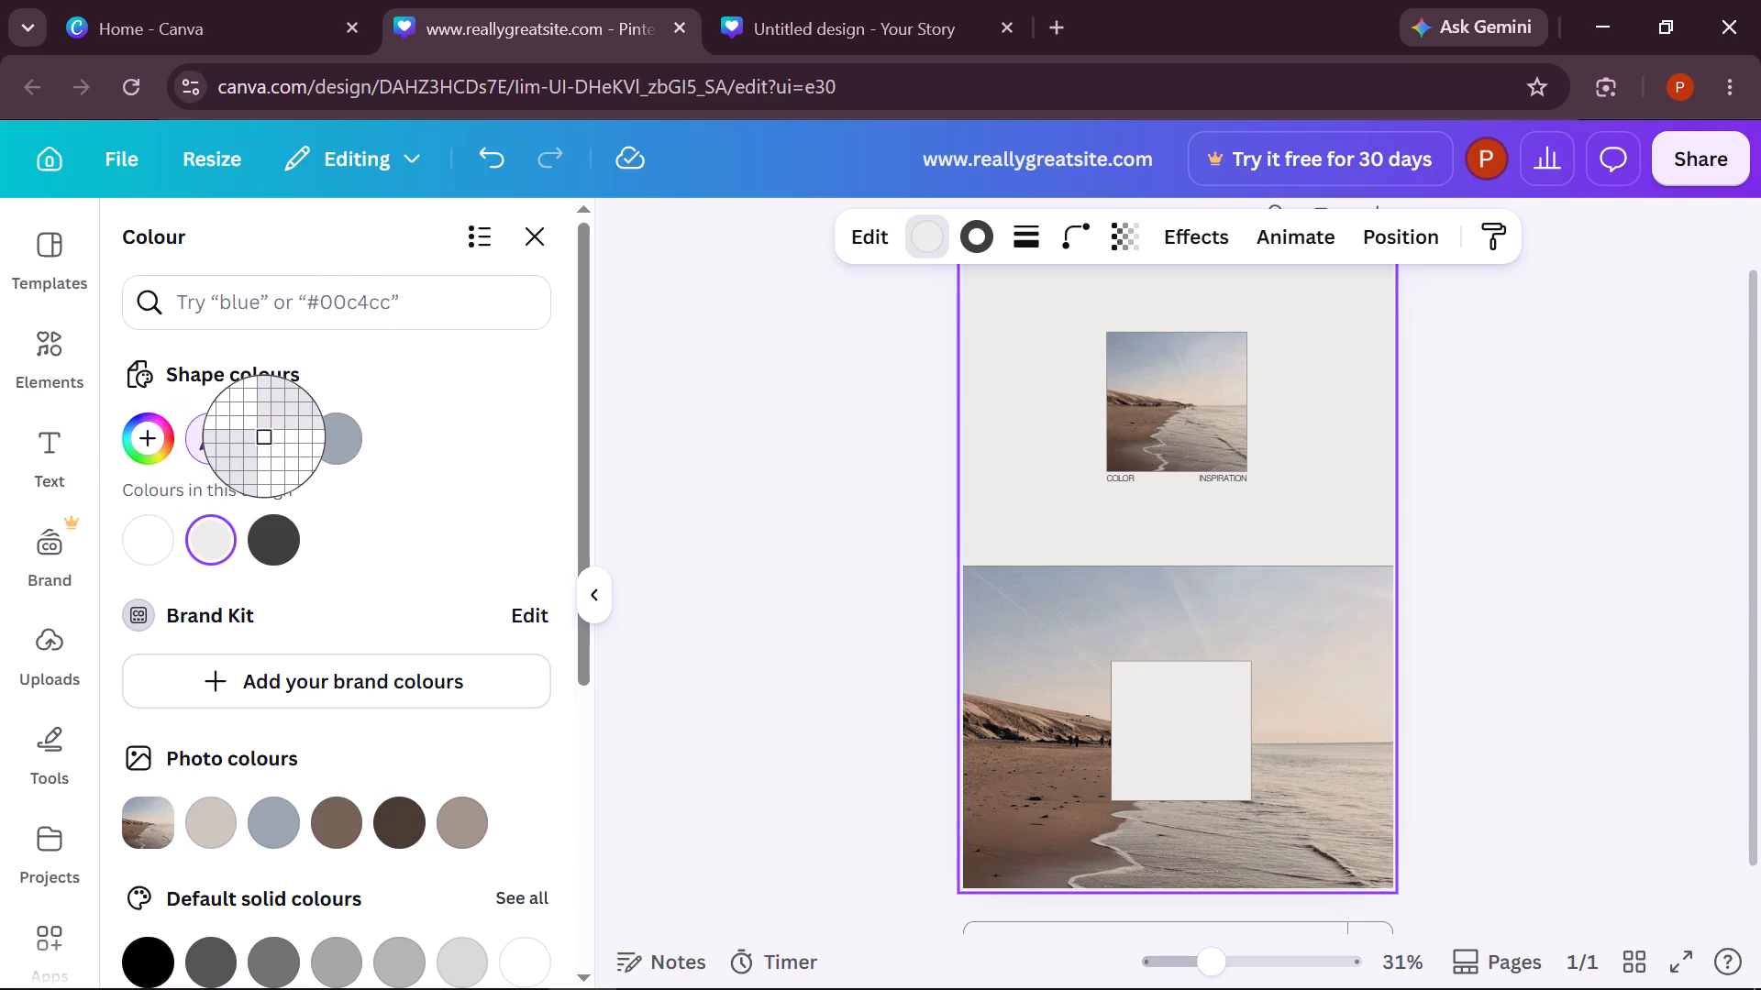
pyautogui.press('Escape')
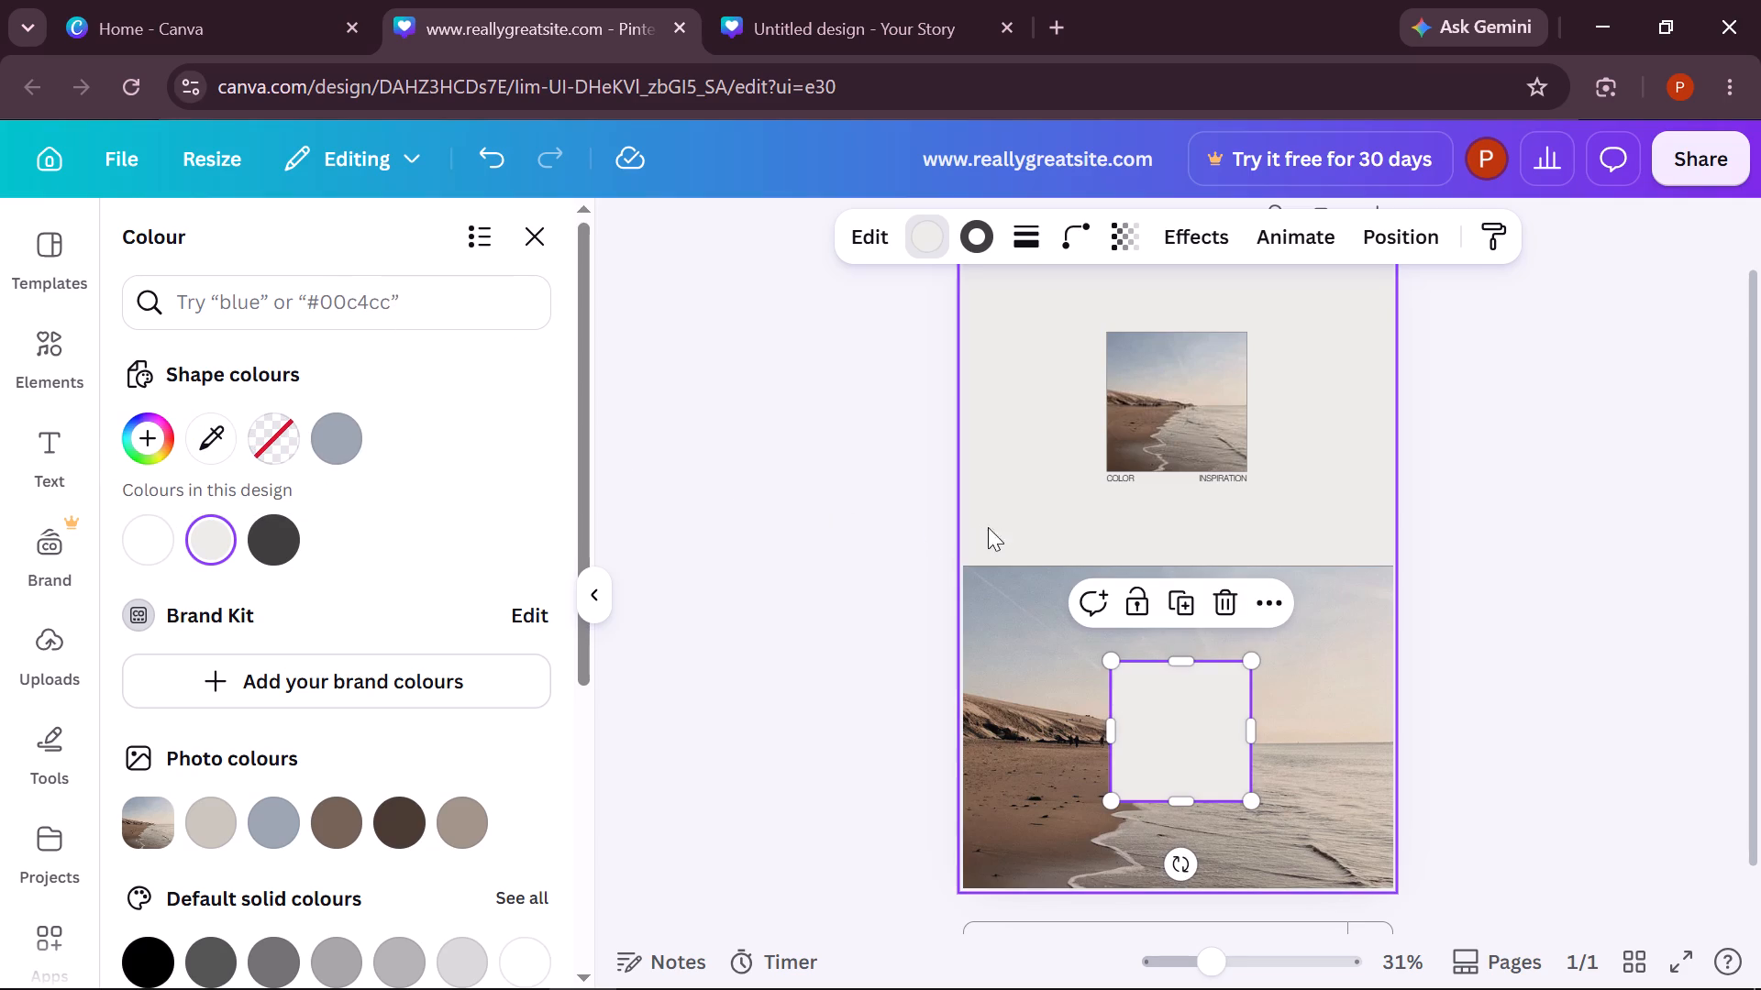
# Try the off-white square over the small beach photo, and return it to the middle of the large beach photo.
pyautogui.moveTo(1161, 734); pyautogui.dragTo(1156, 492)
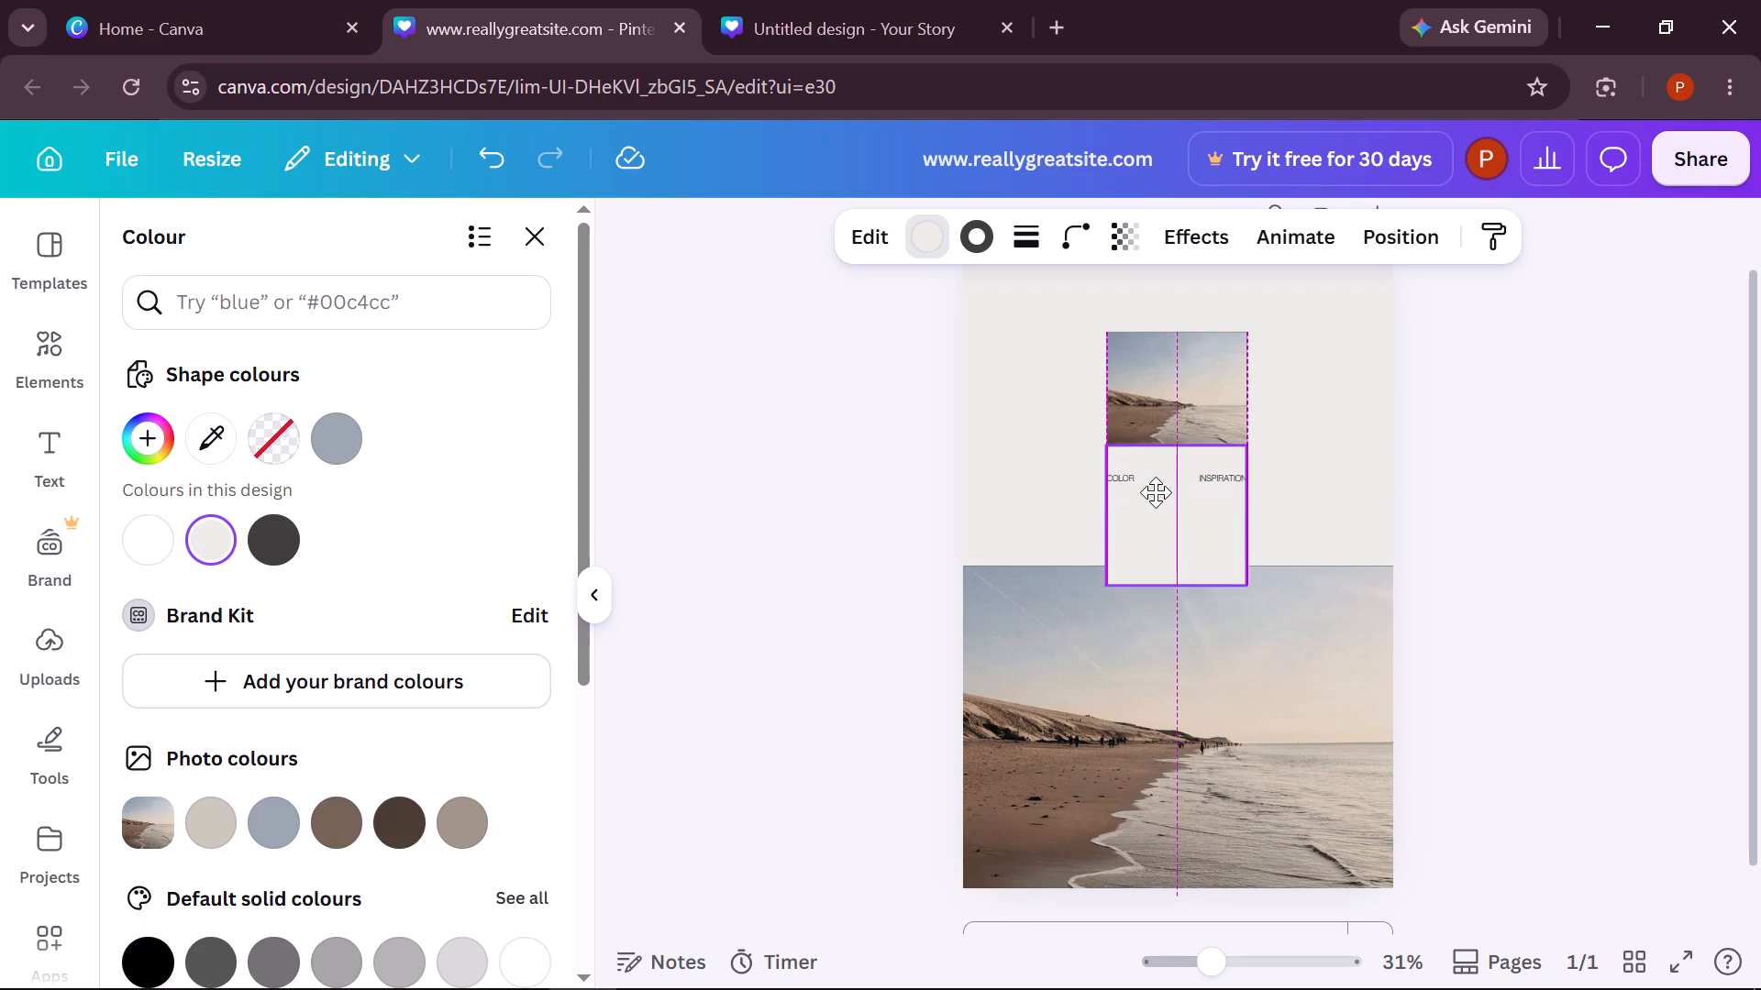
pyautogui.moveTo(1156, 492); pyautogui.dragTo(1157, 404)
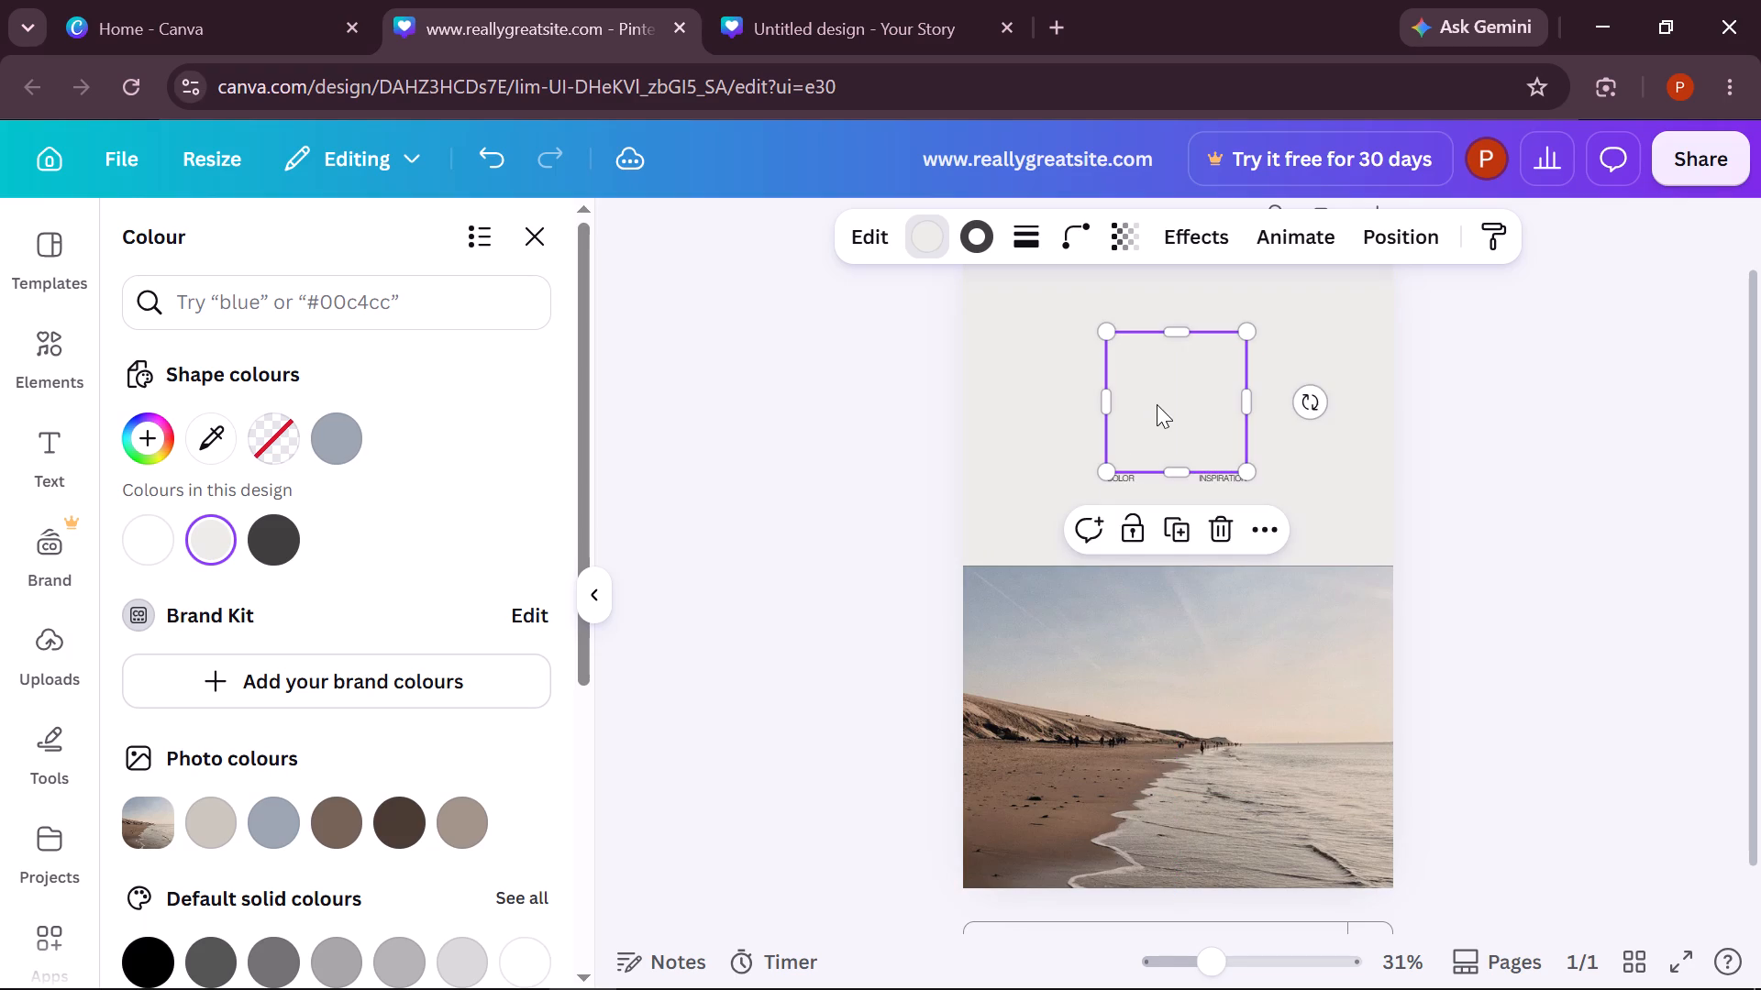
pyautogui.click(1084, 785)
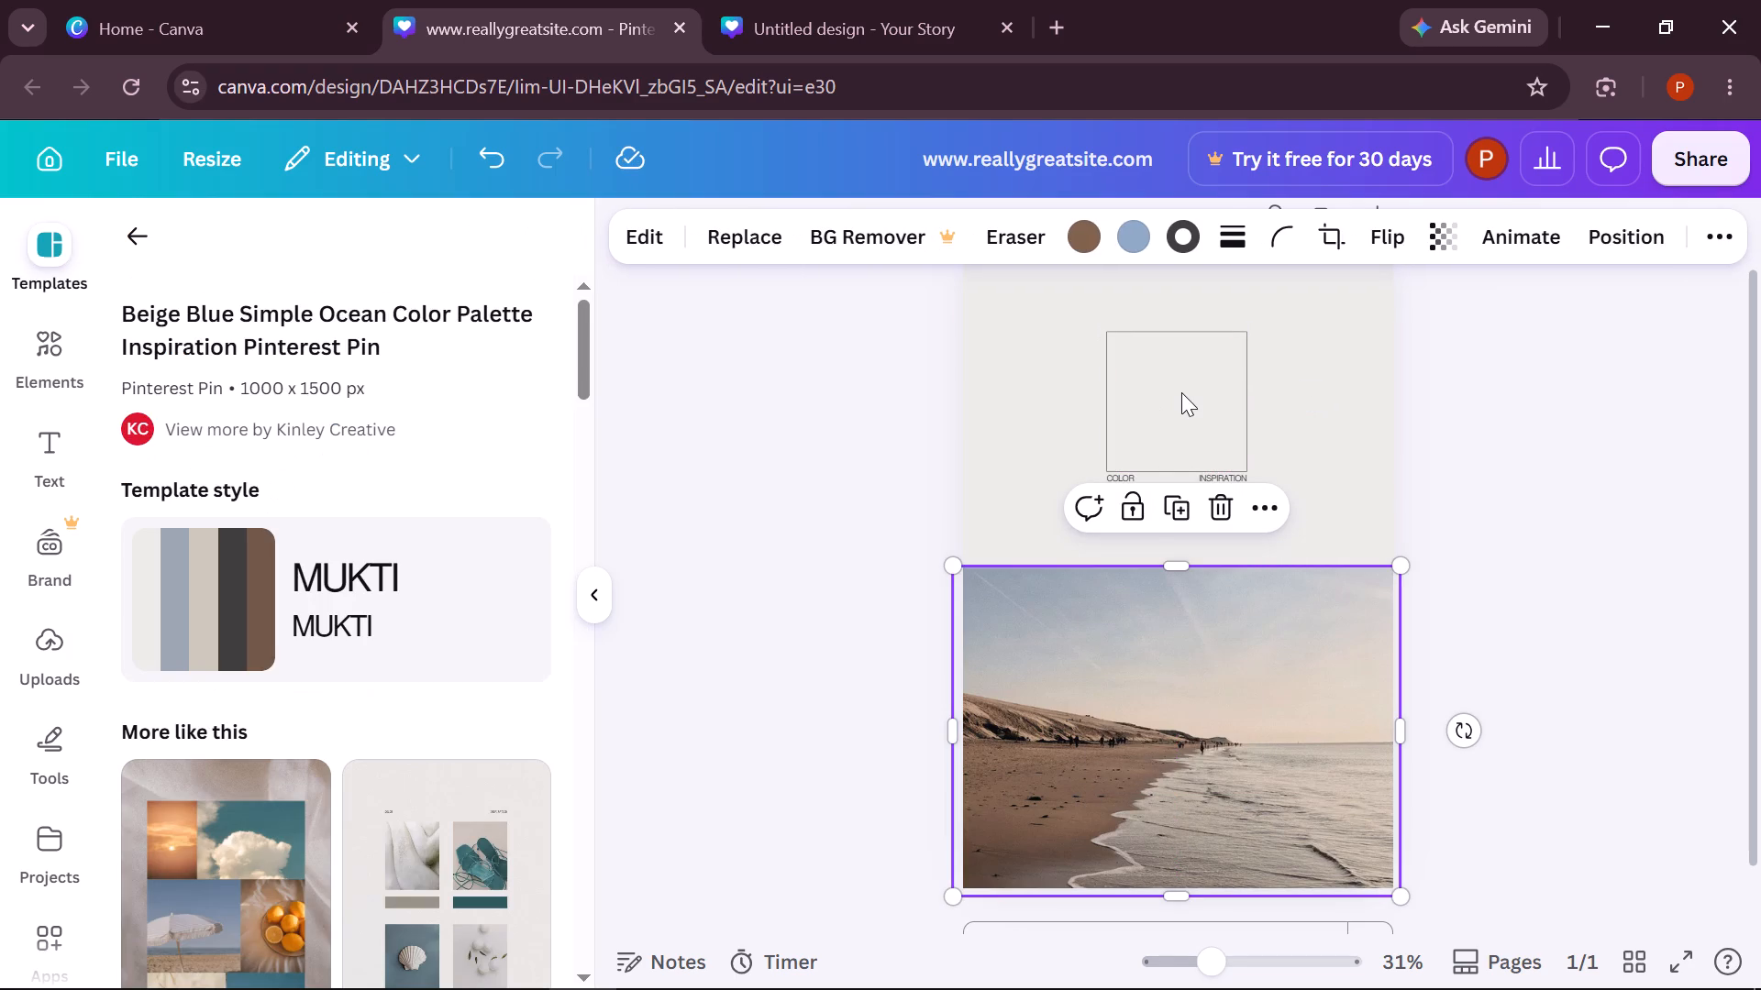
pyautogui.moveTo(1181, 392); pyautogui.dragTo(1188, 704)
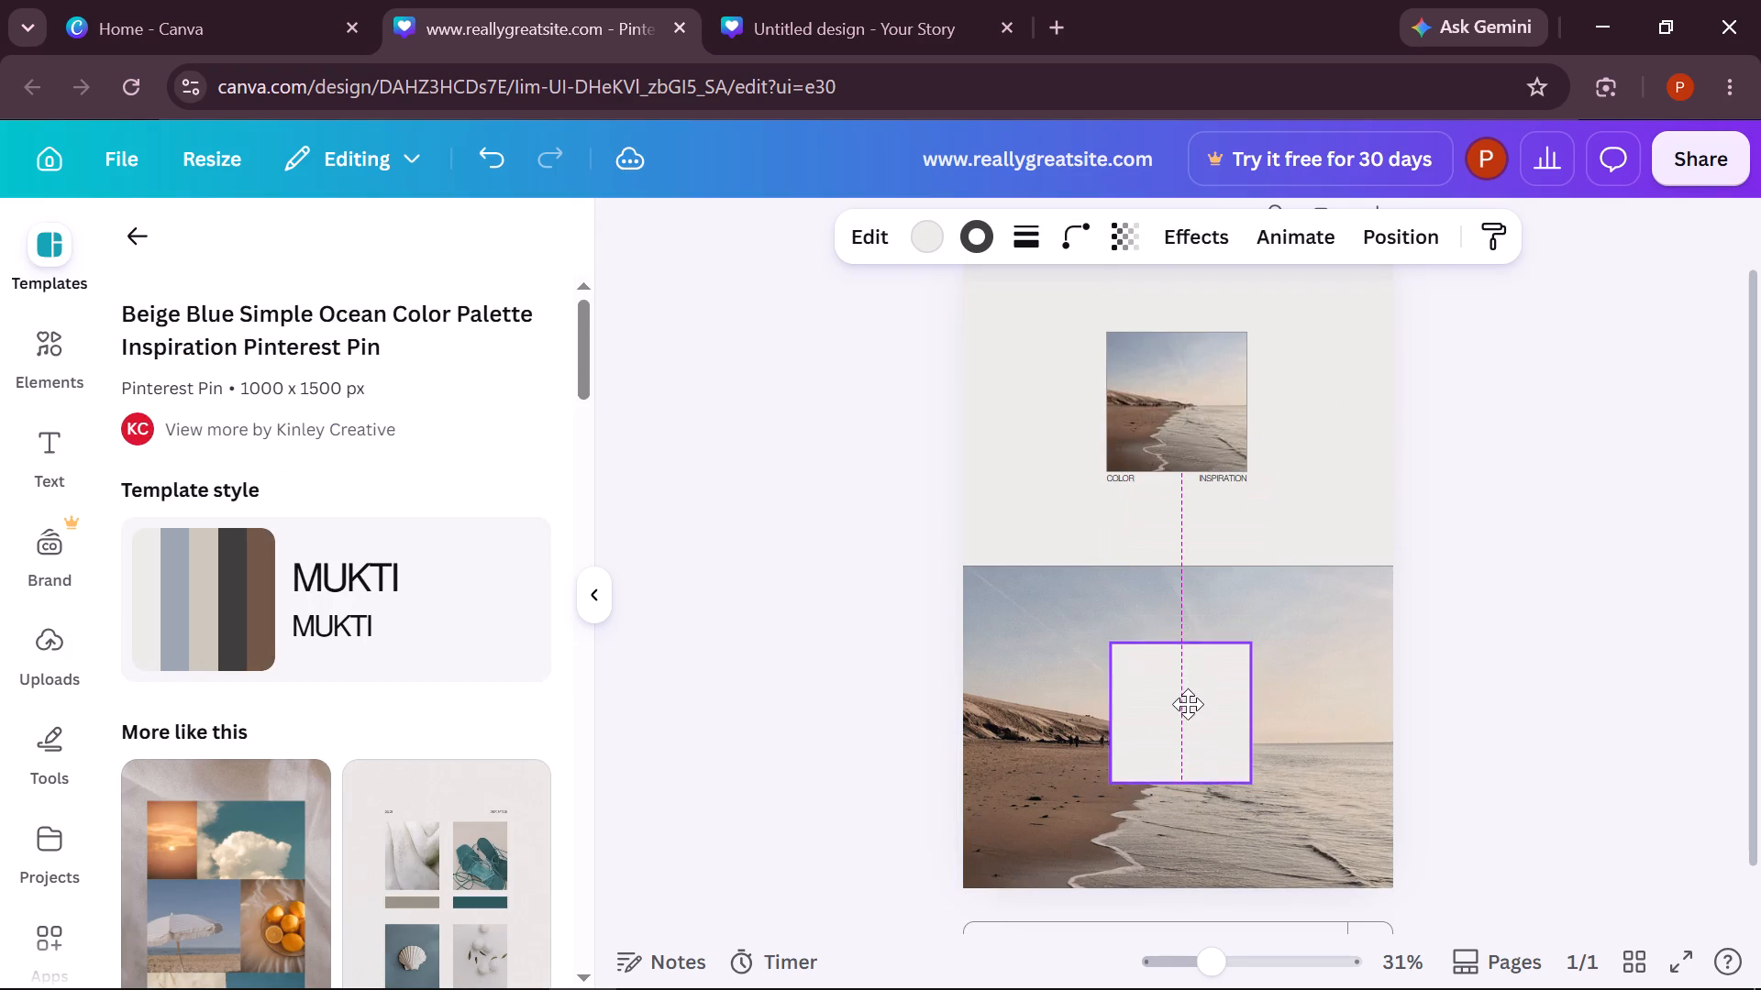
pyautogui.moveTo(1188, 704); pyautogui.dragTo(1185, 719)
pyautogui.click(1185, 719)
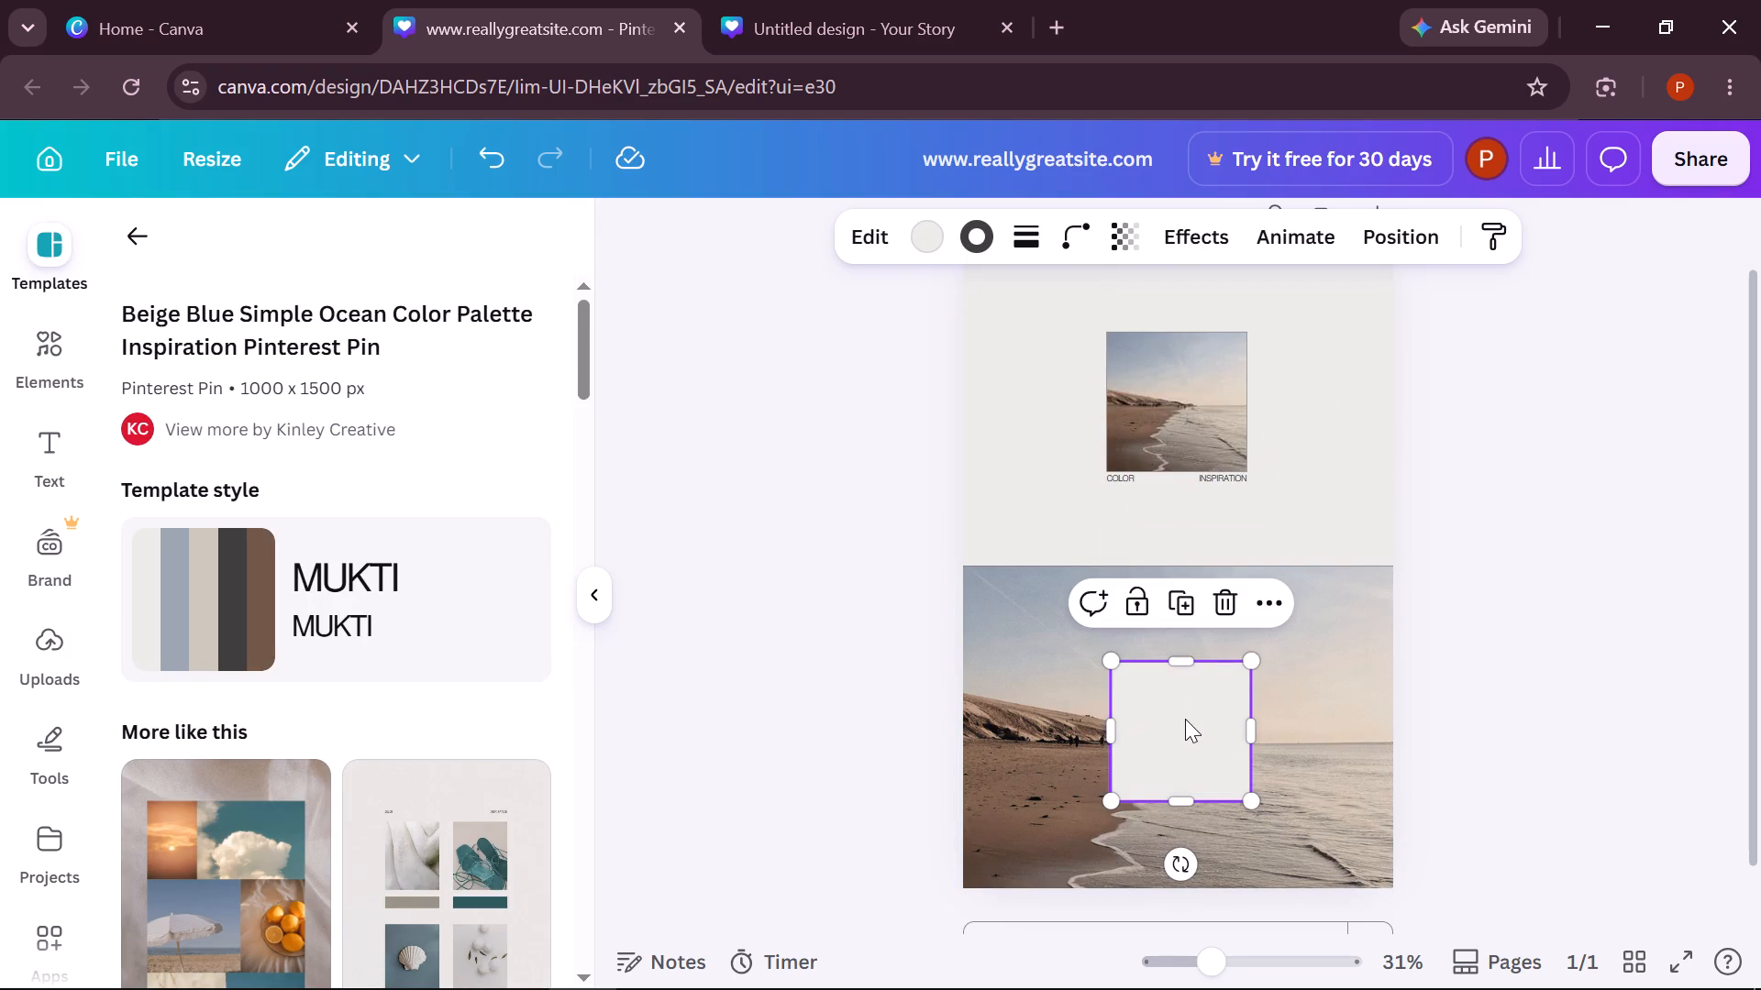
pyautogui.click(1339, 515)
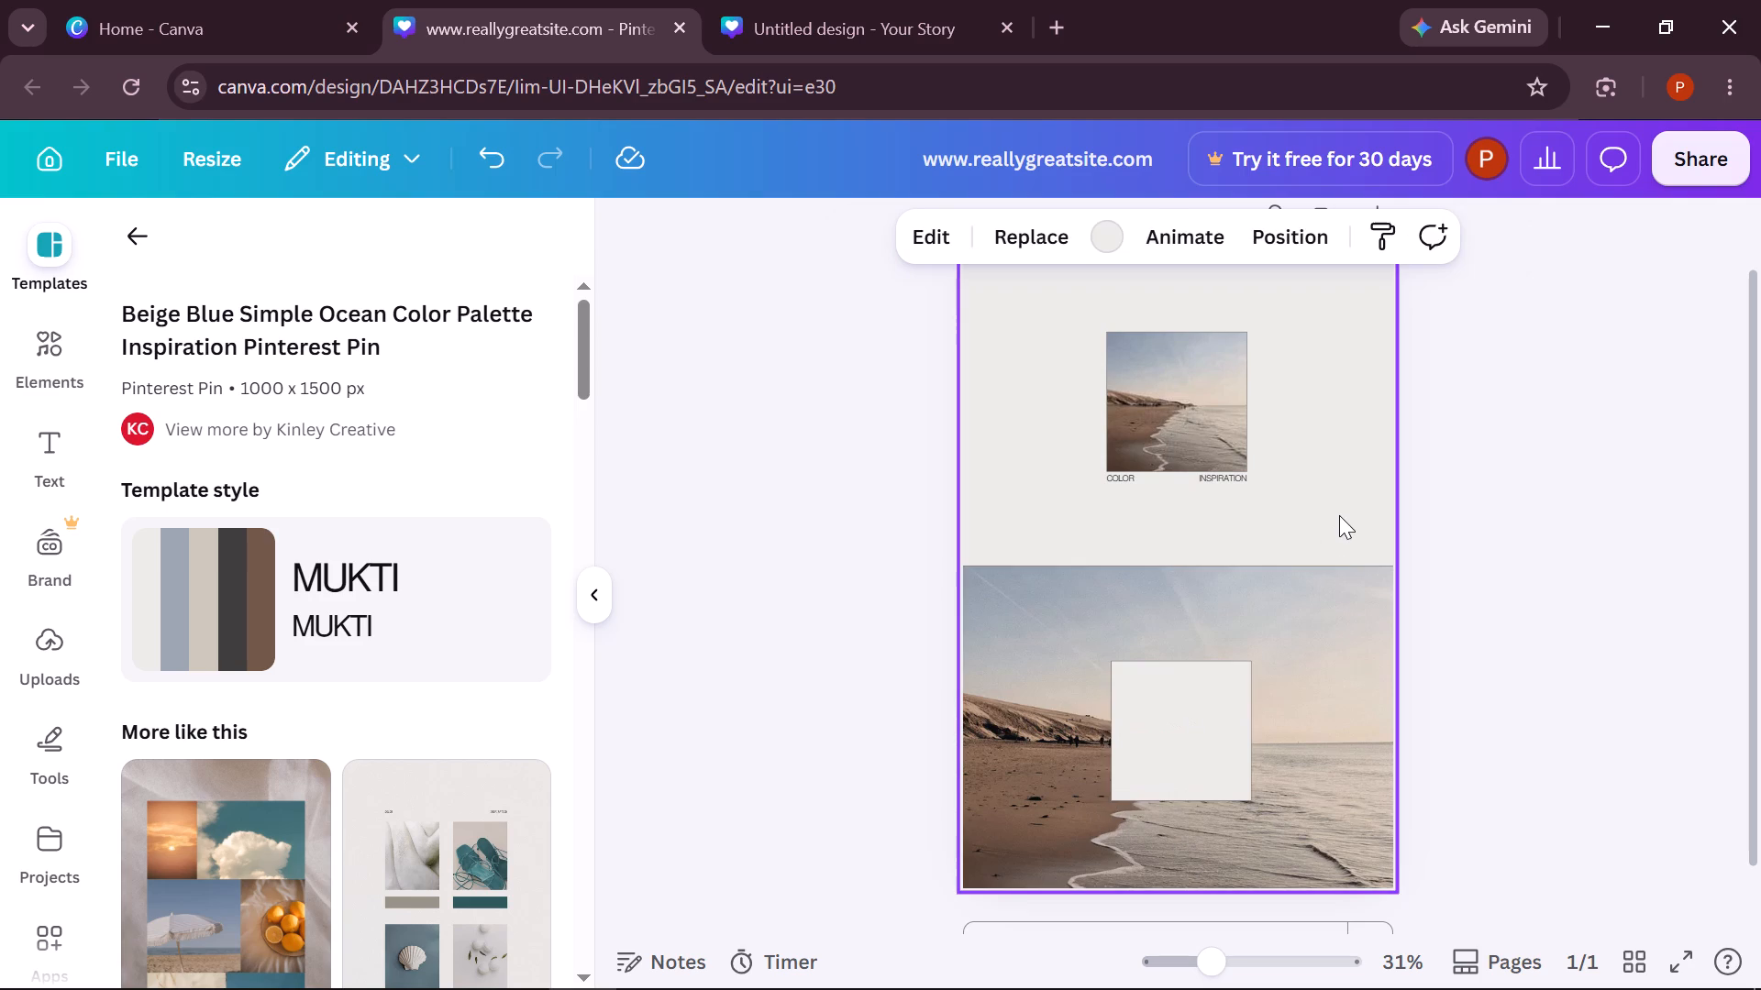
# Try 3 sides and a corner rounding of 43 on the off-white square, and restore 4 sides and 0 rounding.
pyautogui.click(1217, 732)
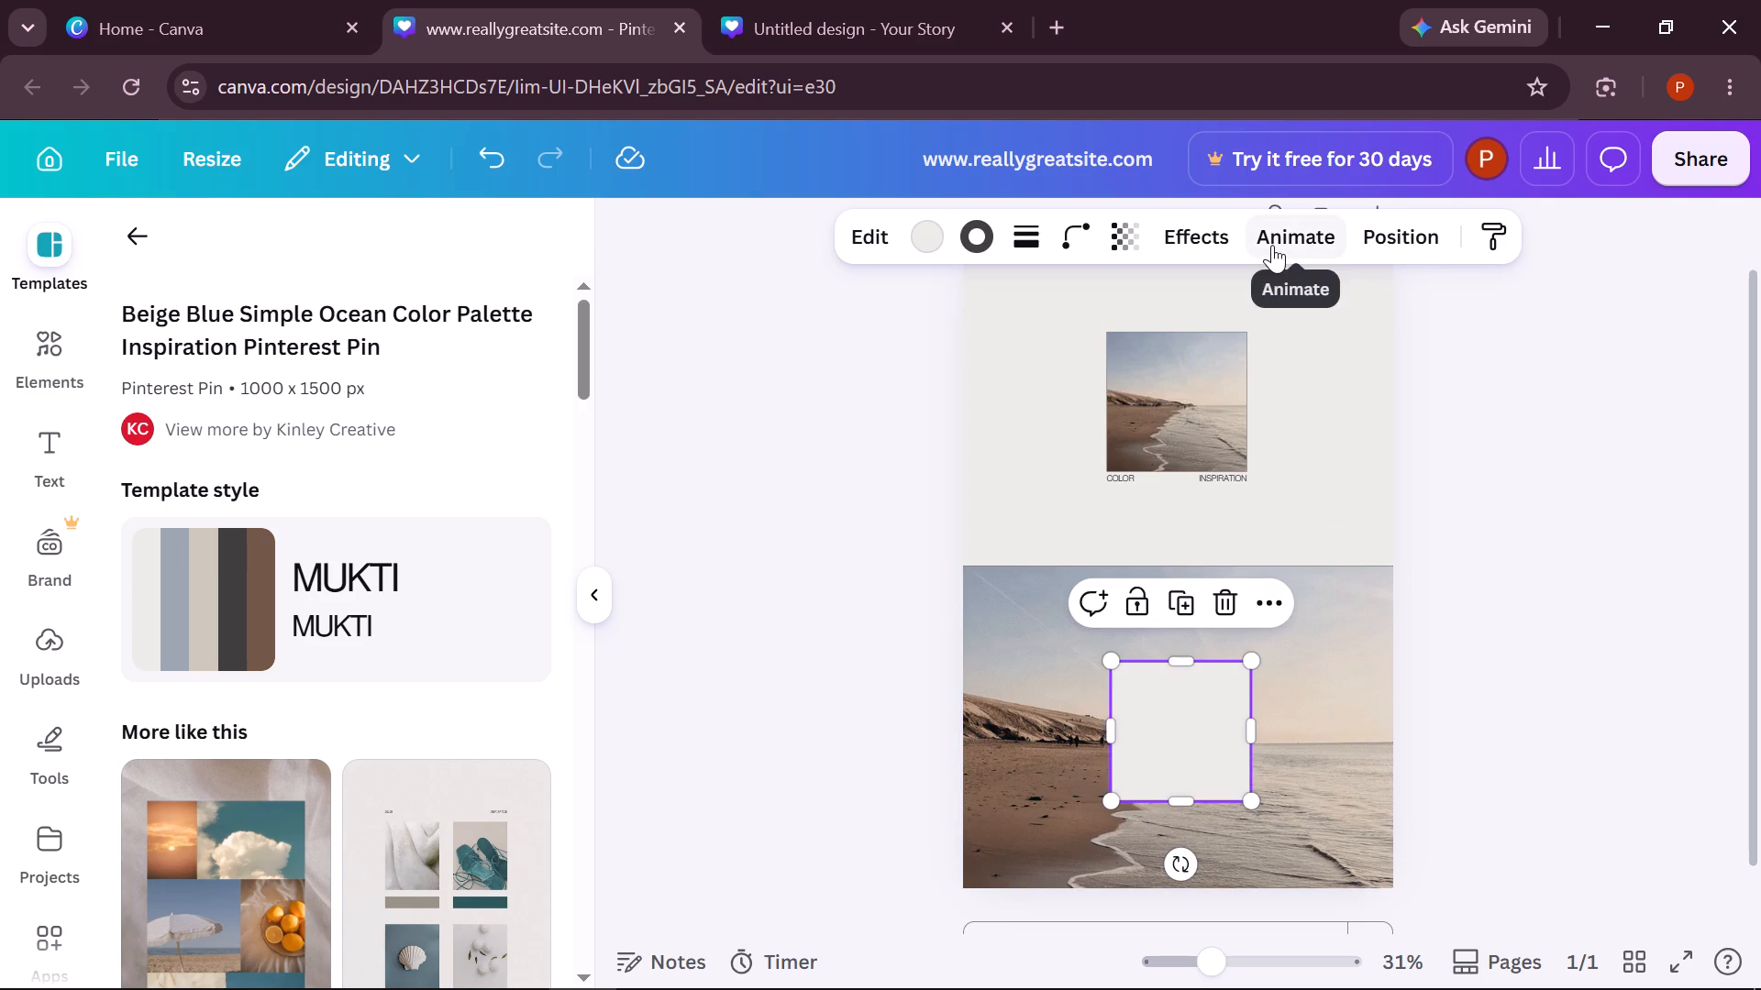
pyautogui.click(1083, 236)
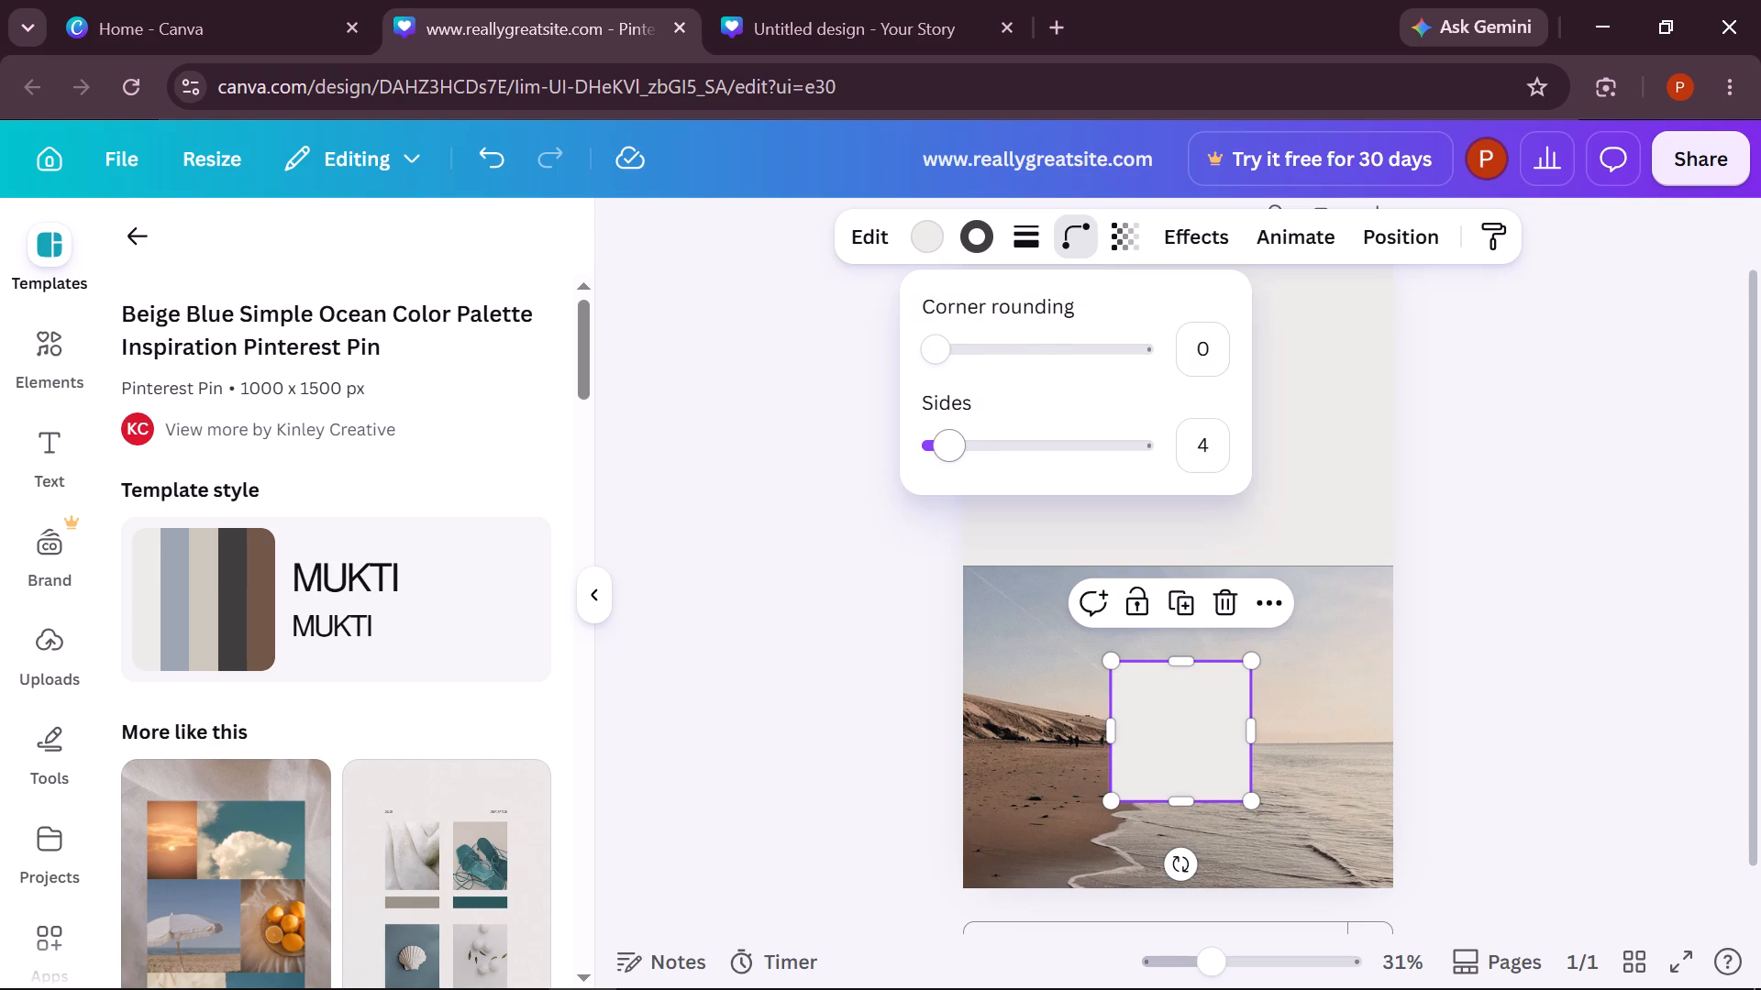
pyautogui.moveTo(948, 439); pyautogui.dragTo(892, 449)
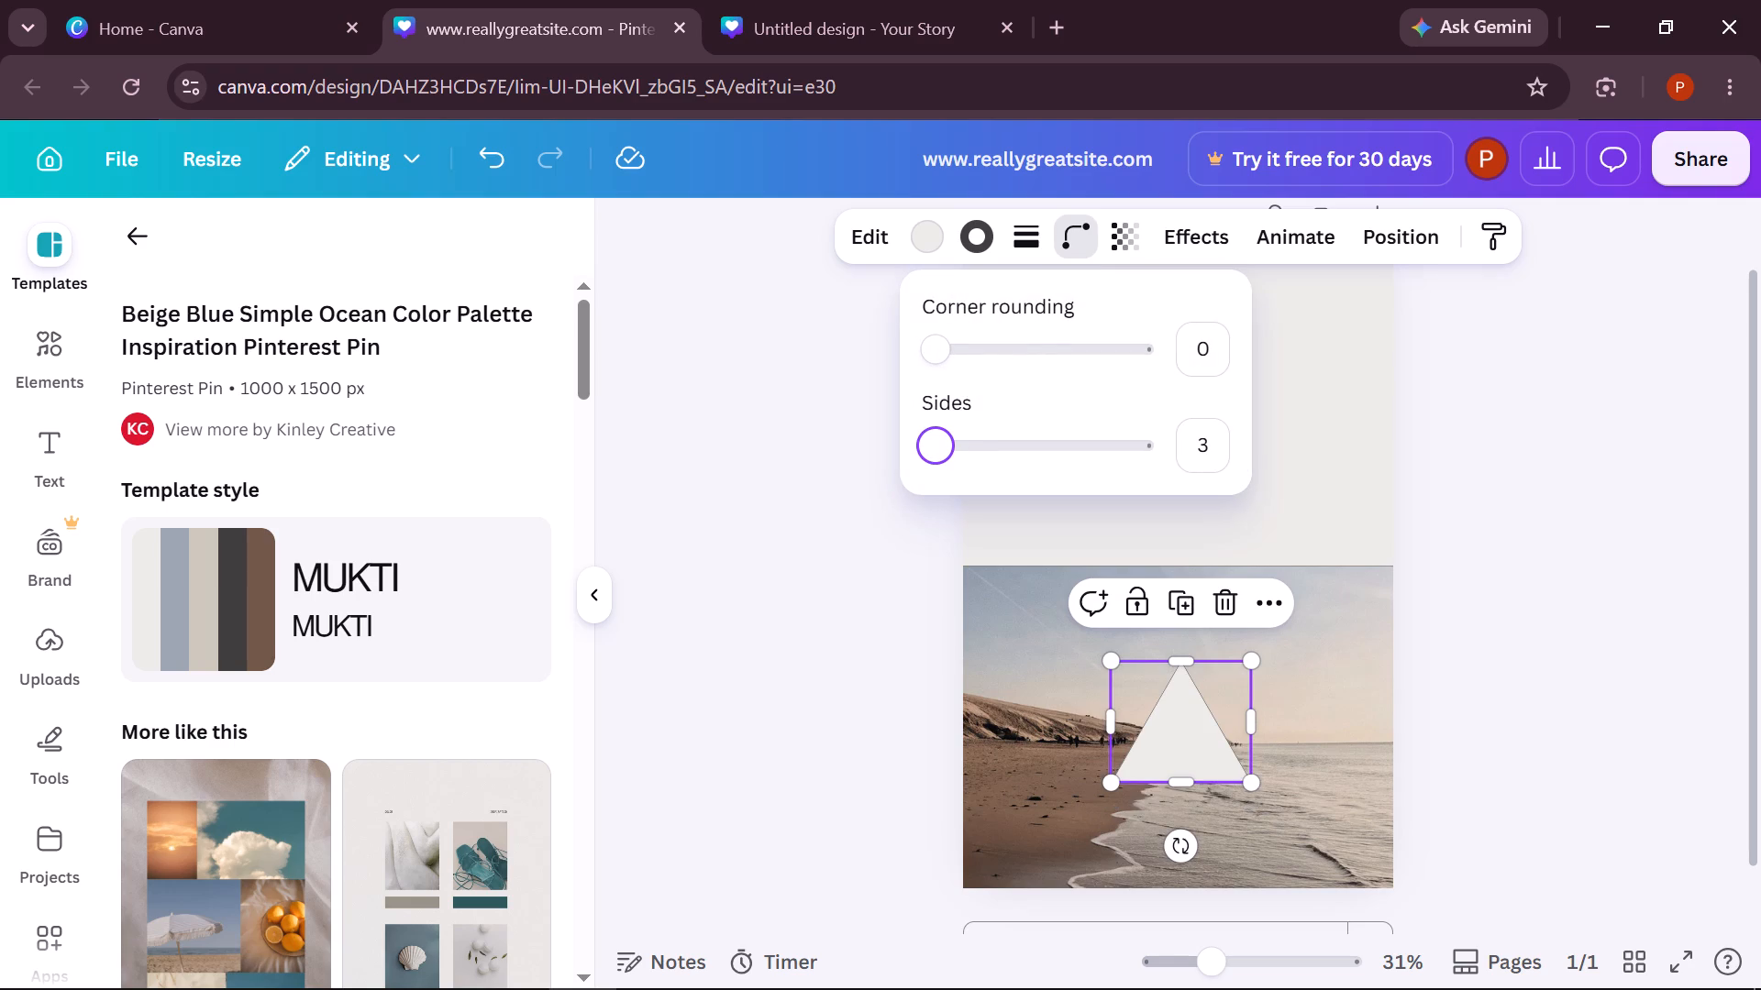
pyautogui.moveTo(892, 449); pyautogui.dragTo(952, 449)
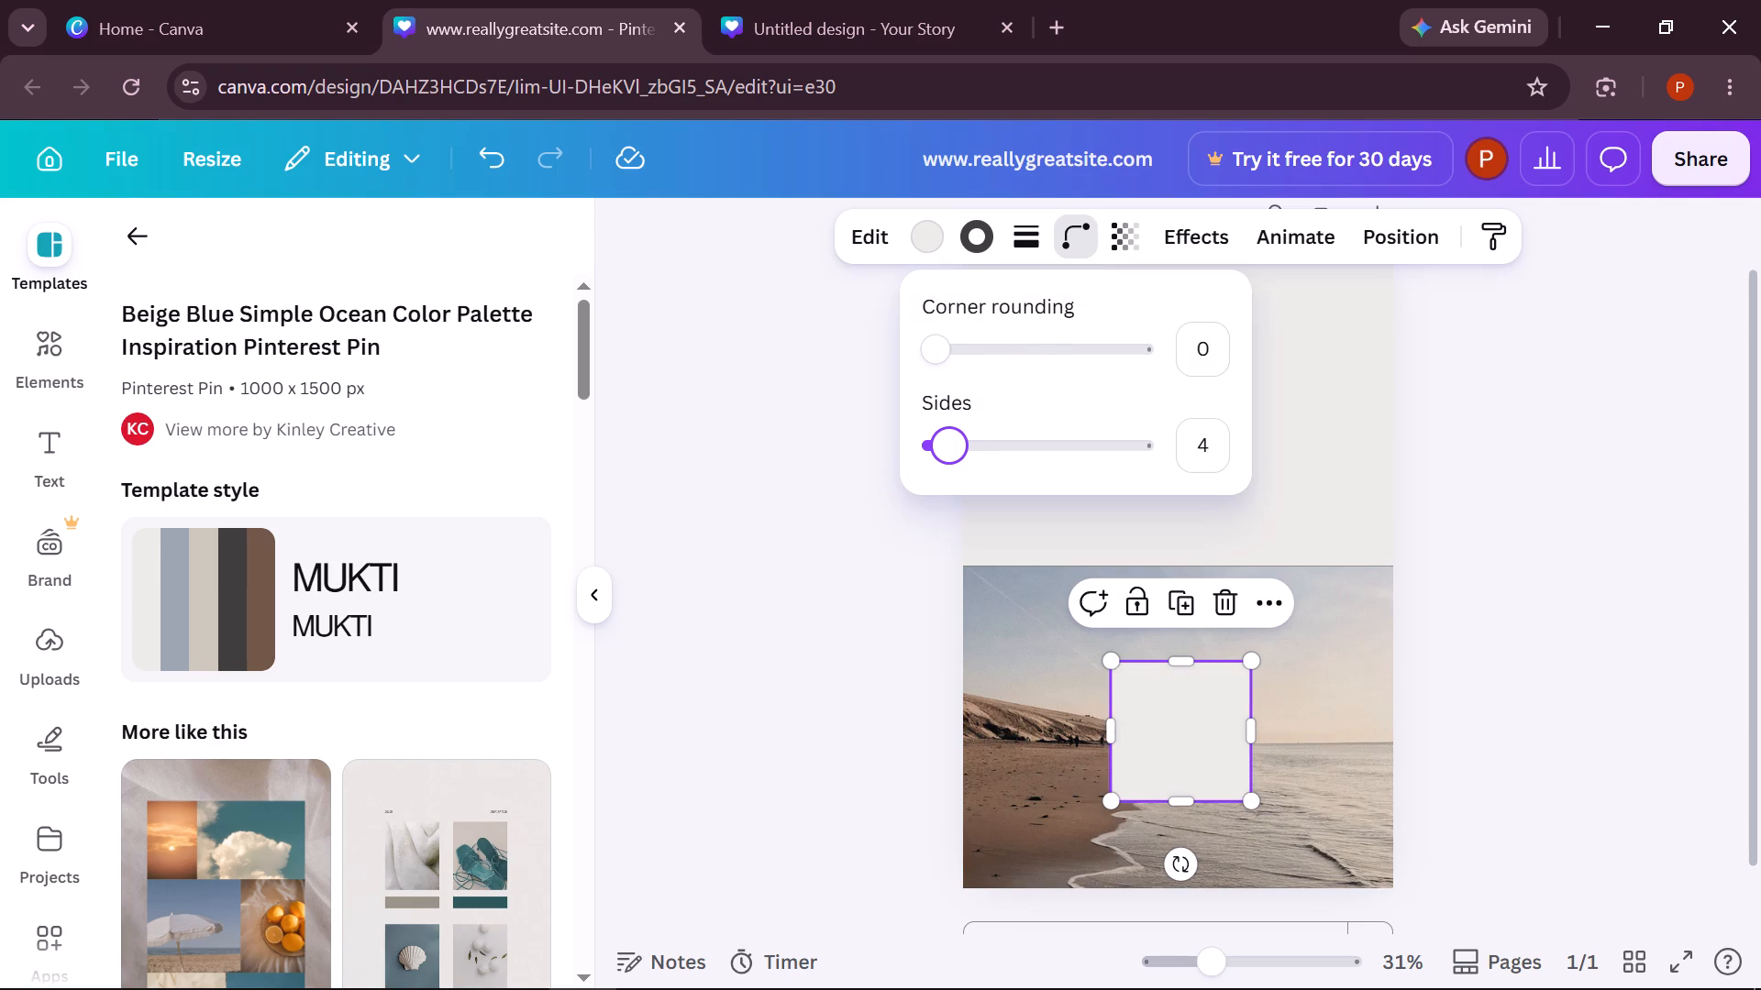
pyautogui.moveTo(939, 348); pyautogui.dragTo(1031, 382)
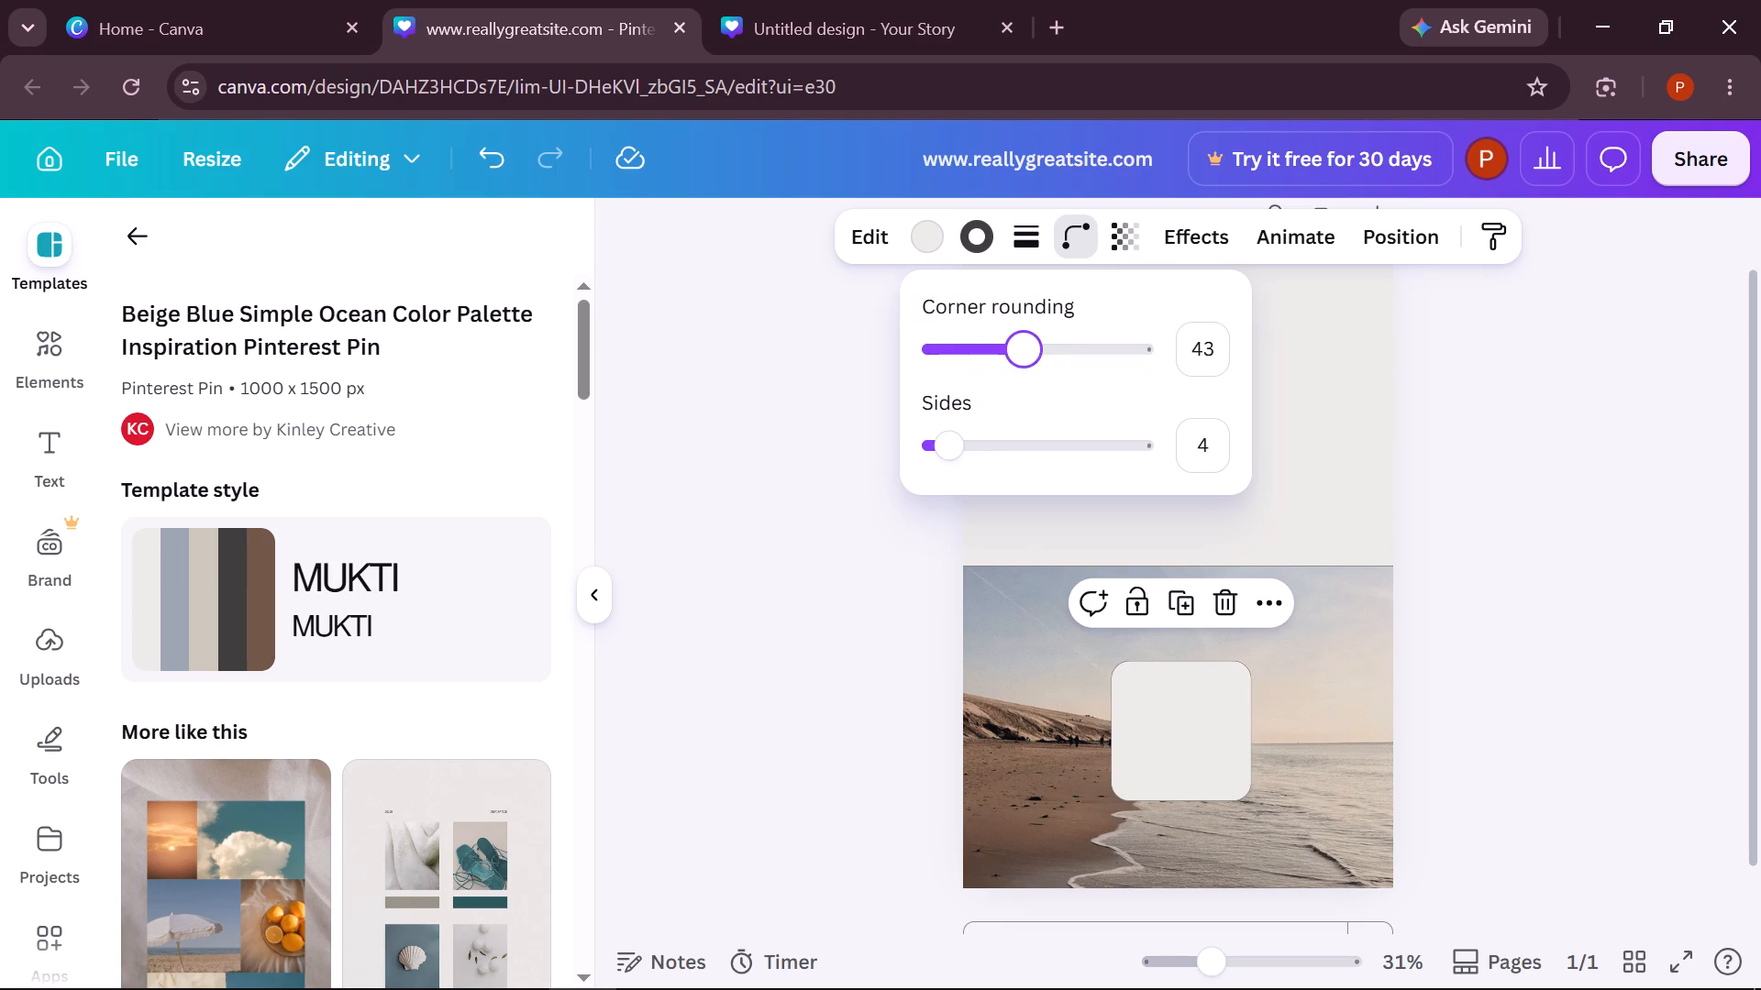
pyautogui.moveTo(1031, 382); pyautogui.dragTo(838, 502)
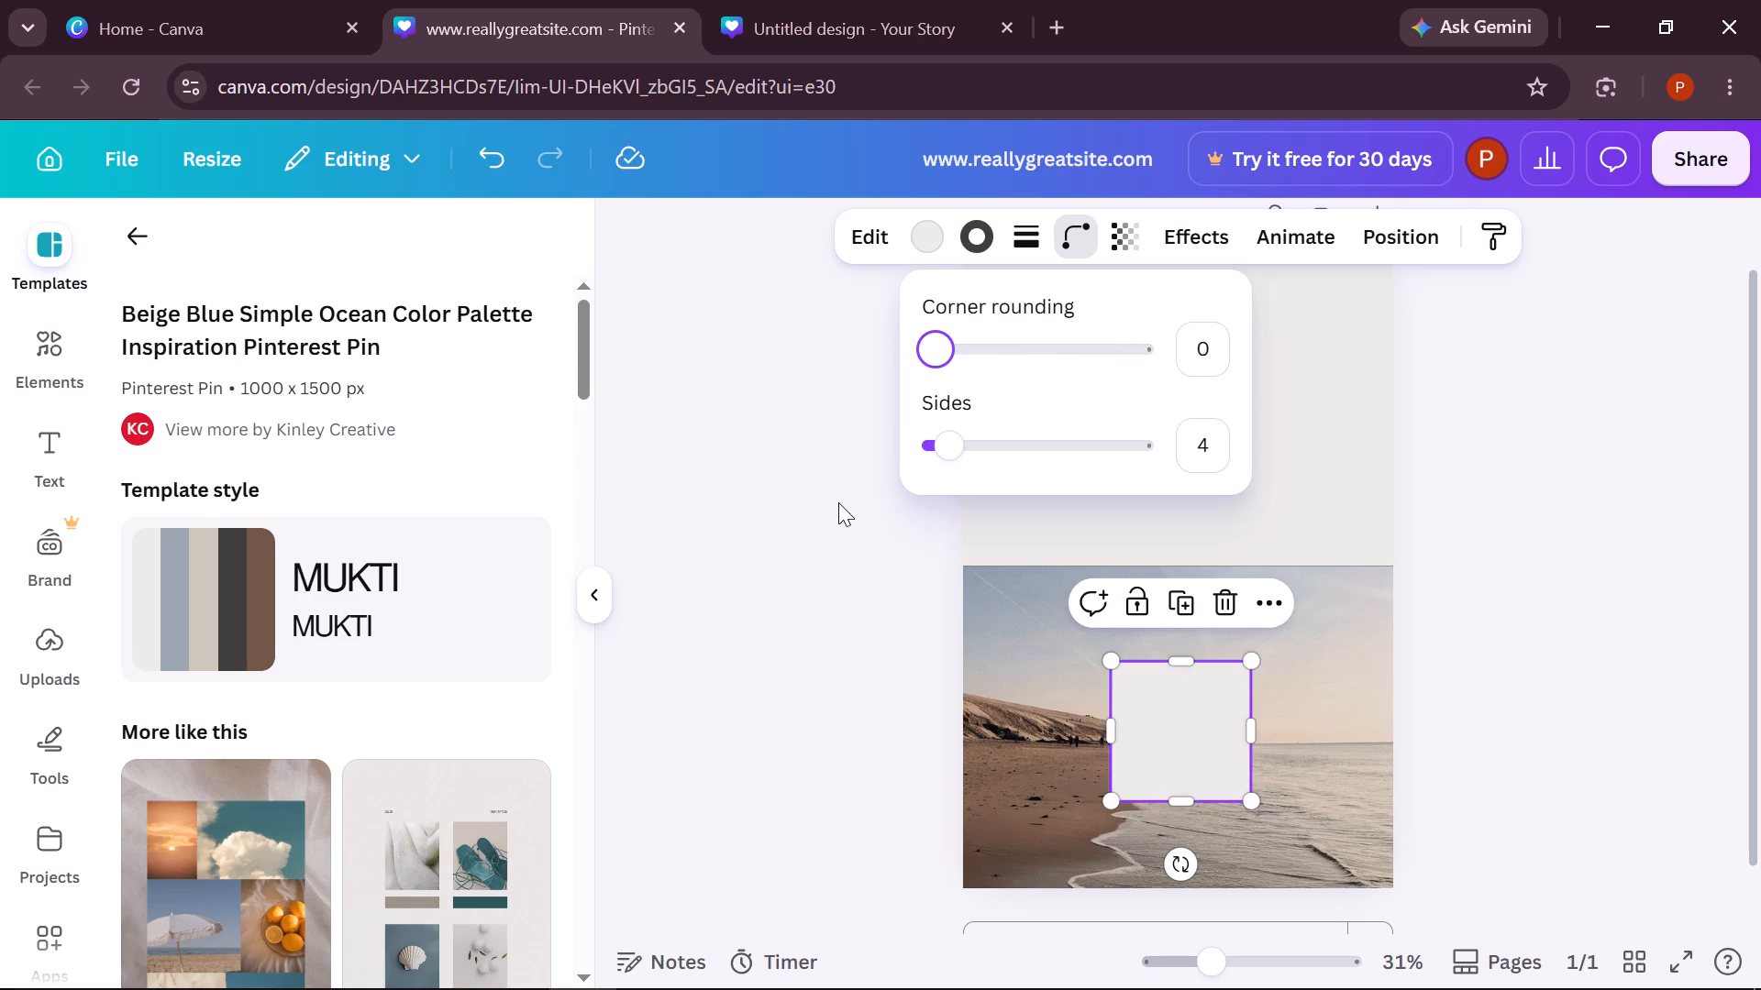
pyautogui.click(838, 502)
# Try the dashed and dotted border styles on the off-white square, and set its border to none.
pyautogui.click(1027, 239)
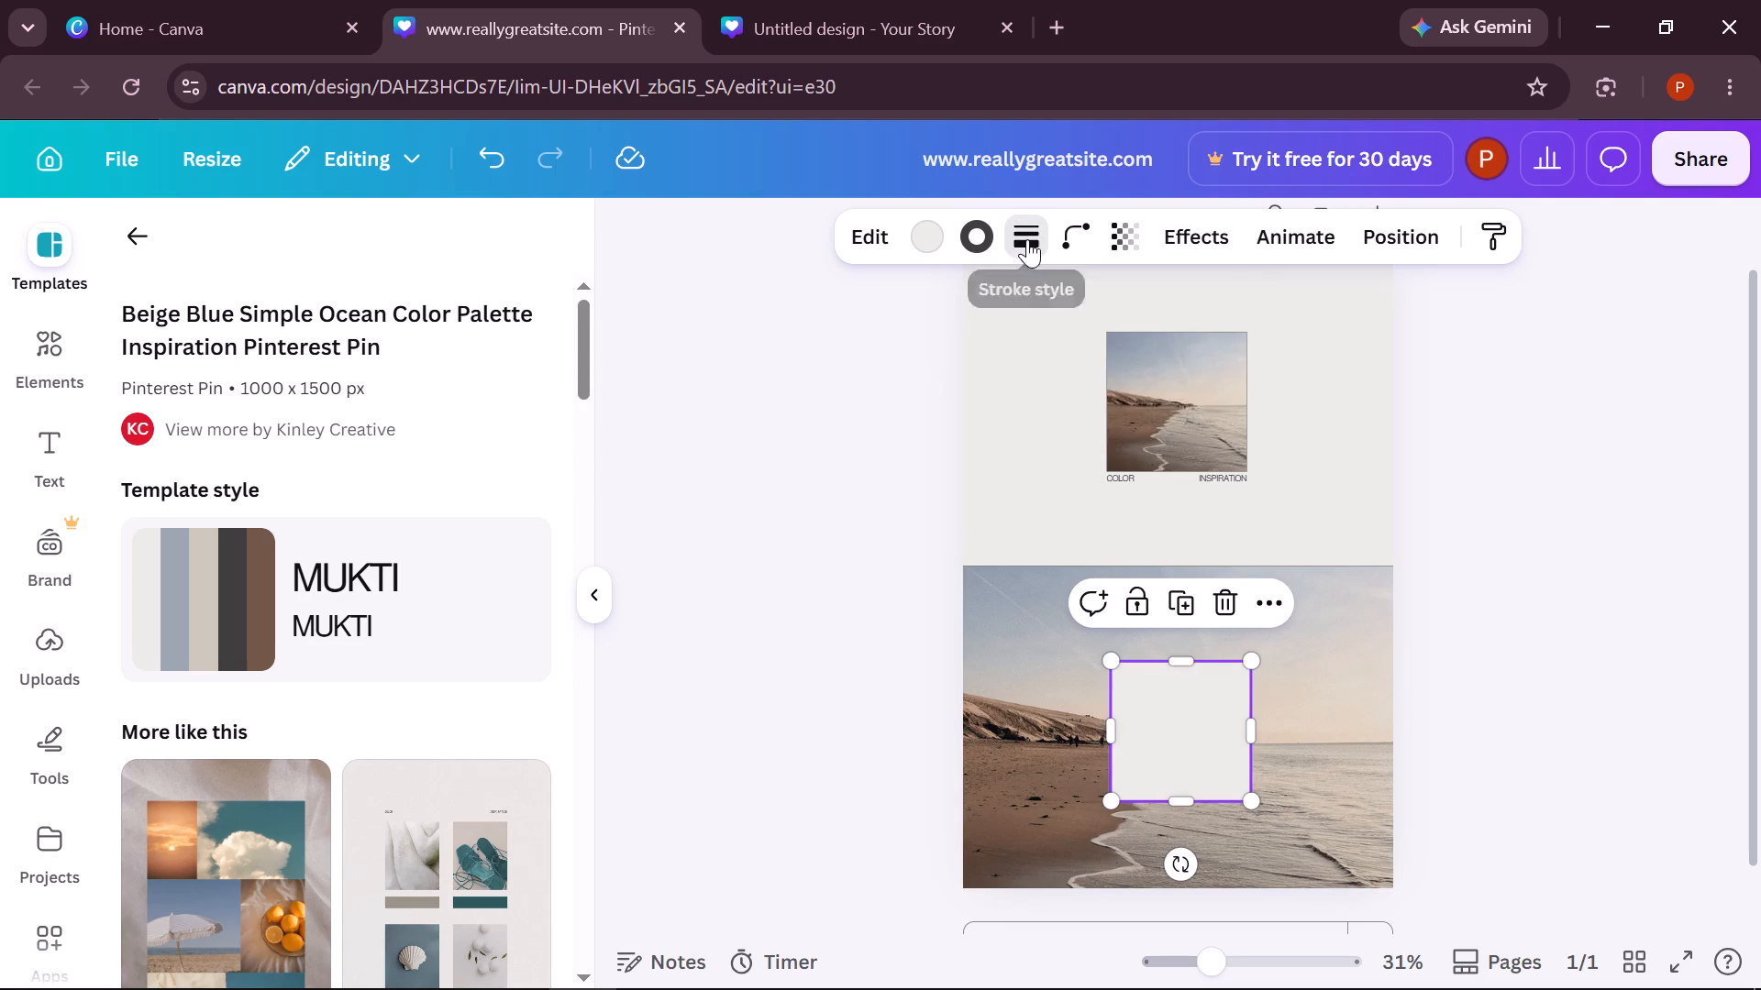
pyautogui.click(1013, 302)
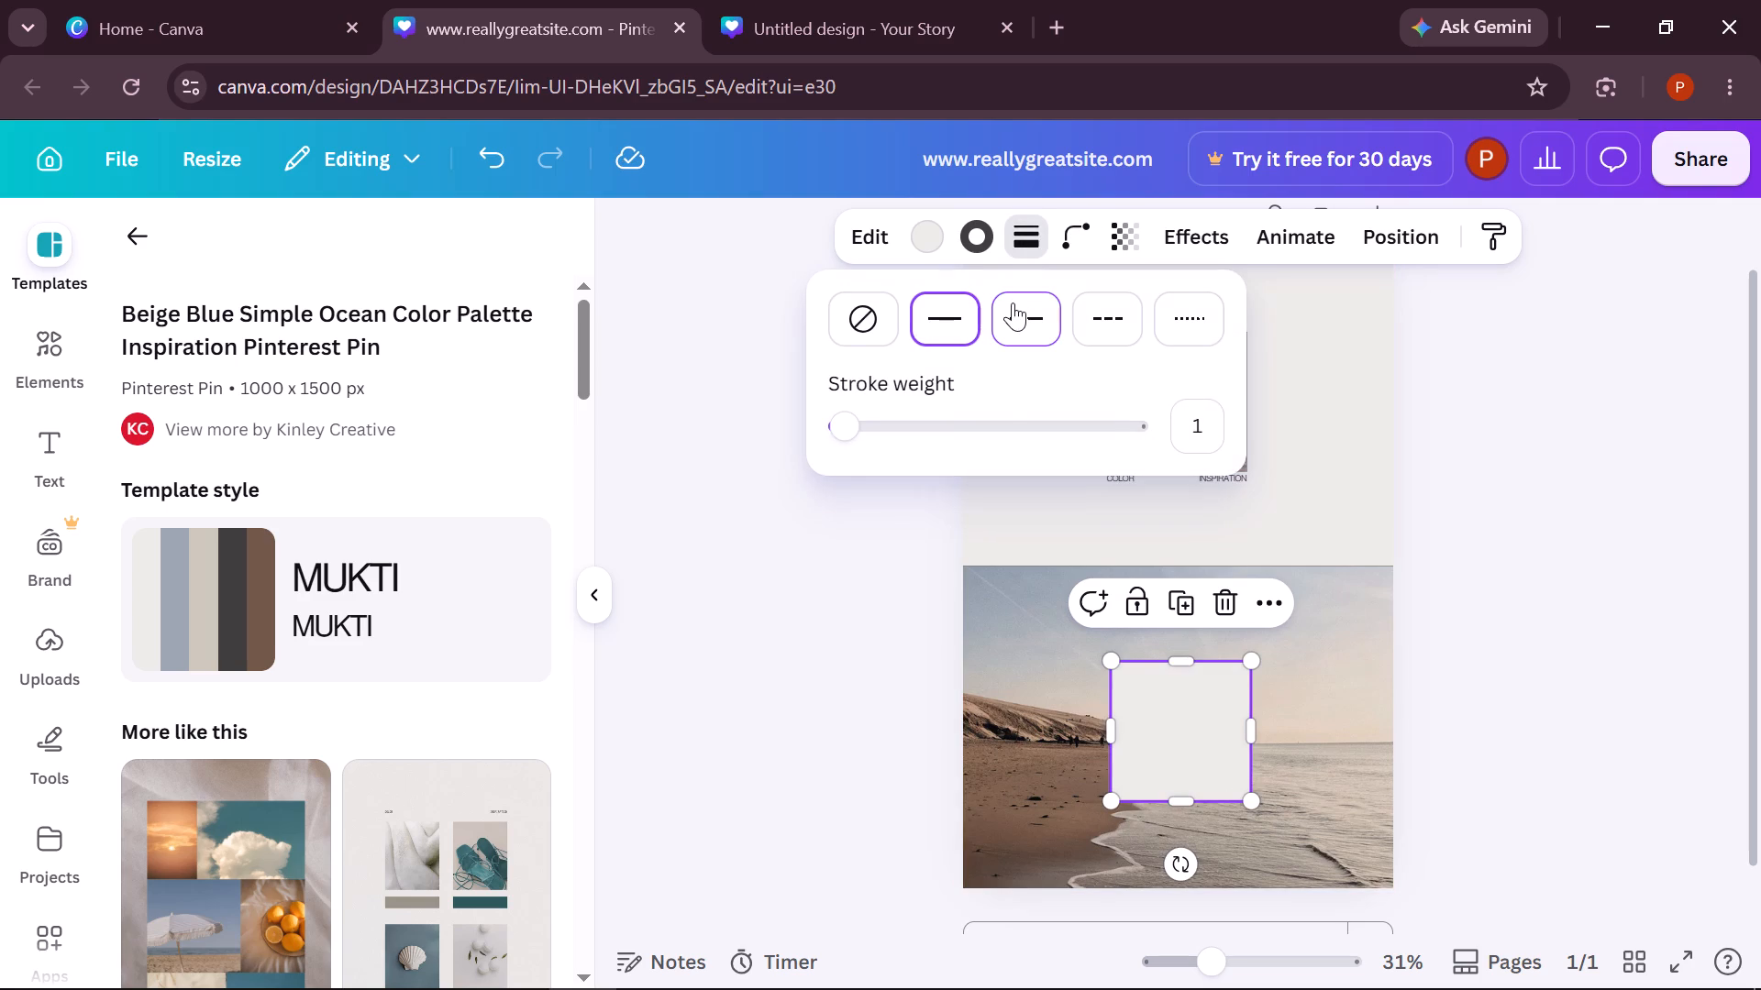
pyautogui.click(1086, 313)
pyautogui.click(1193, 324)
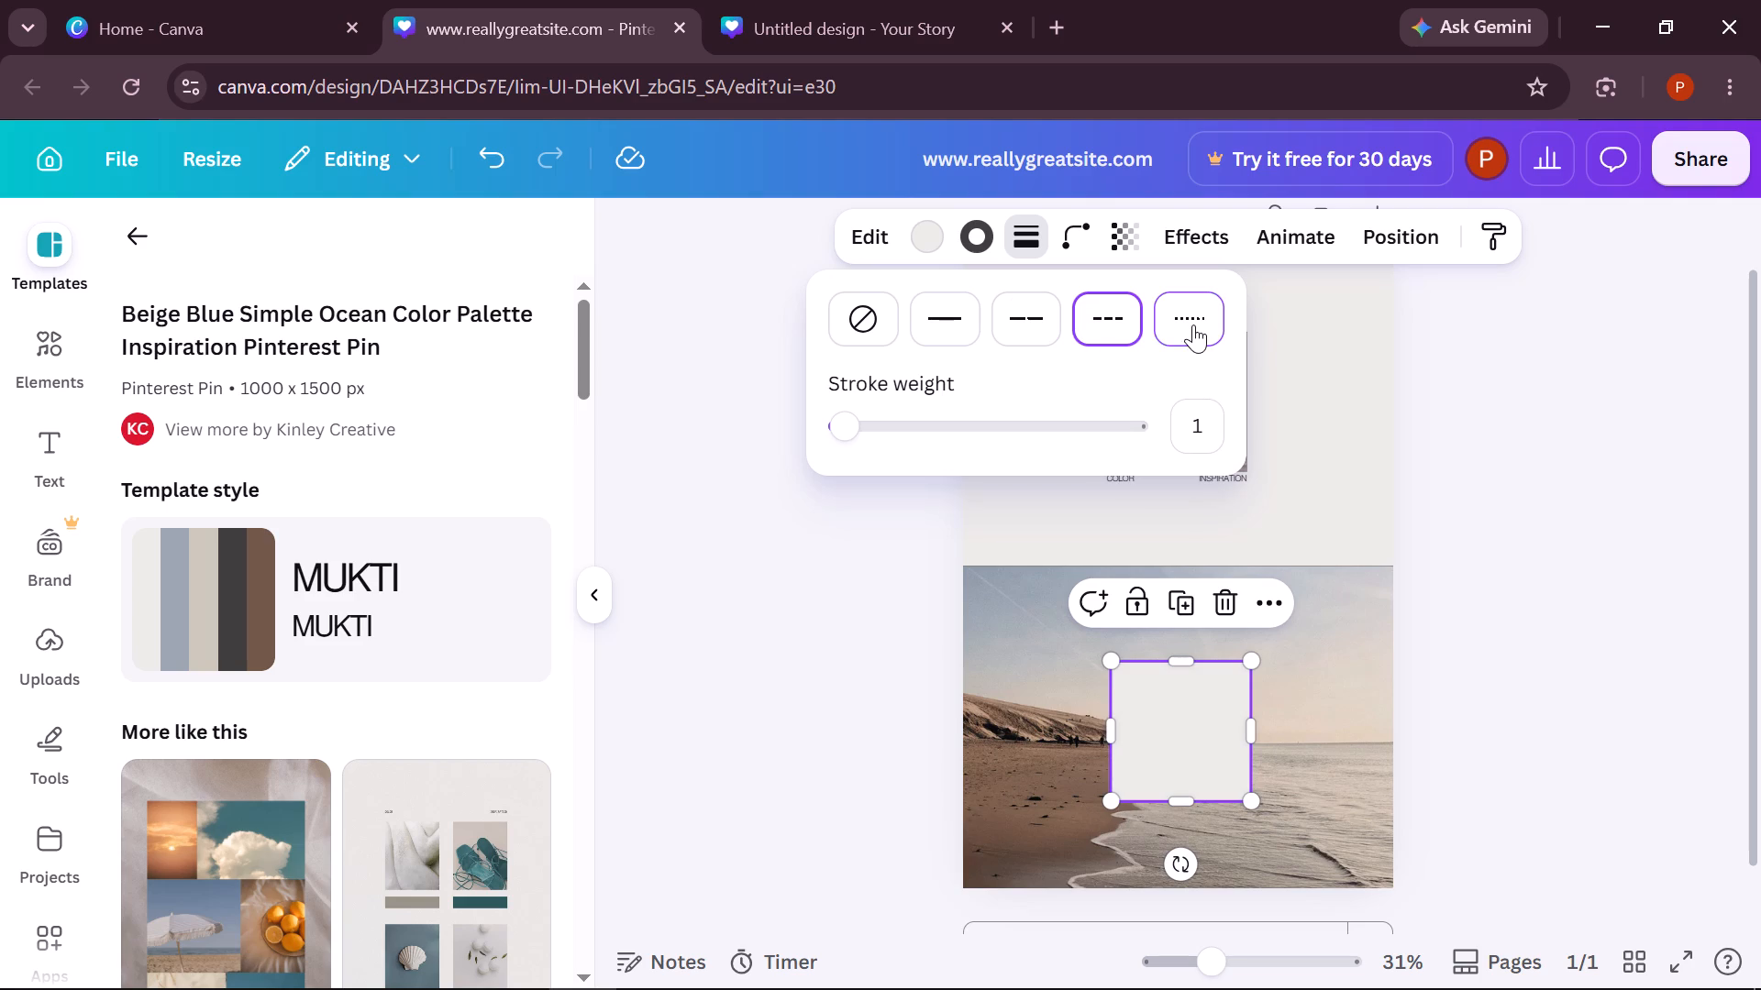
pyautogui.click(871, 320)
pyautogui.click(821, 584)
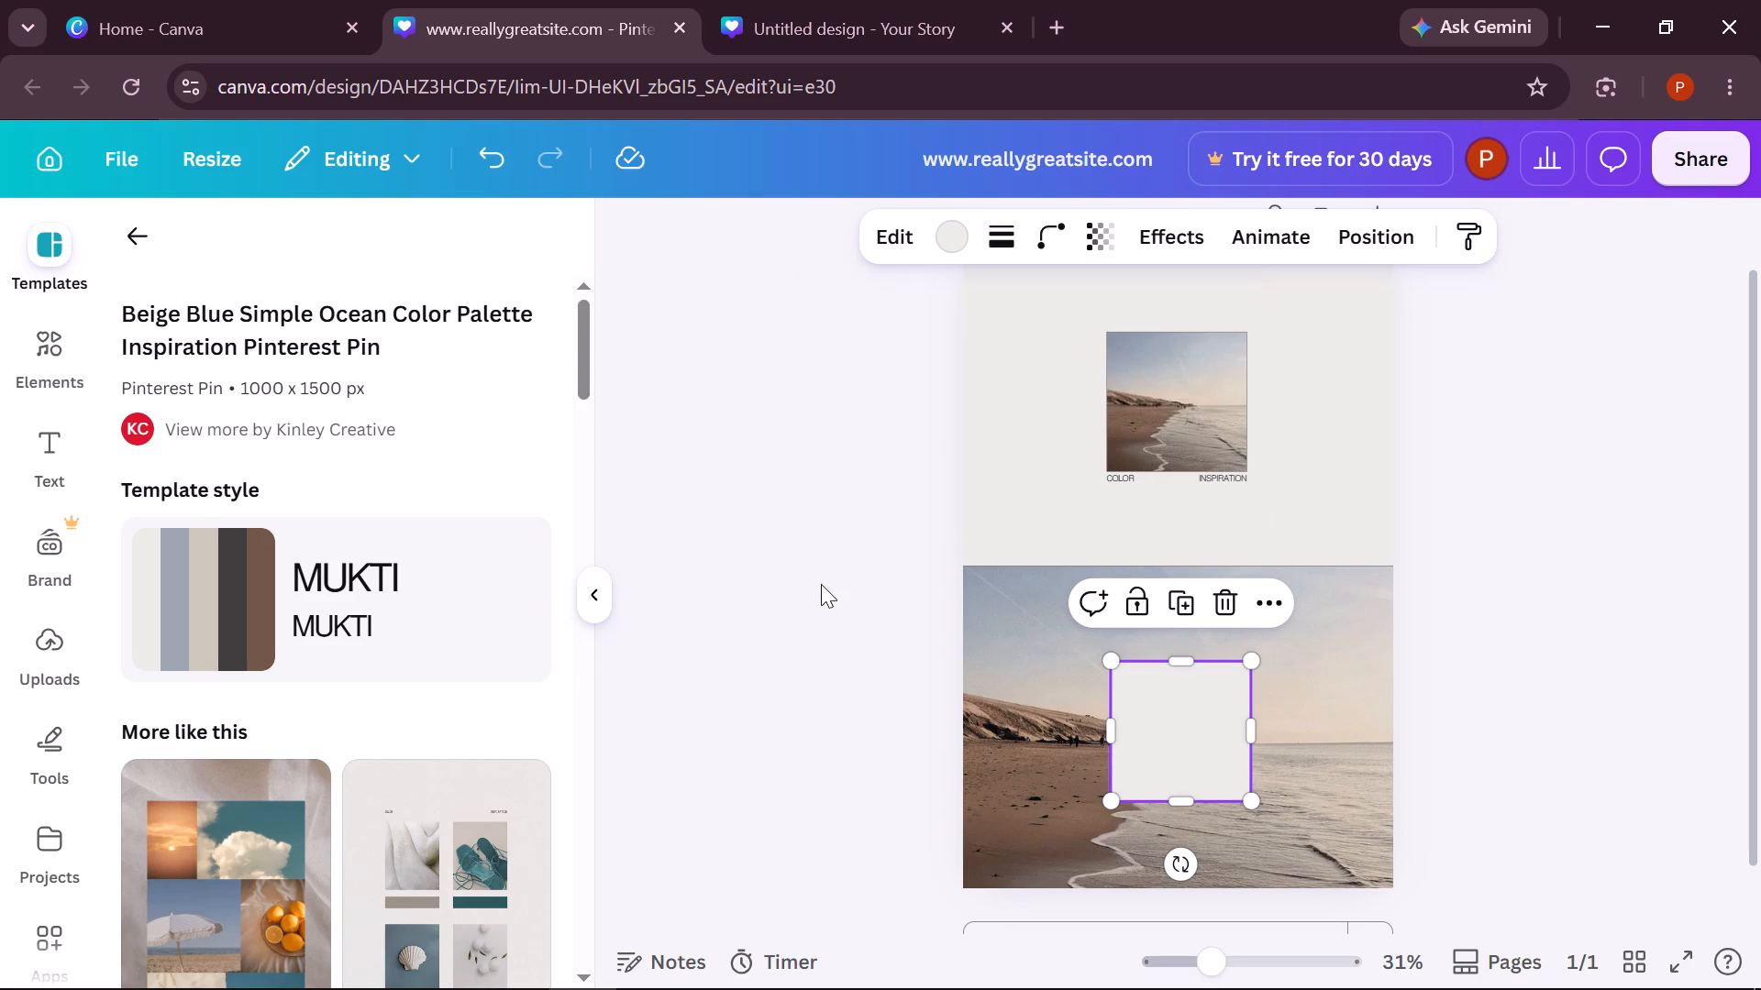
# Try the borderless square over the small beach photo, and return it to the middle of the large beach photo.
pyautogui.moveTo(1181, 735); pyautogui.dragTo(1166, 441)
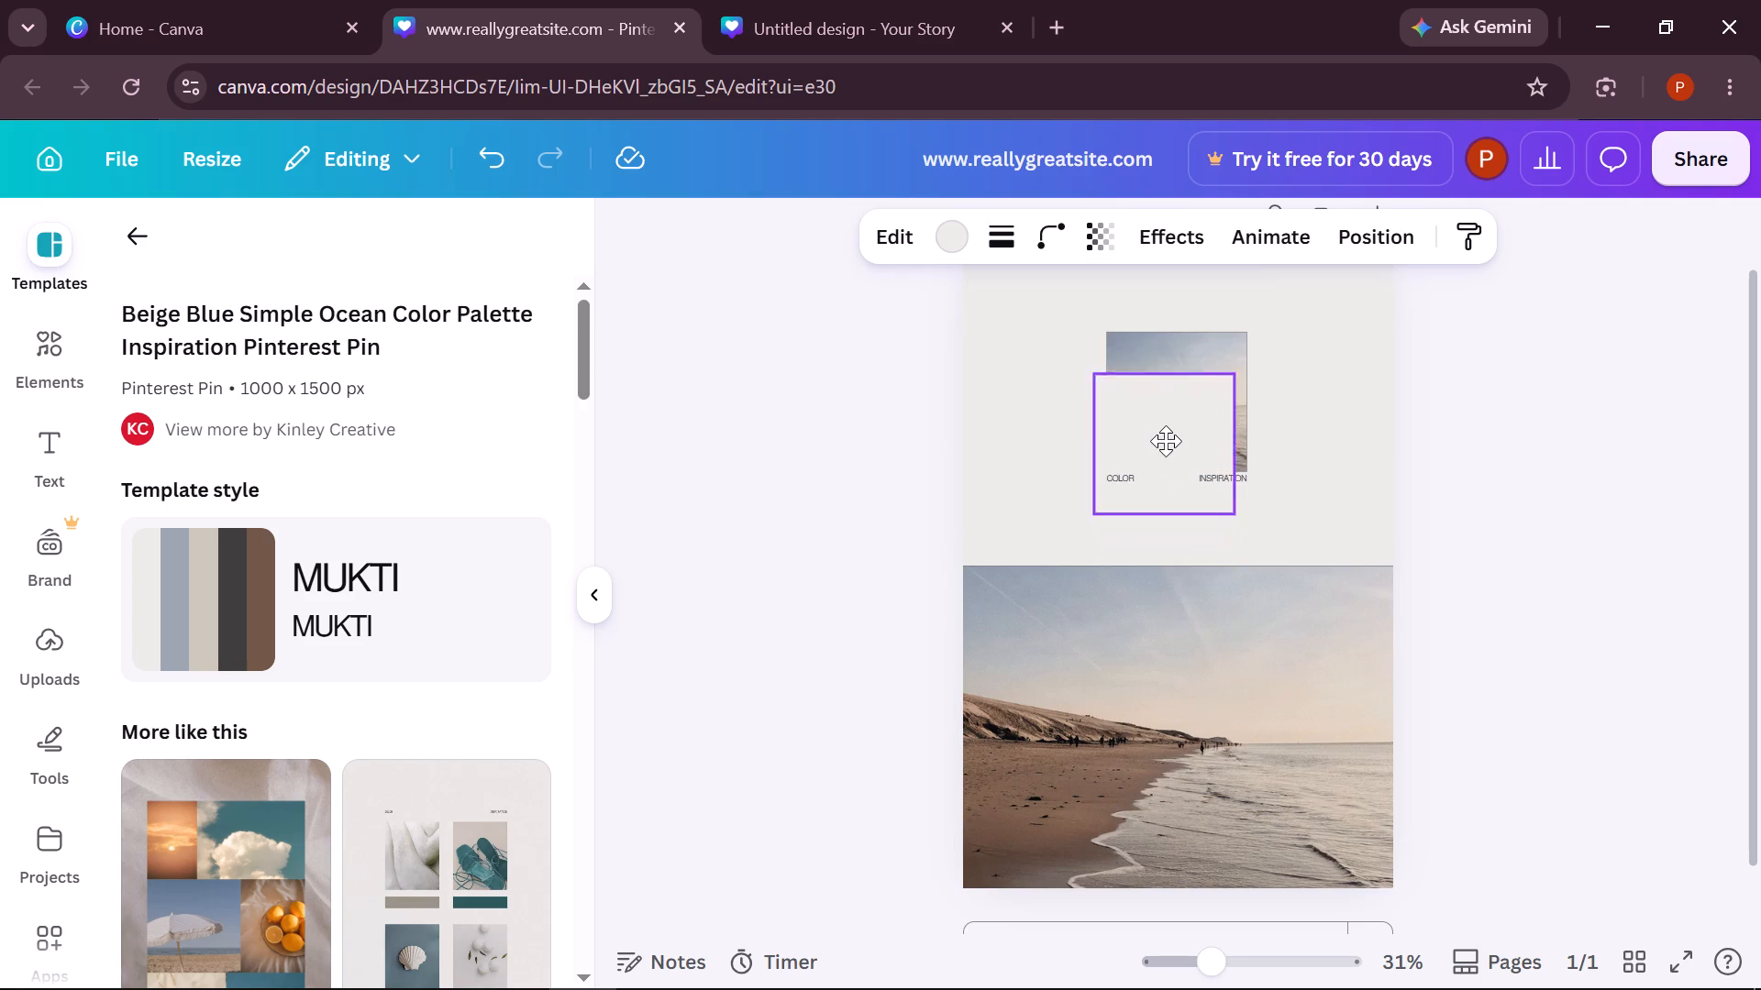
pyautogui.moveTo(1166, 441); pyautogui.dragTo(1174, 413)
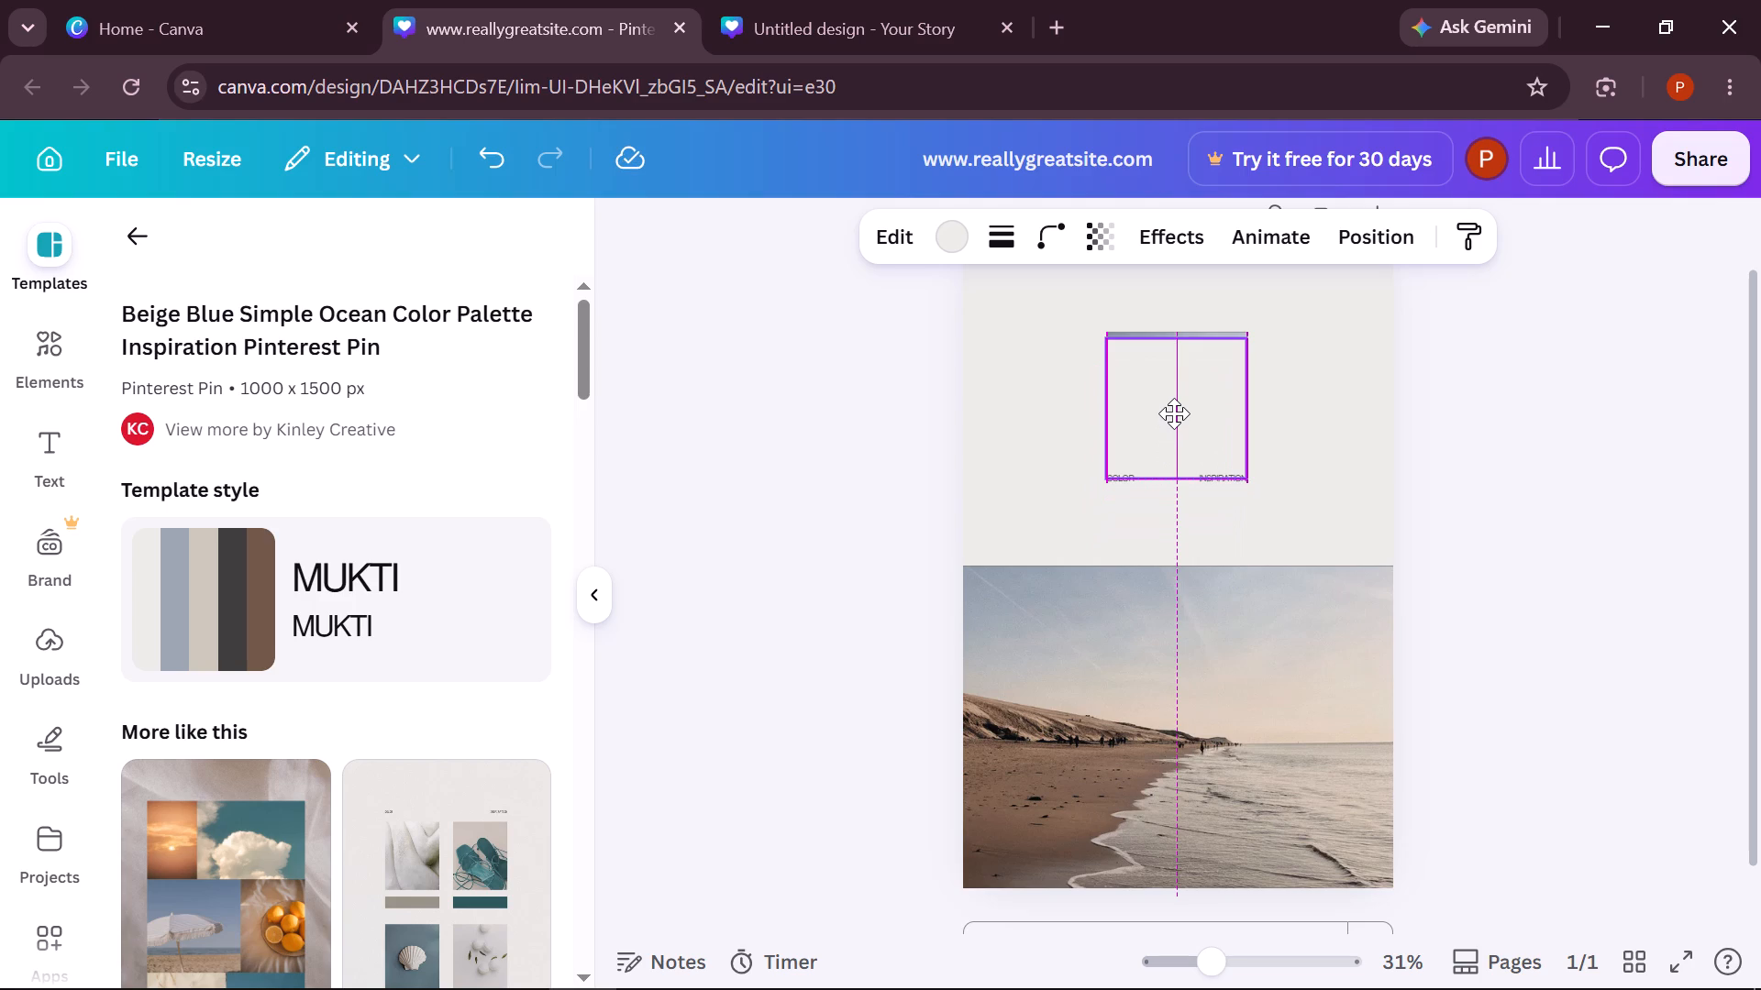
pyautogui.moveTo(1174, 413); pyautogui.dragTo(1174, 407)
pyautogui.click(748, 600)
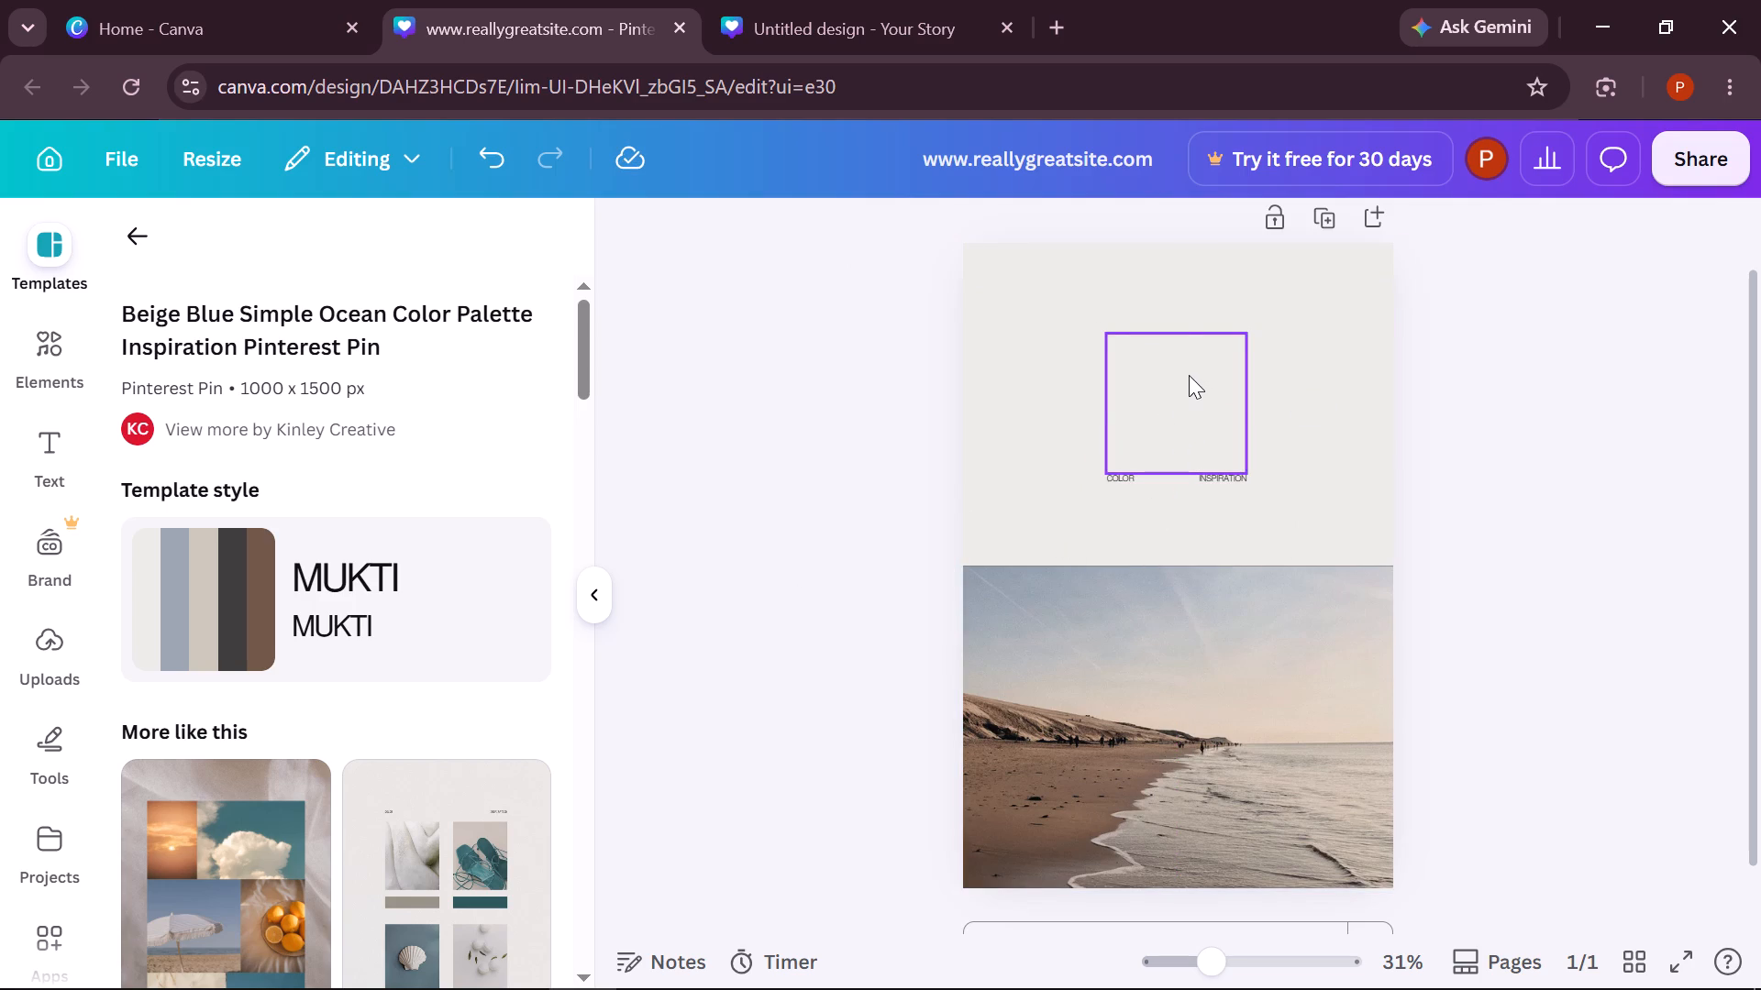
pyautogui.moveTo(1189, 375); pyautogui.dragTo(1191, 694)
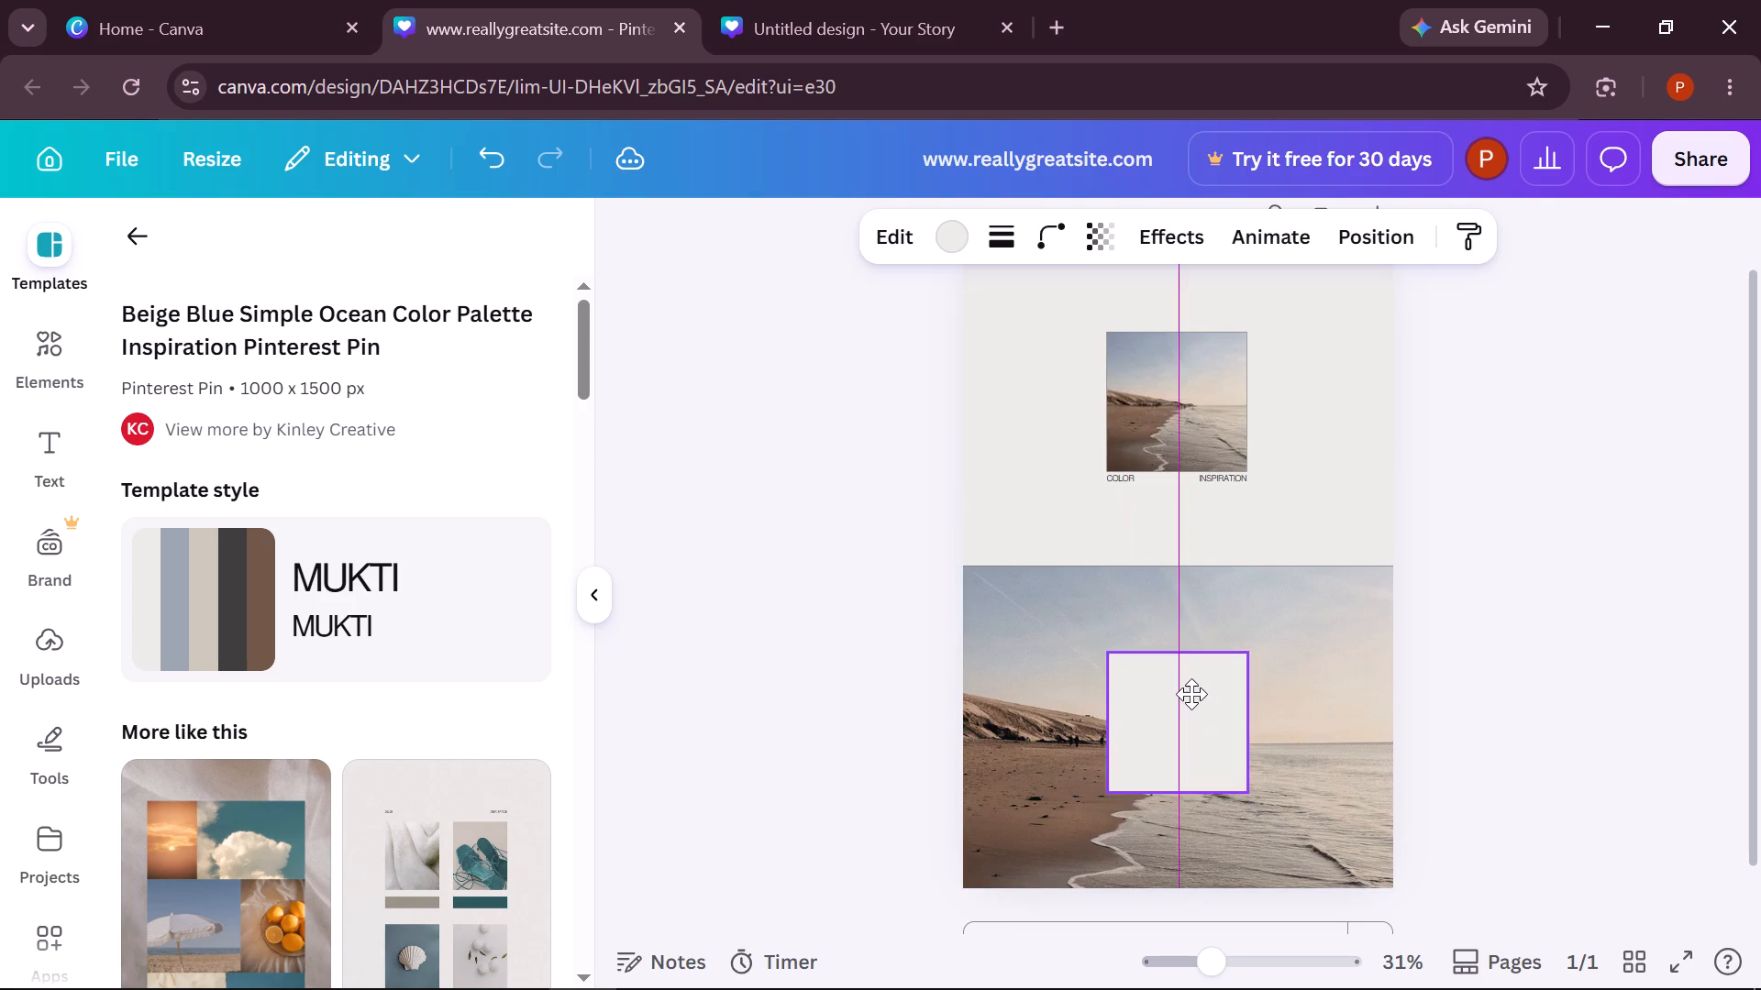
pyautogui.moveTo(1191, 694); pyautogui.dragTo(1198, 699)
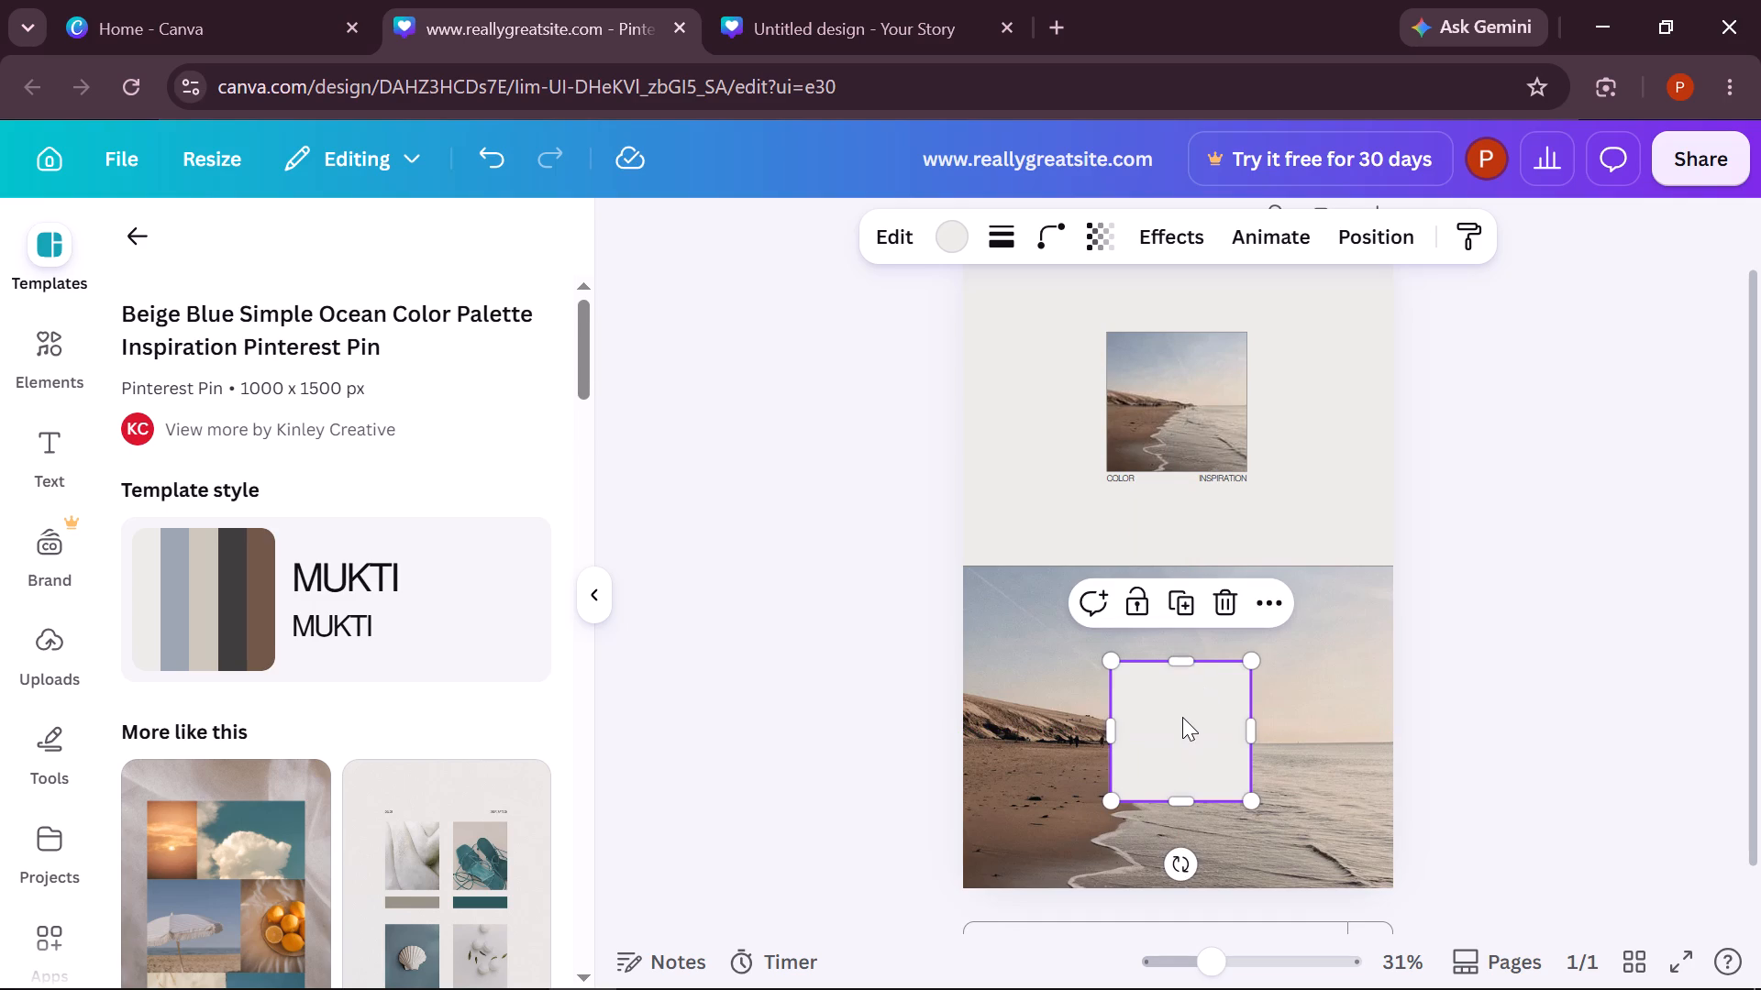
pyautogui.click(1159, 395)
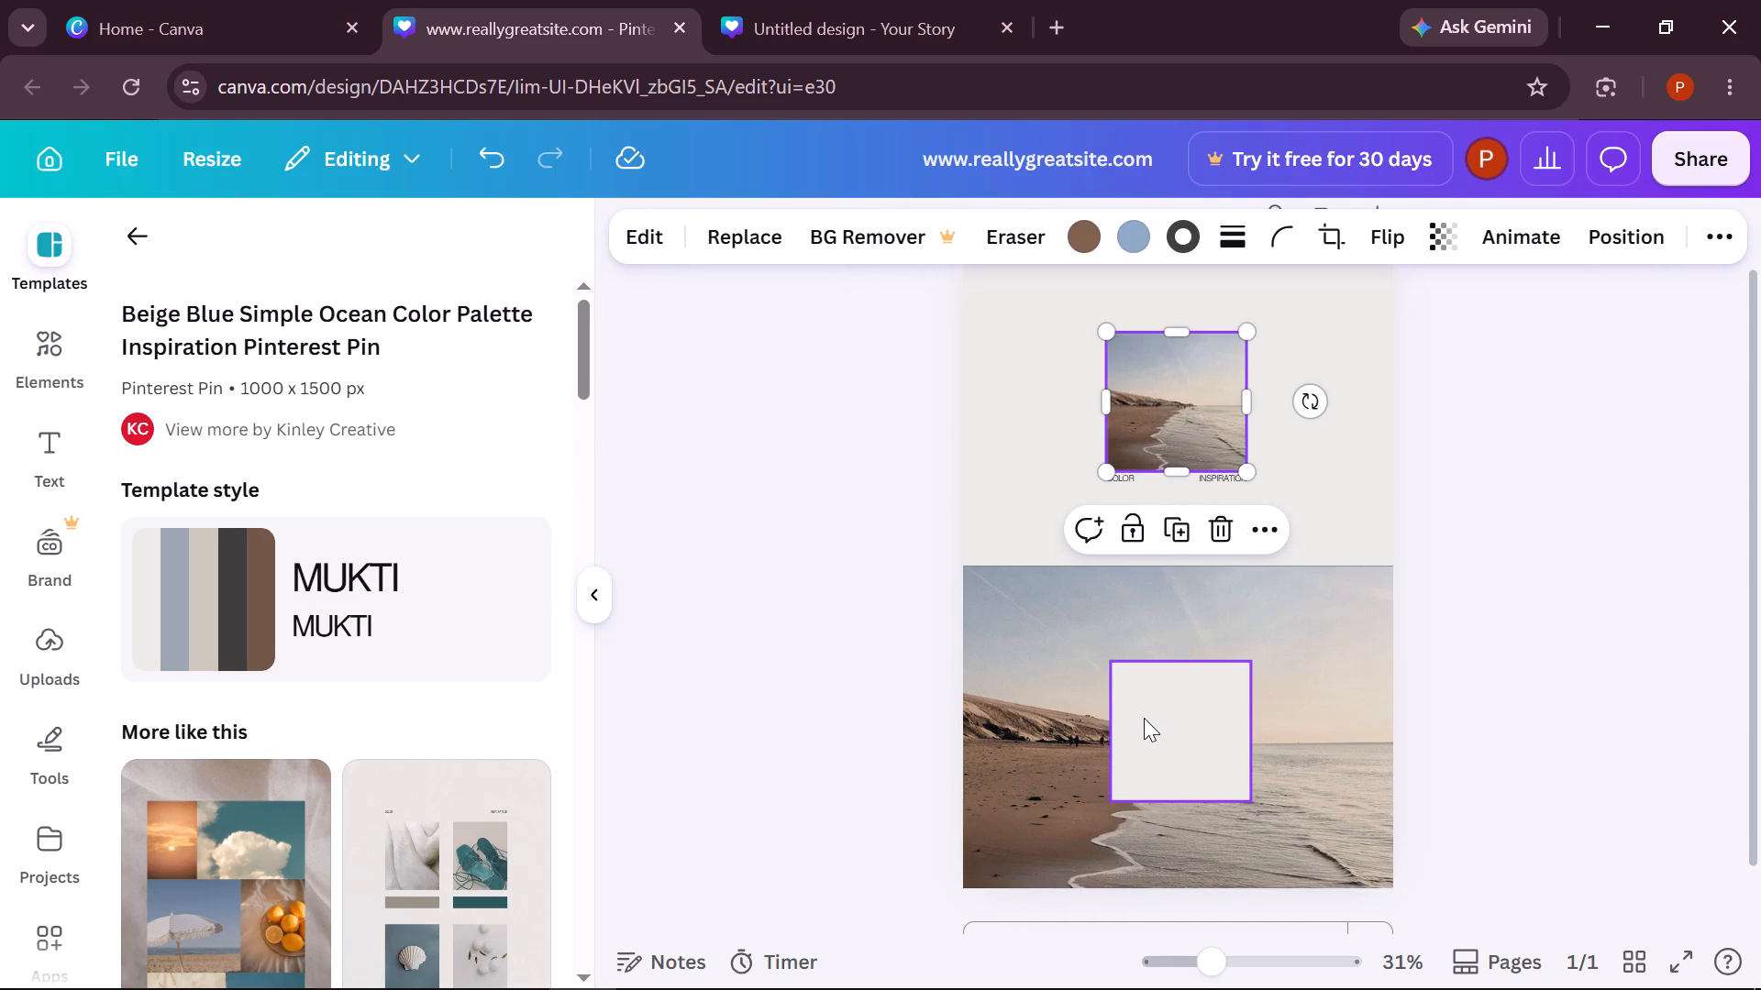
# Give the off-white square on the large beach photo a dotted dark border with a stroke weight of 100.
pyautogui.click(1144, 718)
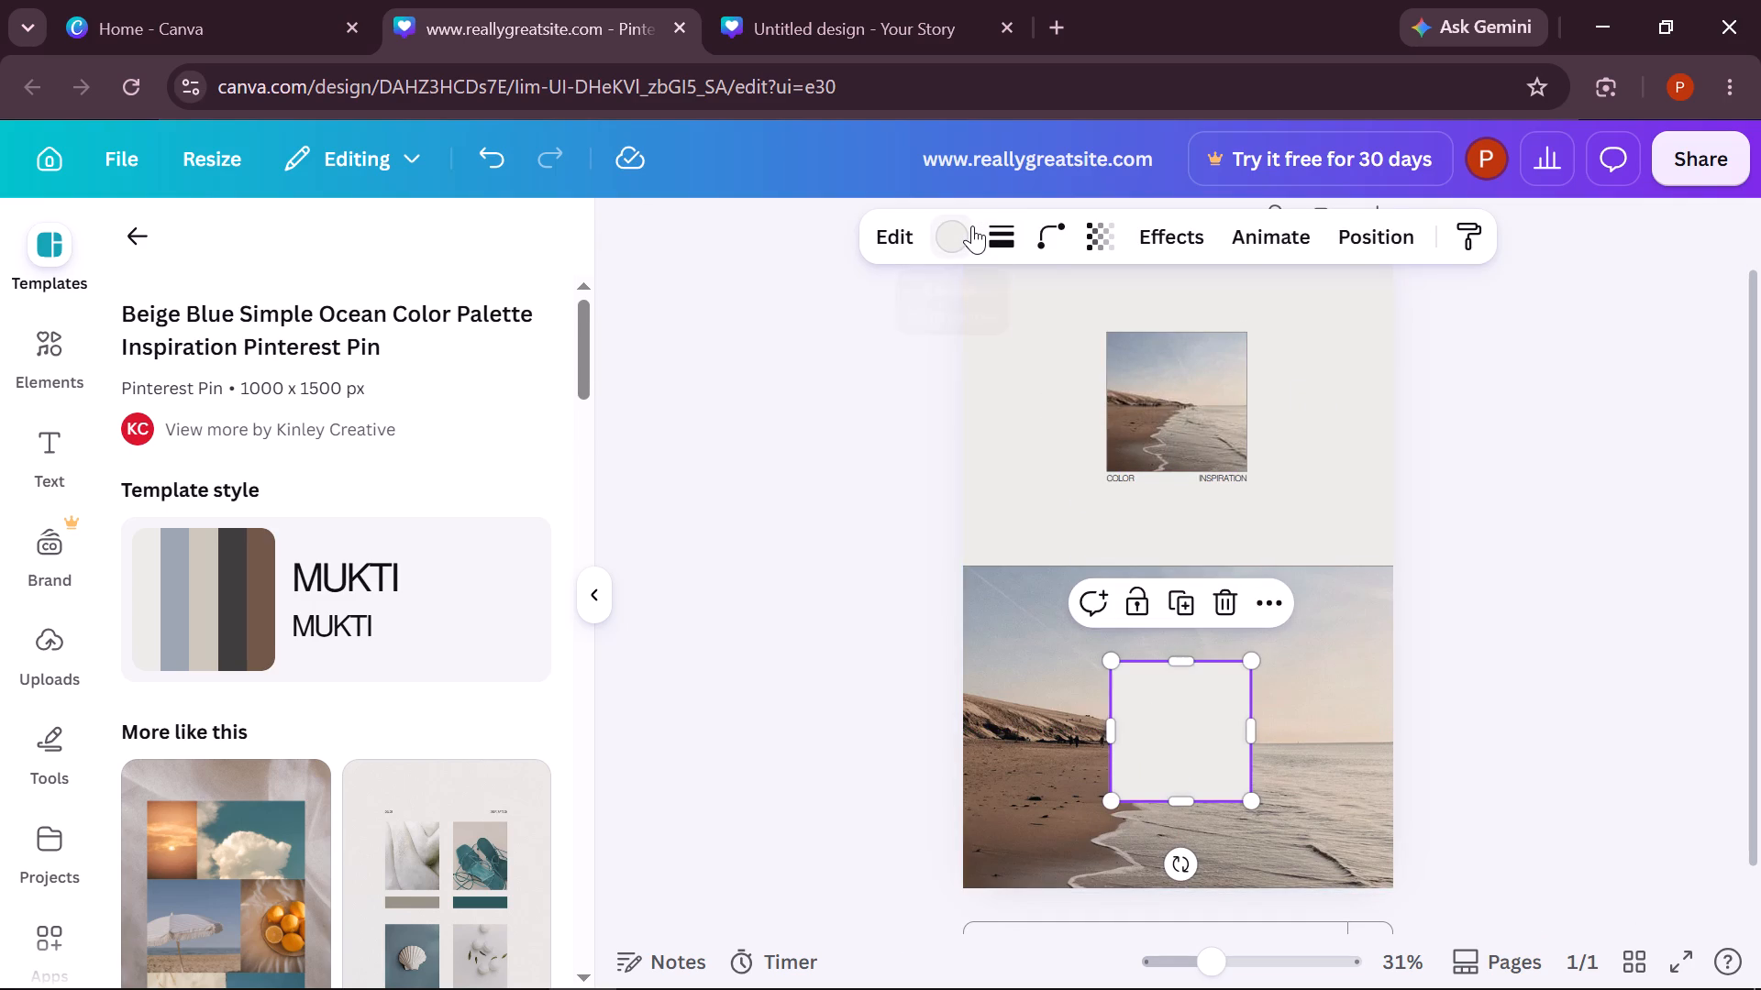
pyautogui.click(991, 226)
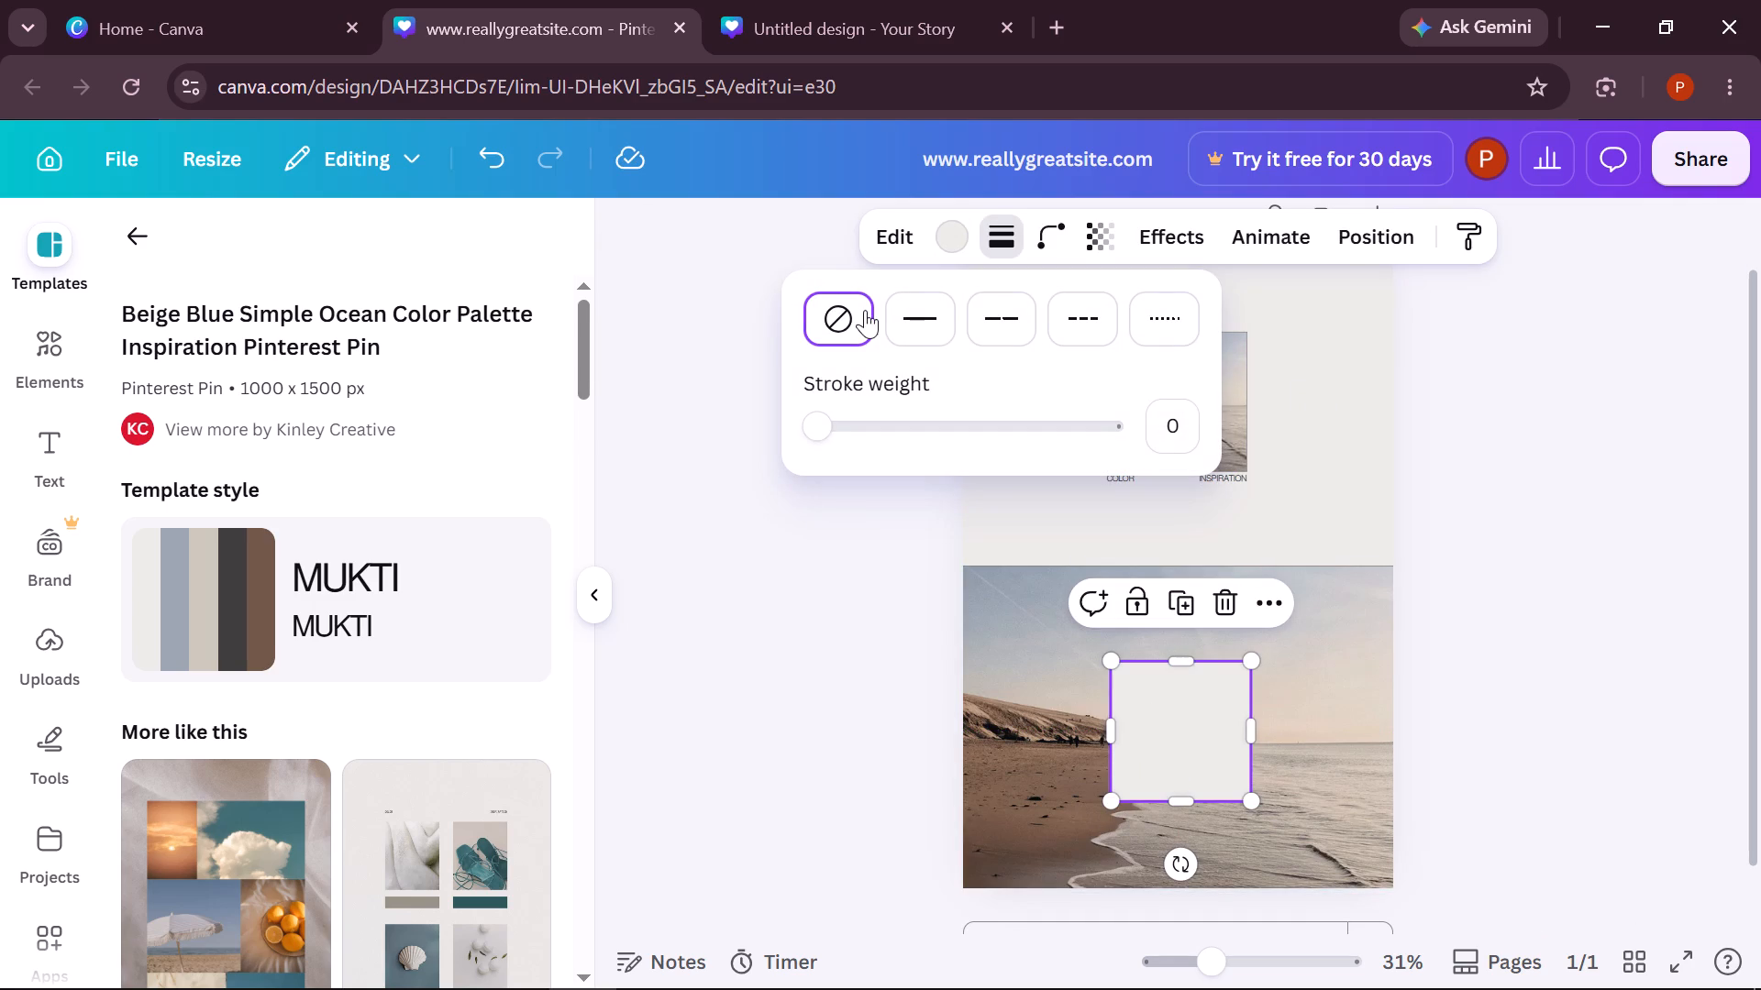
pyautogui.moveTo(820, 432); pyautogui.dragTo(965, 473)
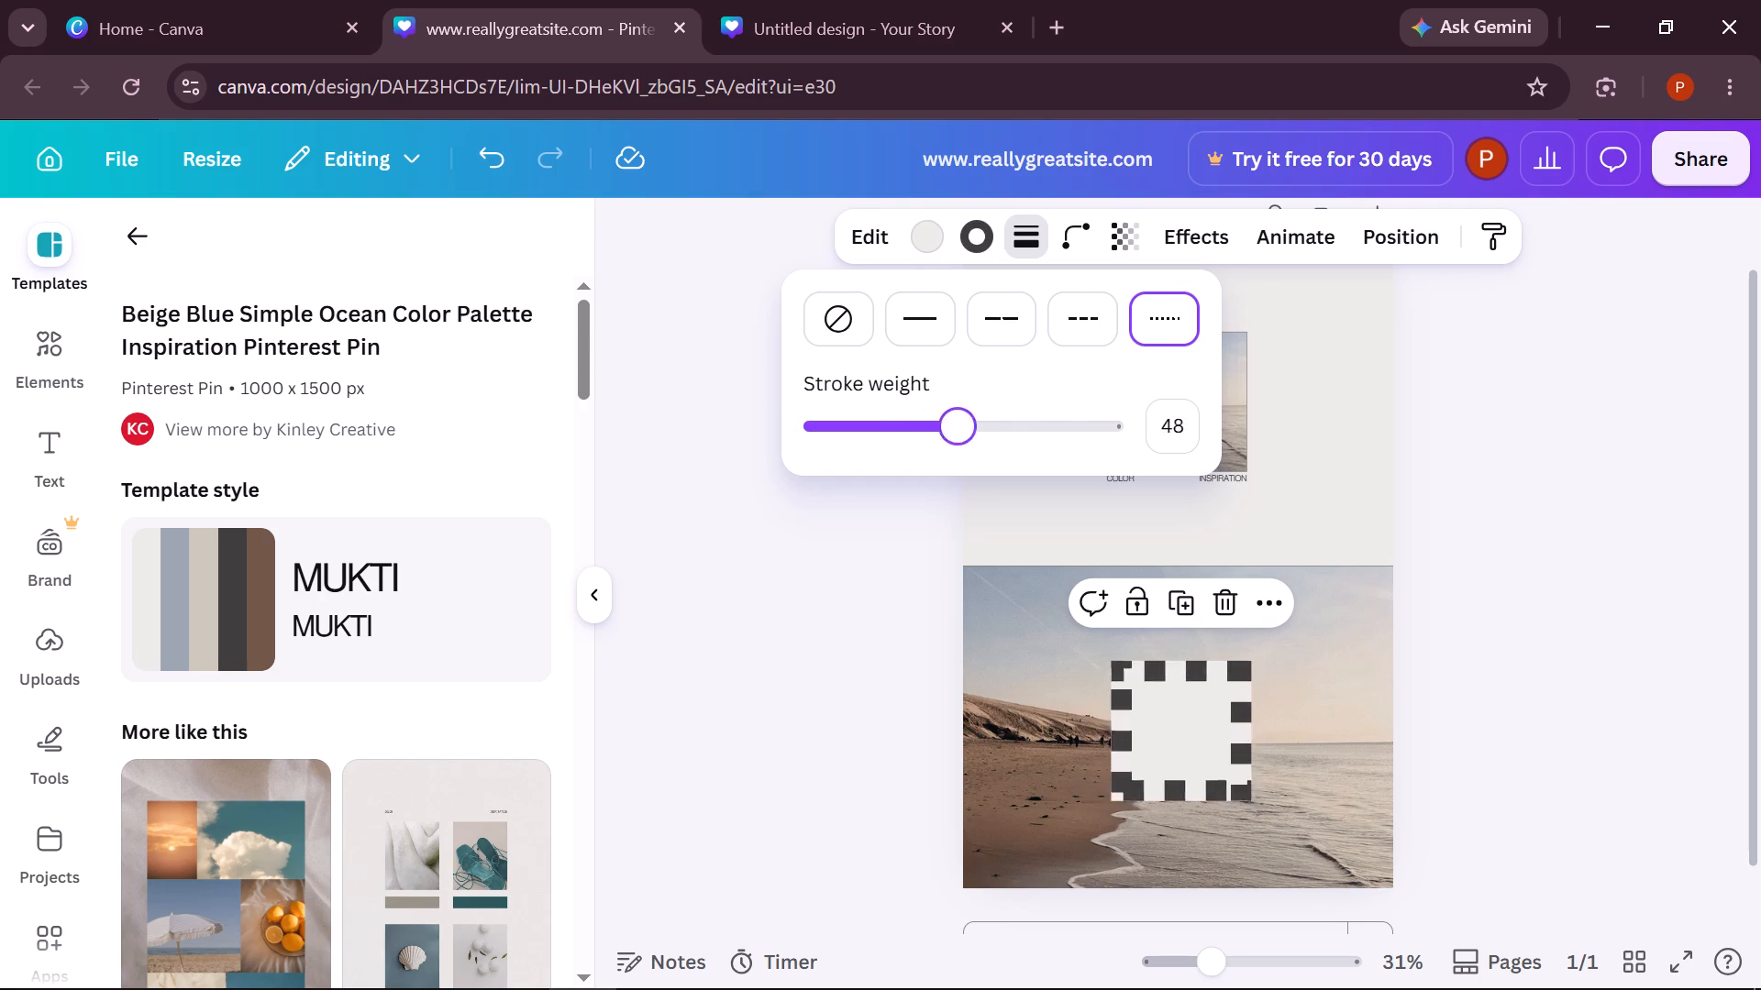
pyautogui.moveTo(965, 473); pyautogui.dragTo(1156, 561)
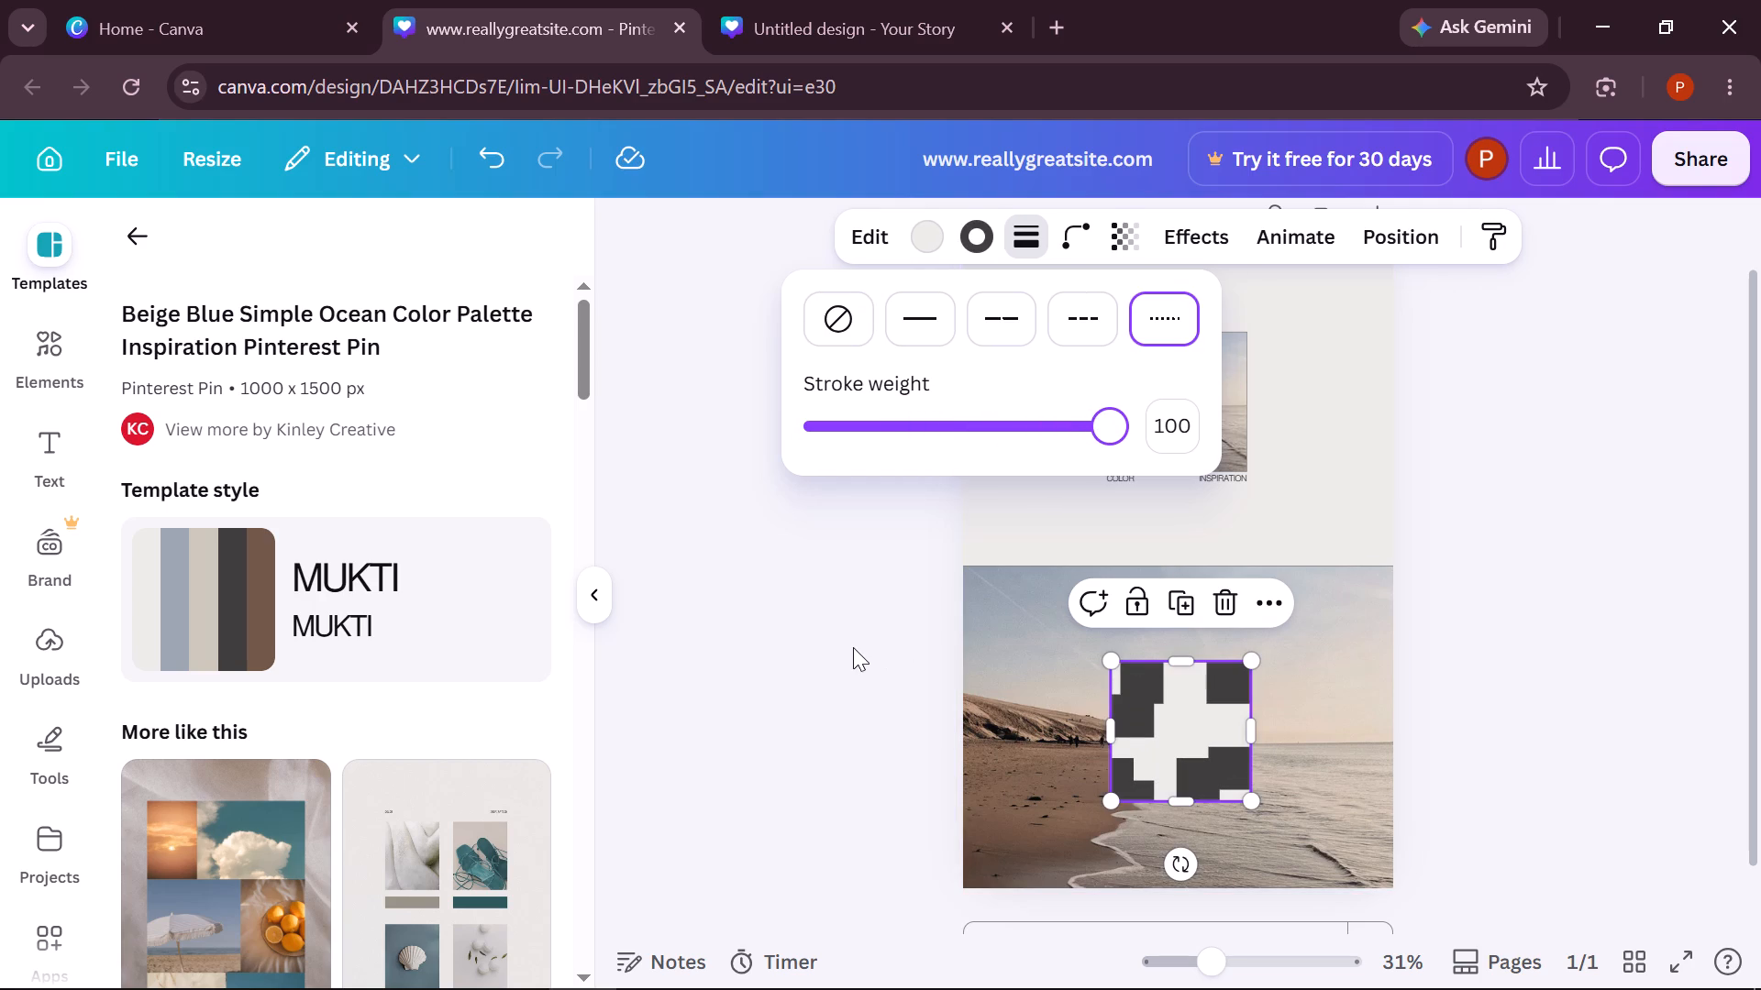
pyautogui.click(853, 647)
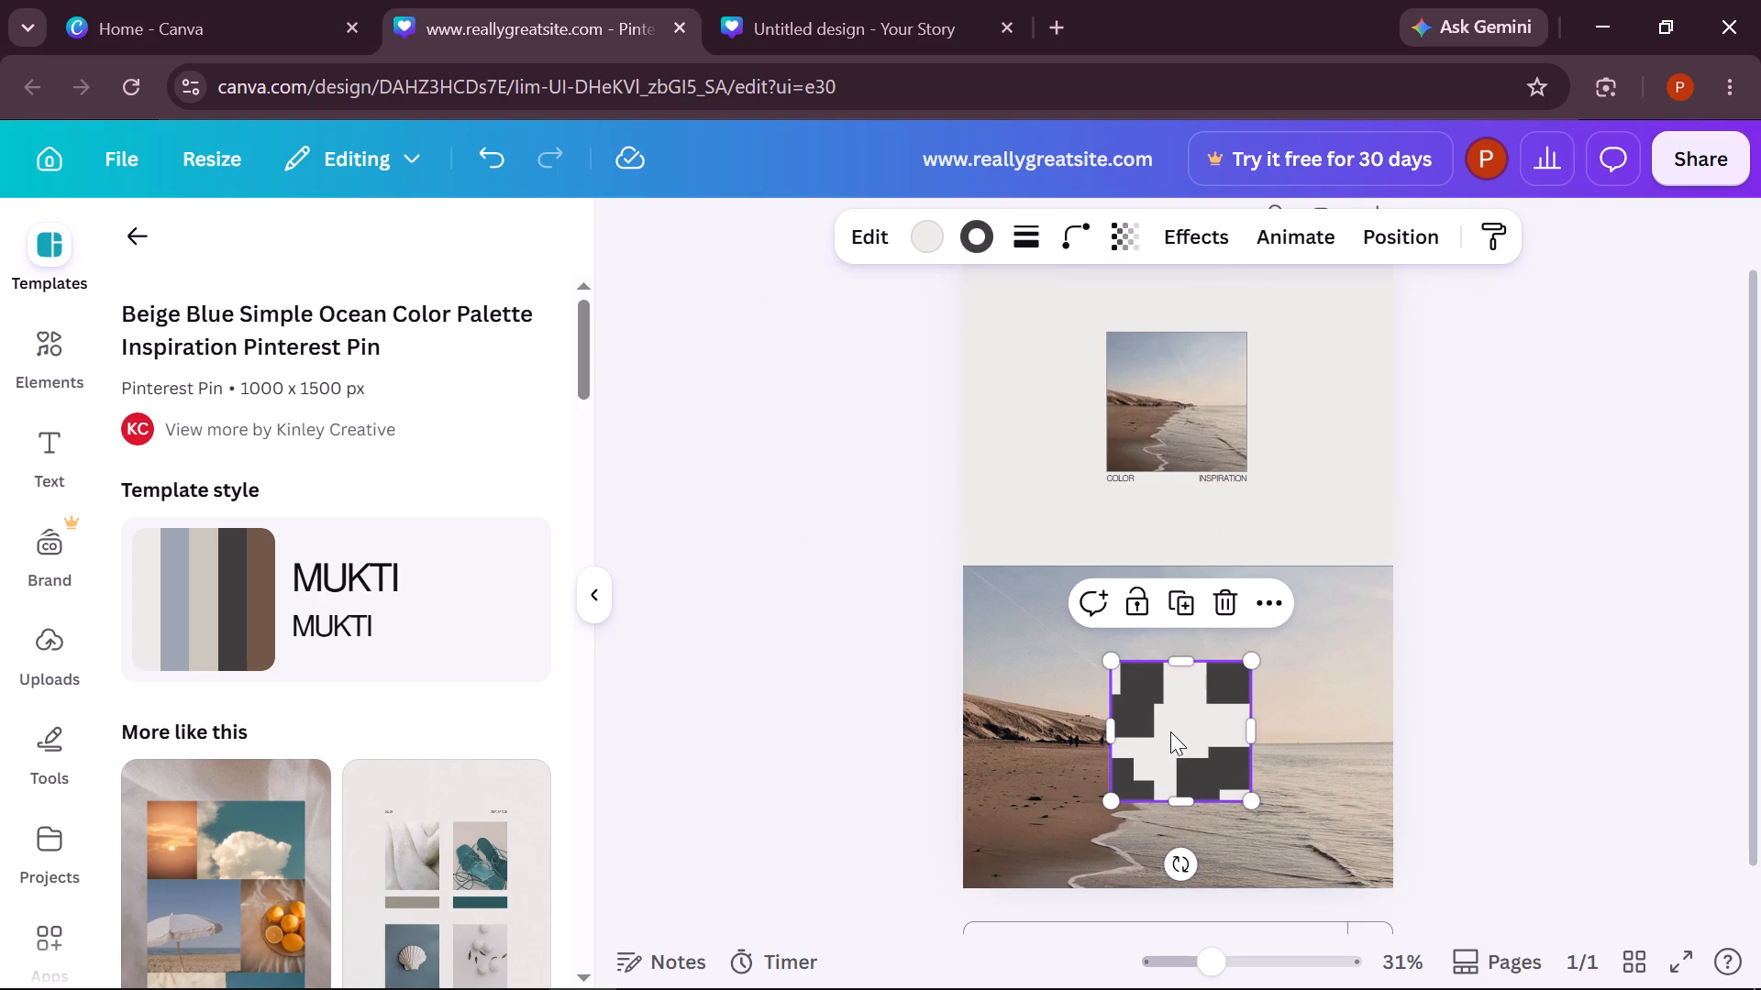
# Try dotted border stroke weights of 38, 14, 100 and 98 on the off-white square, and reduce the weight to 0.
pyautogui.click(1170, 731)
pyautogui.click(832, 238)
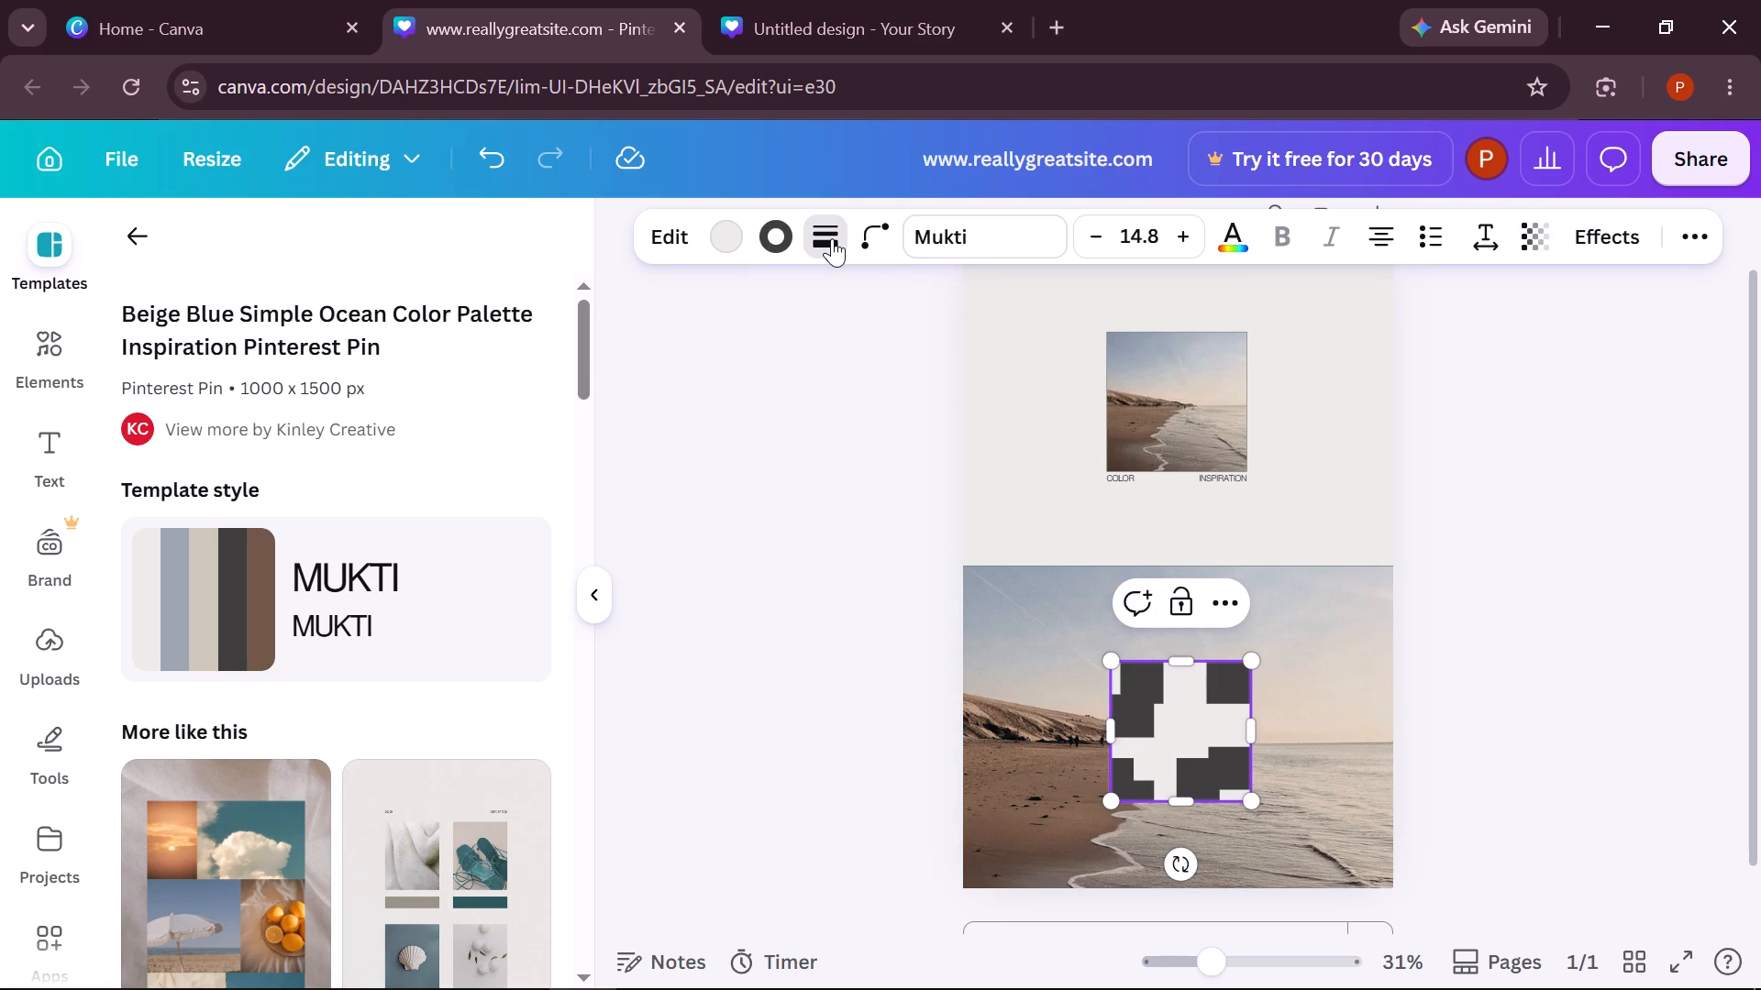
pyautogui.click(839, 429)
pyautogui.moveTo(839, 429); pyautogui.dragTo(752, 437)
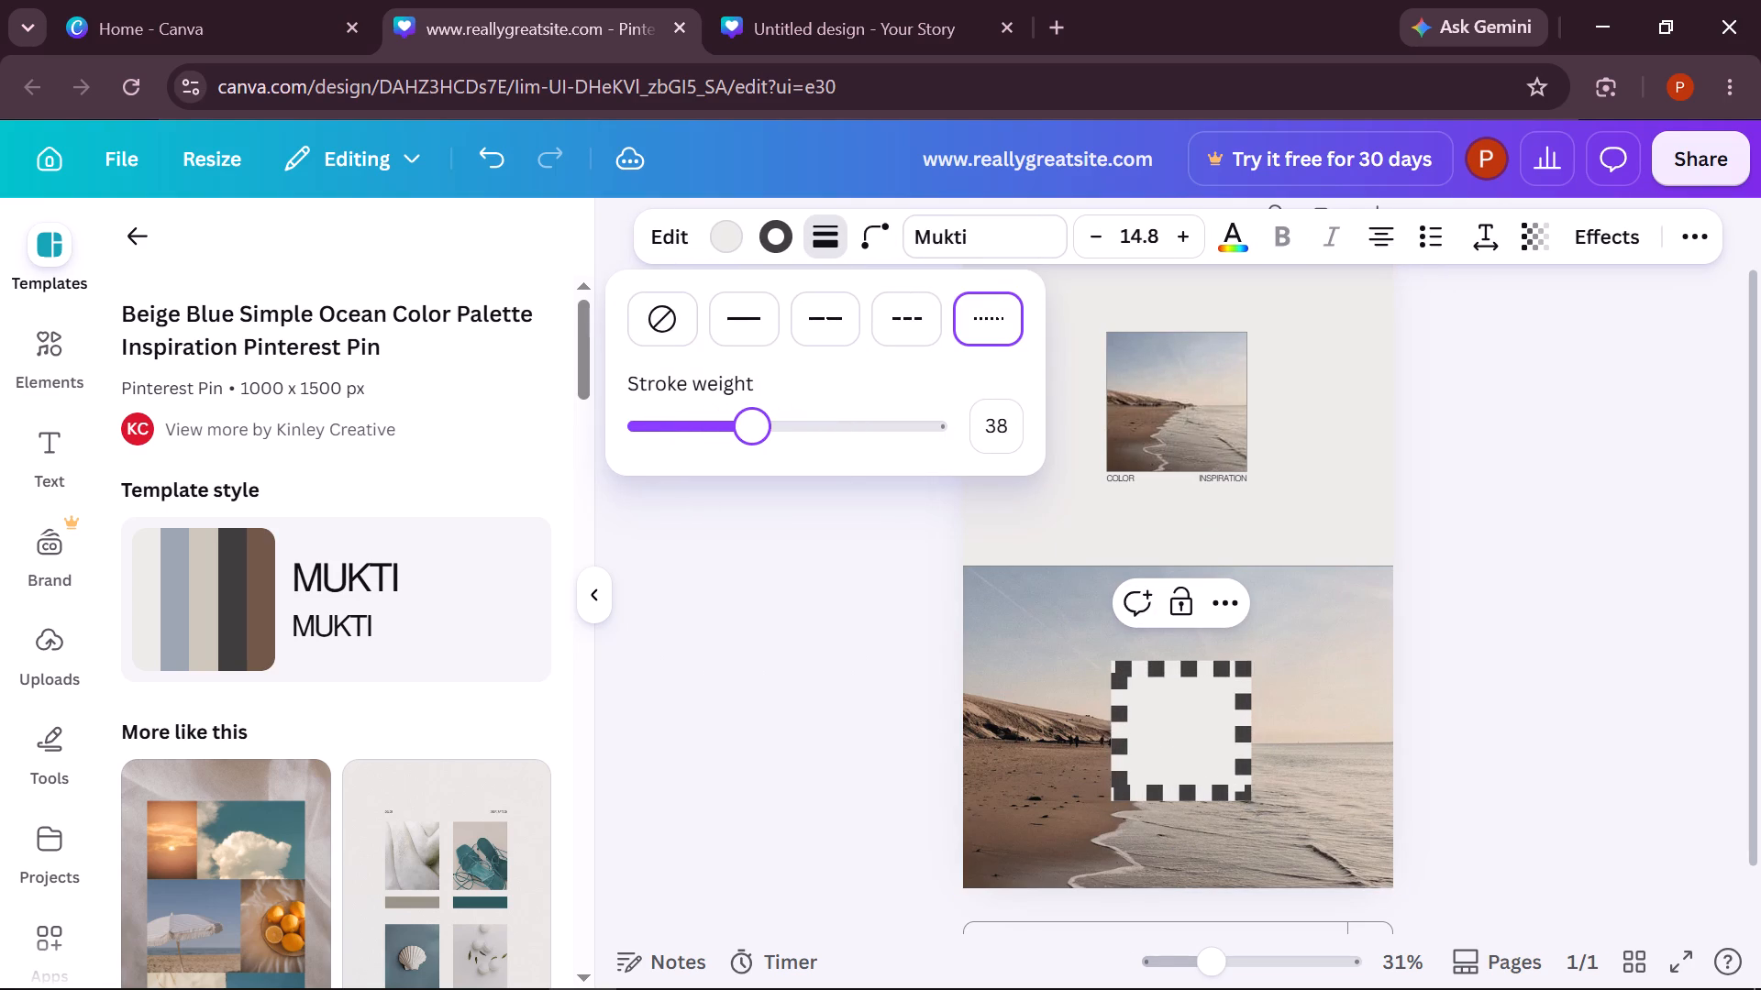
pyautogui.moveTo(752, 437); pyautogui.dragTo(681, 396)
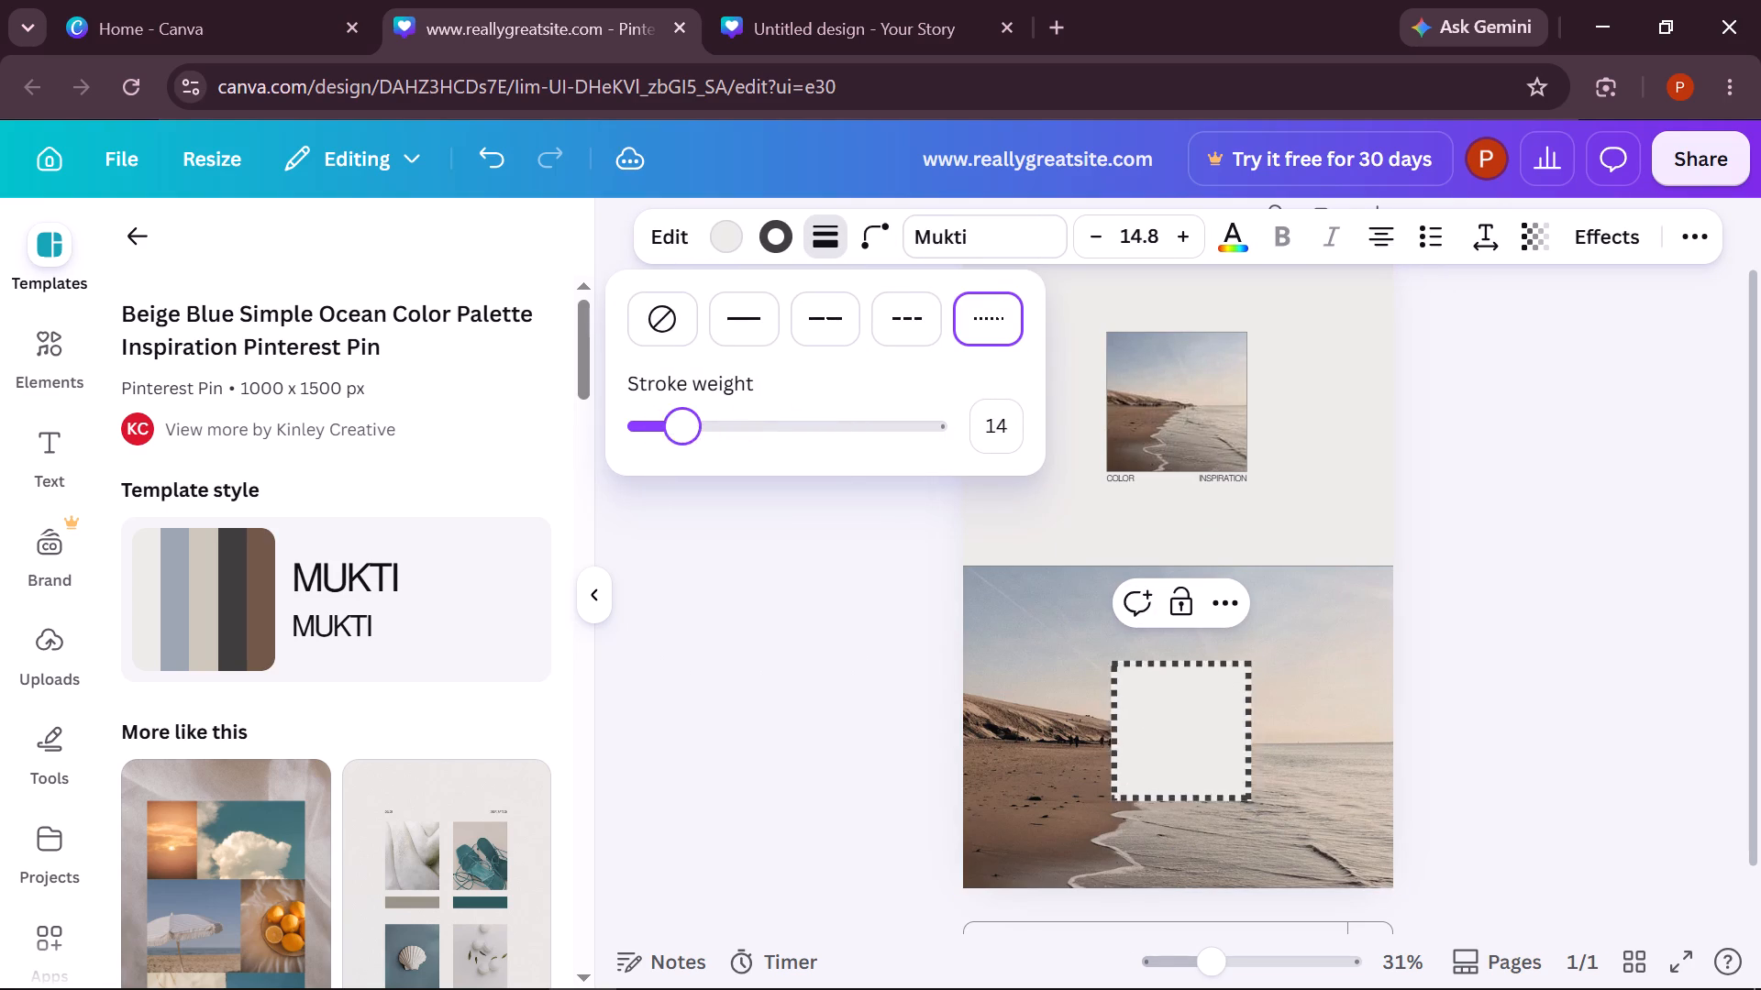
pyautogui.moveTo(681, 396); pyautogui.dragTo(1080, 568)
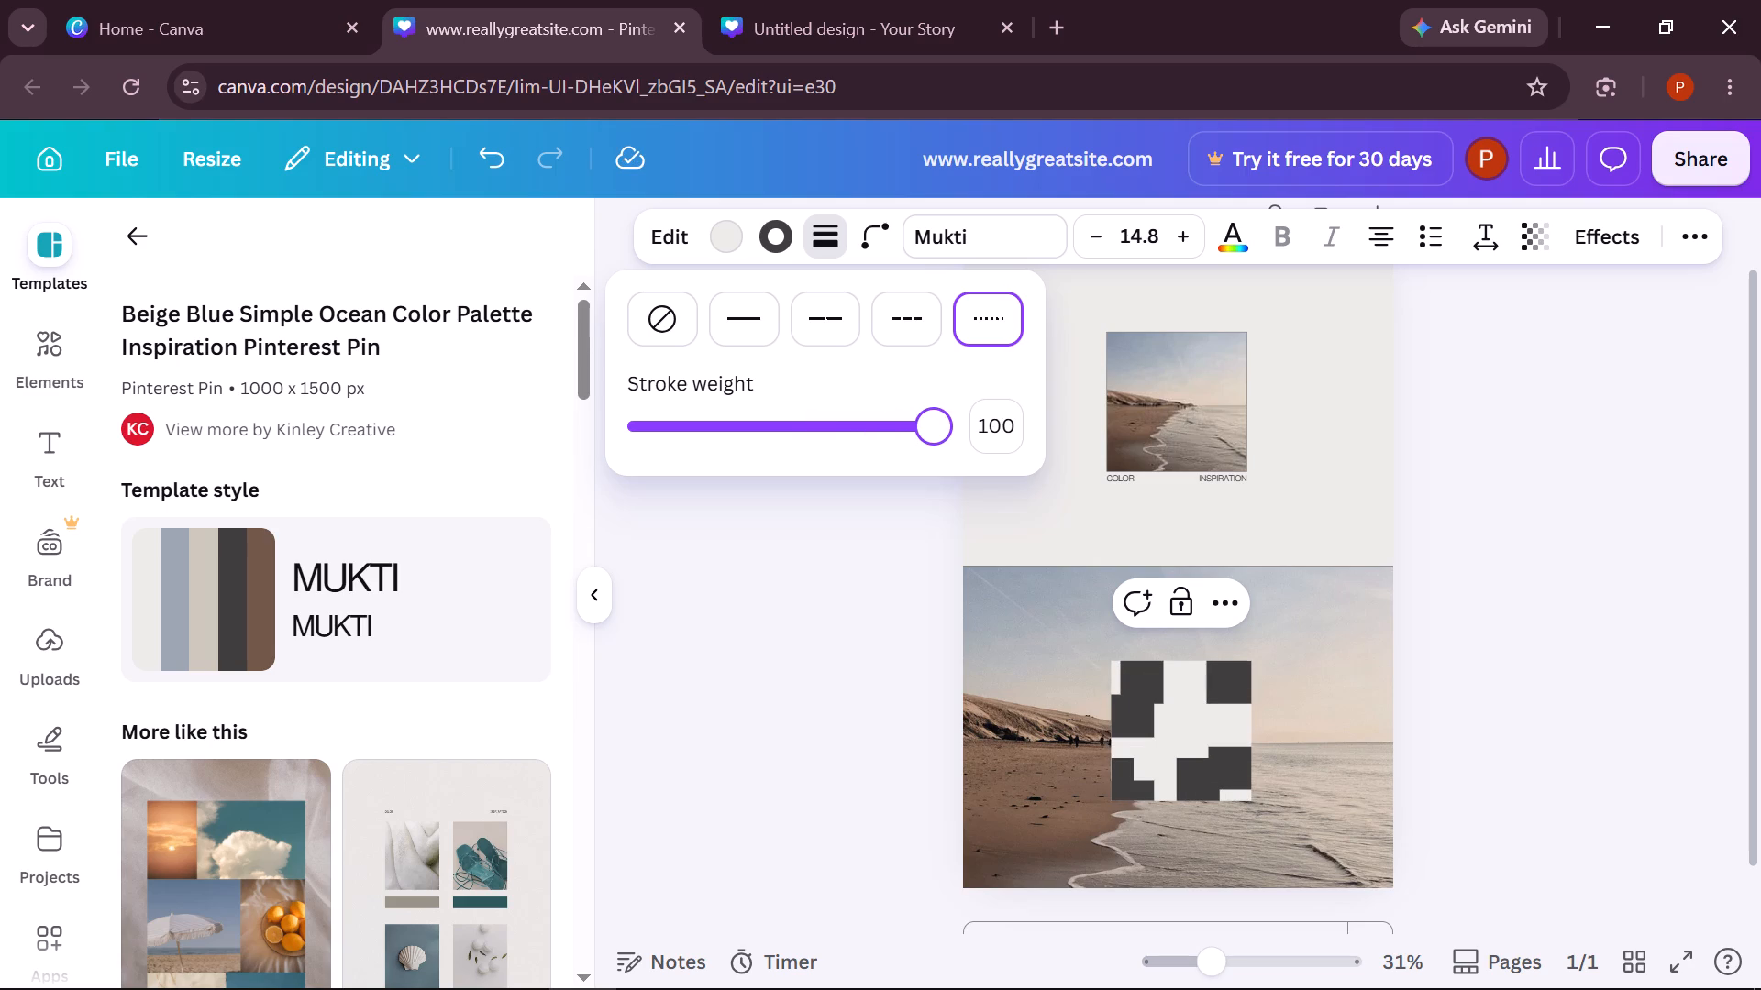
pyautogui.moveTo(1080, 568); pyautogui.dragTo(961, 585)
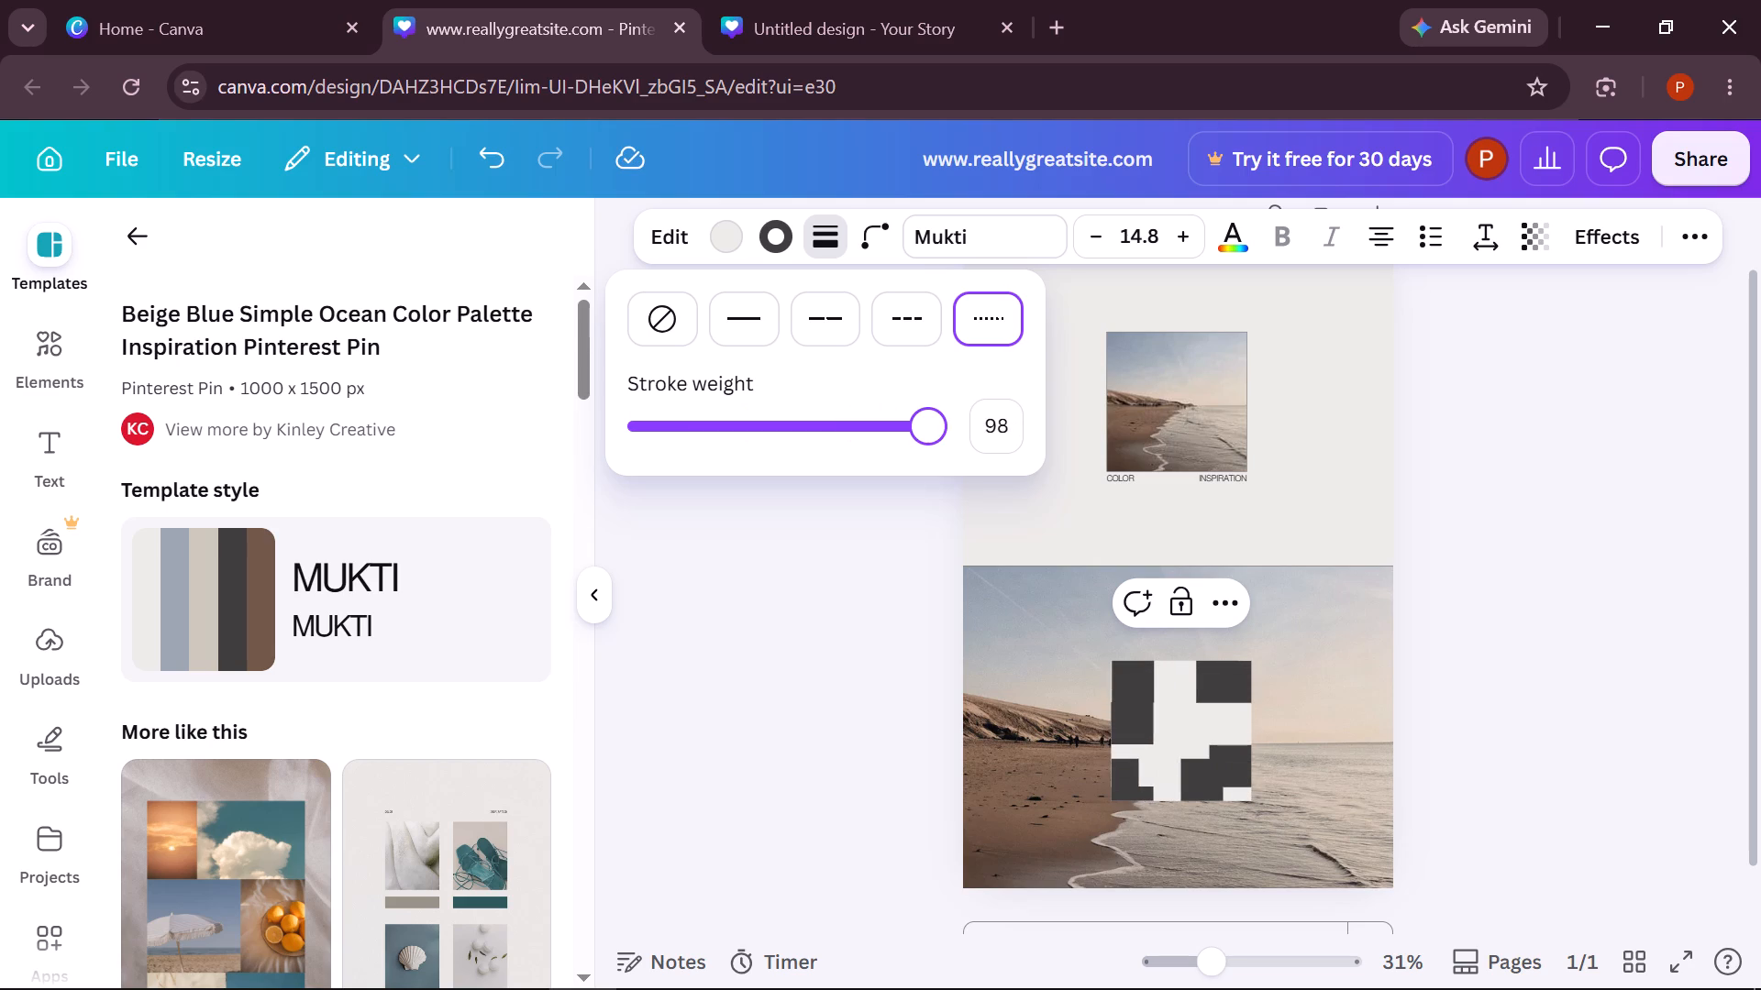
pyautogui.moveTo(961, 585); pyautogui.dragTo(457, 555)
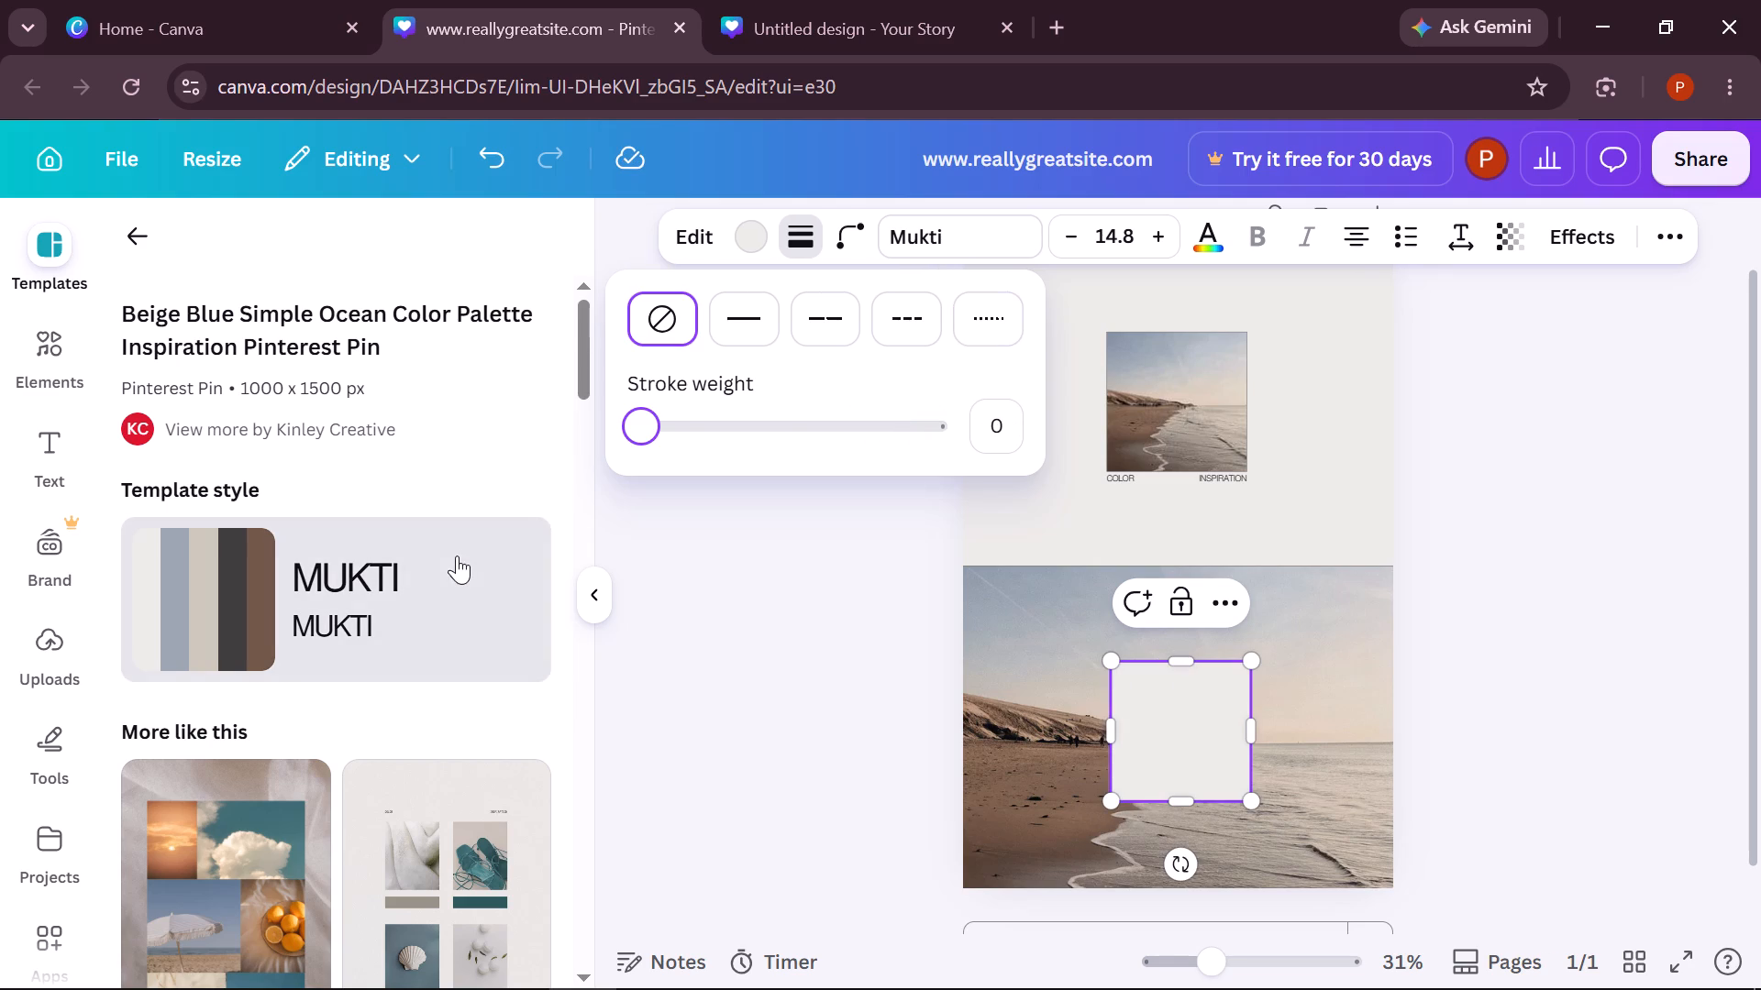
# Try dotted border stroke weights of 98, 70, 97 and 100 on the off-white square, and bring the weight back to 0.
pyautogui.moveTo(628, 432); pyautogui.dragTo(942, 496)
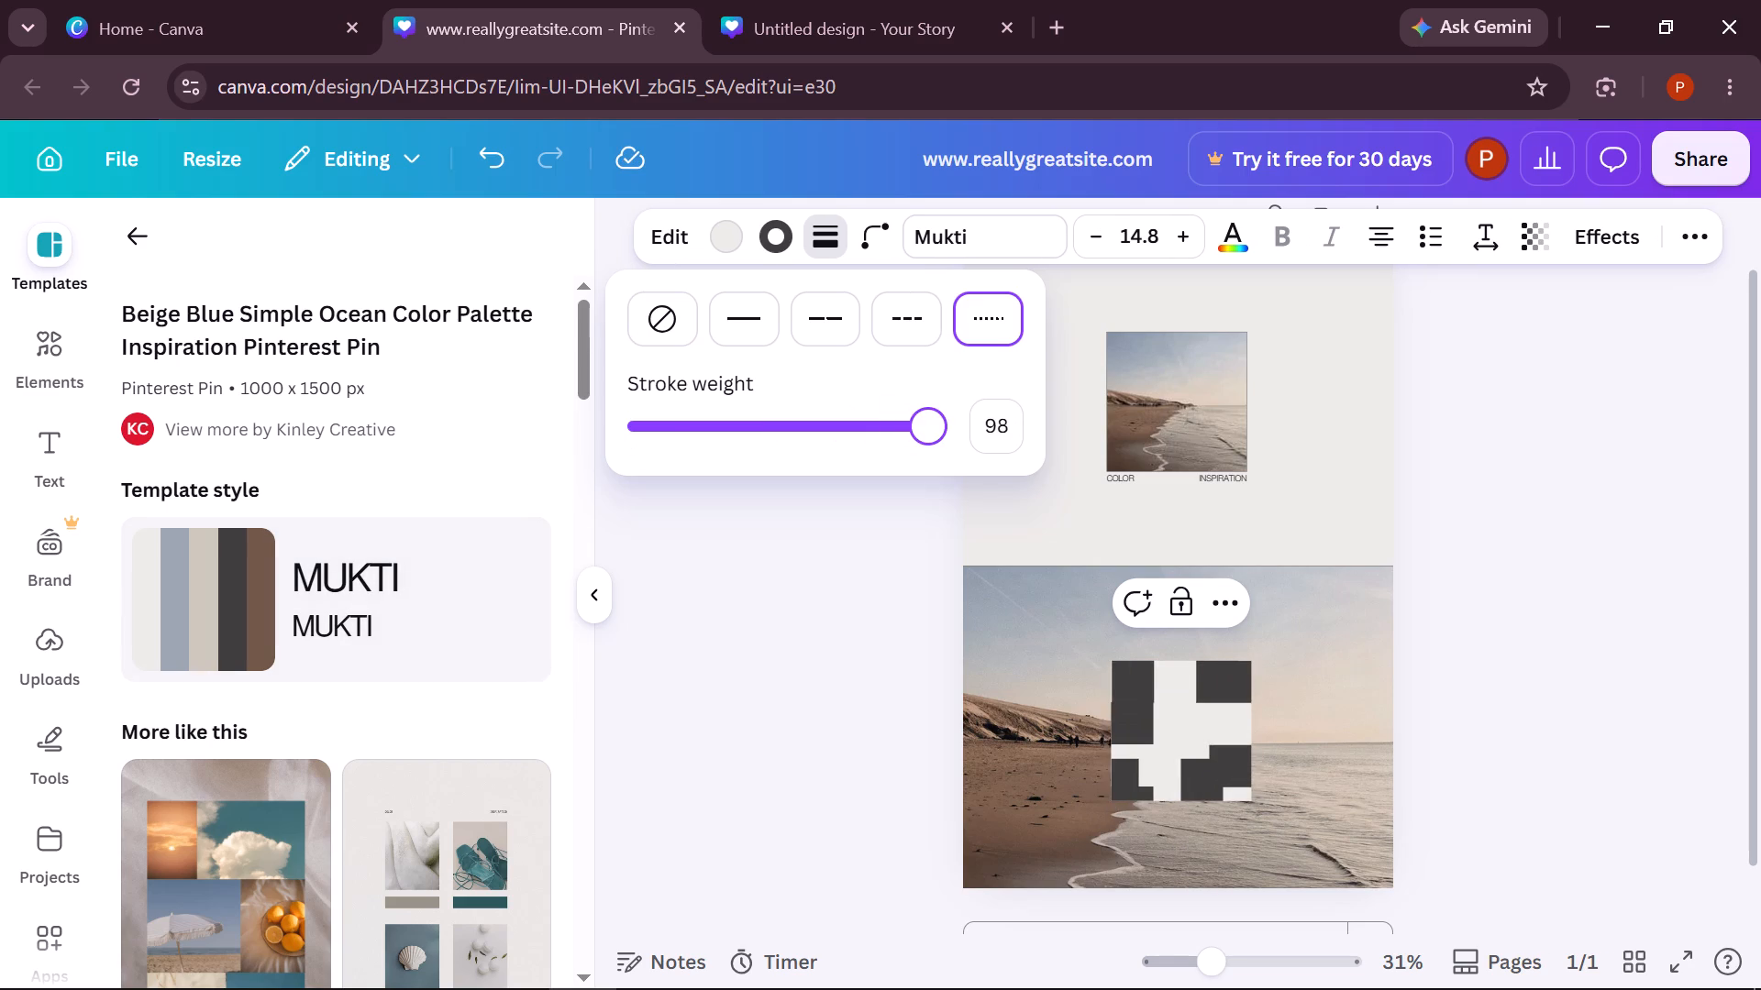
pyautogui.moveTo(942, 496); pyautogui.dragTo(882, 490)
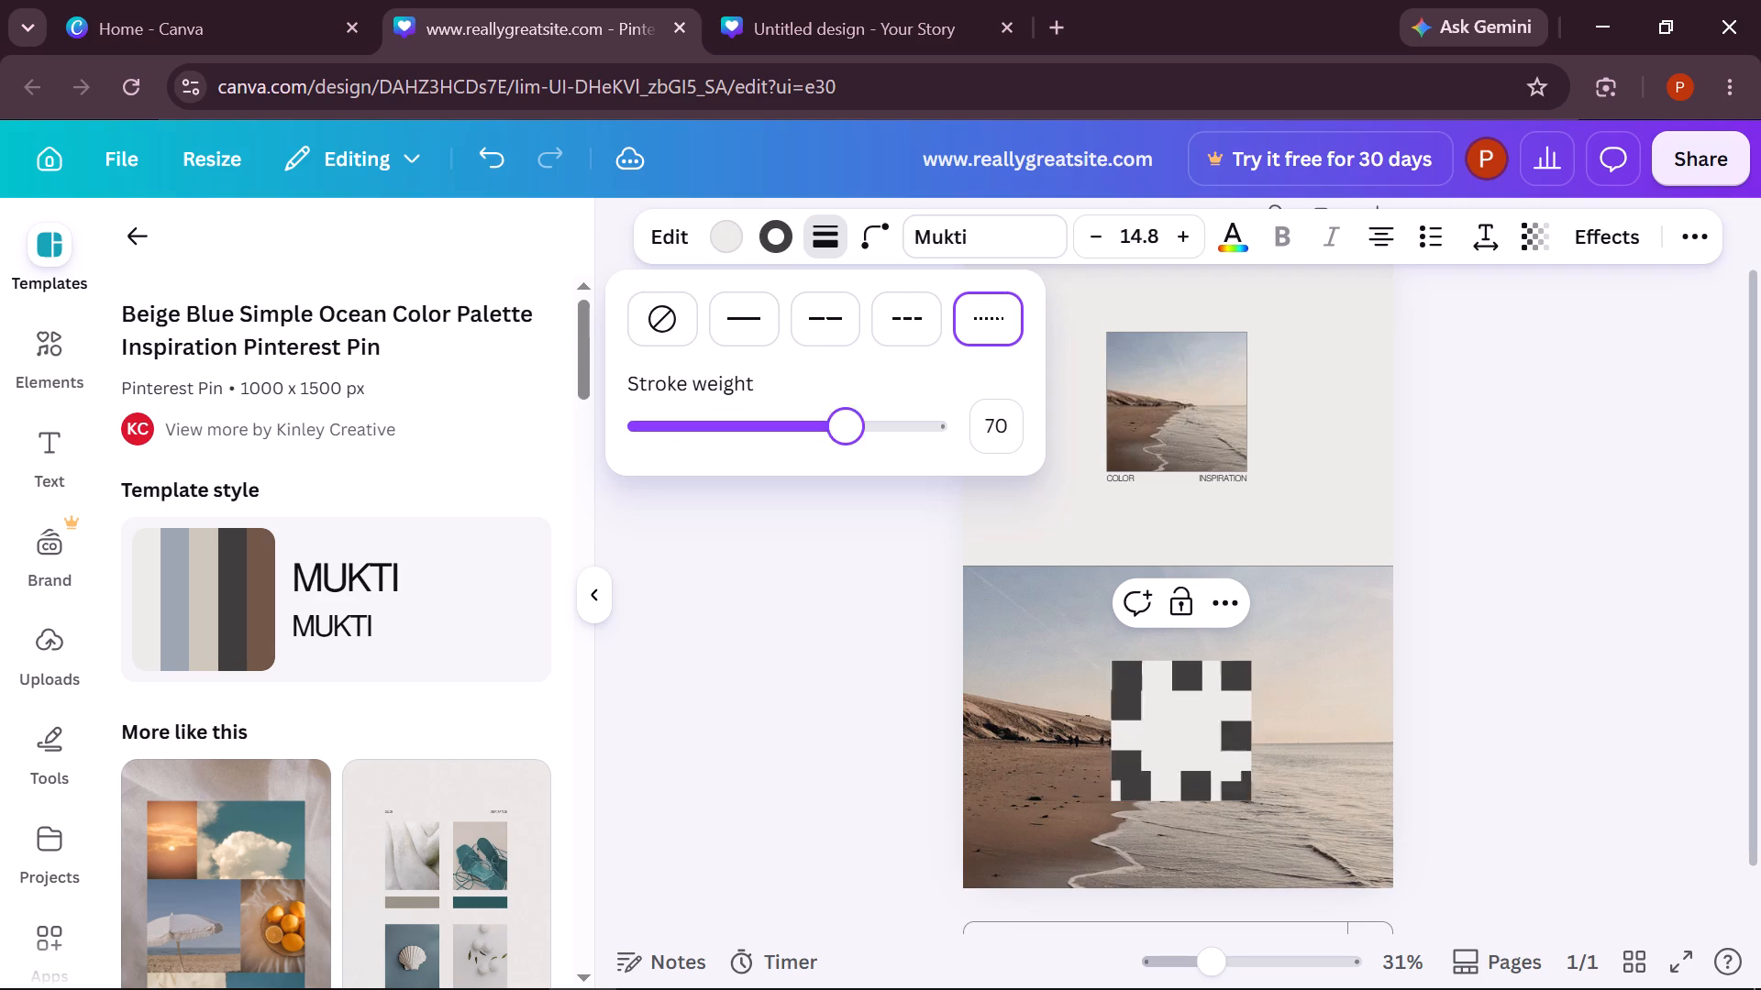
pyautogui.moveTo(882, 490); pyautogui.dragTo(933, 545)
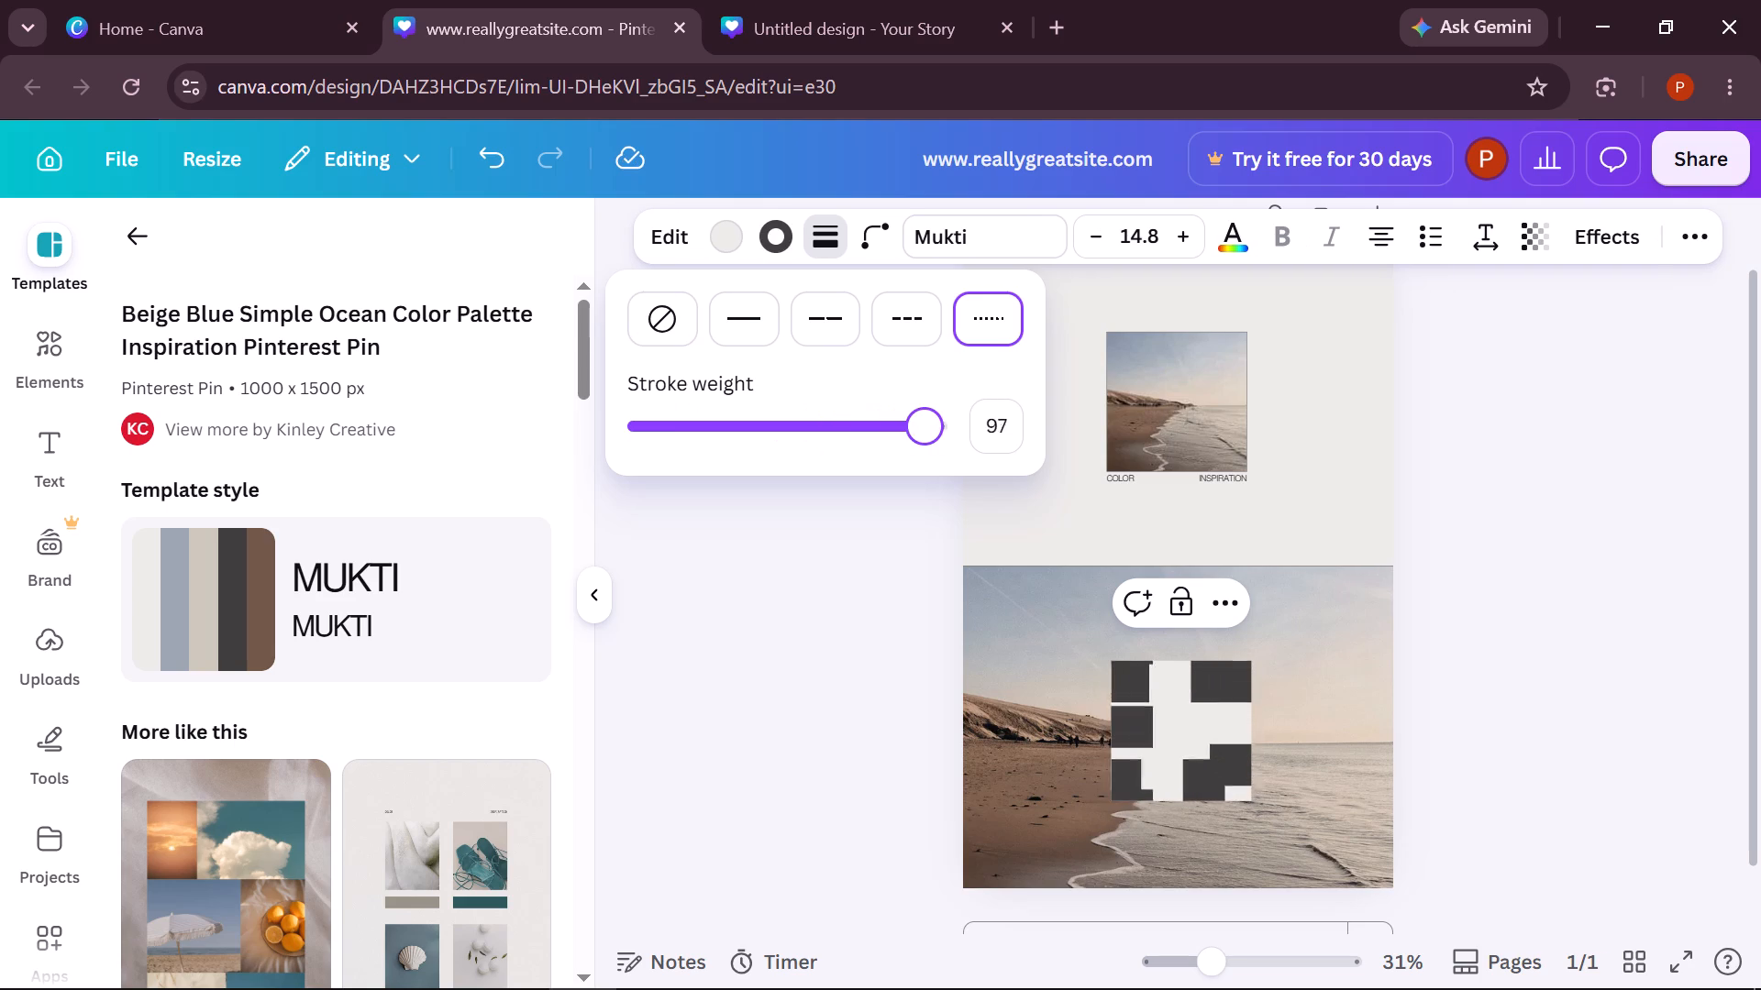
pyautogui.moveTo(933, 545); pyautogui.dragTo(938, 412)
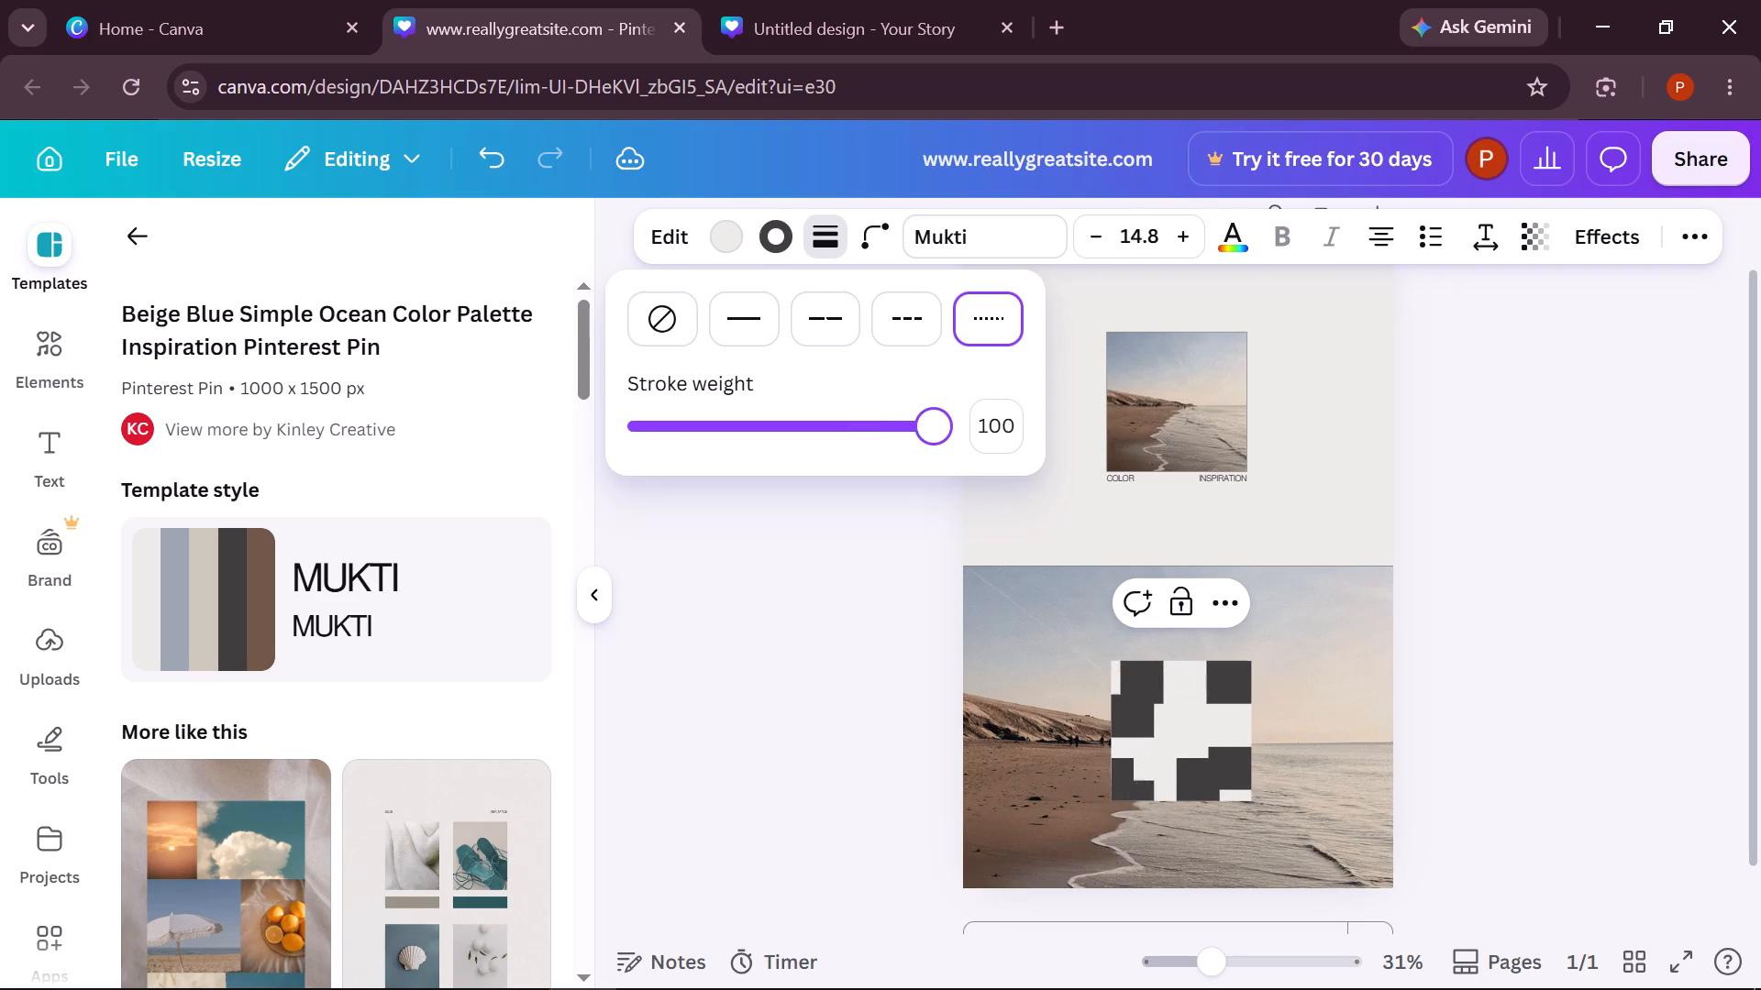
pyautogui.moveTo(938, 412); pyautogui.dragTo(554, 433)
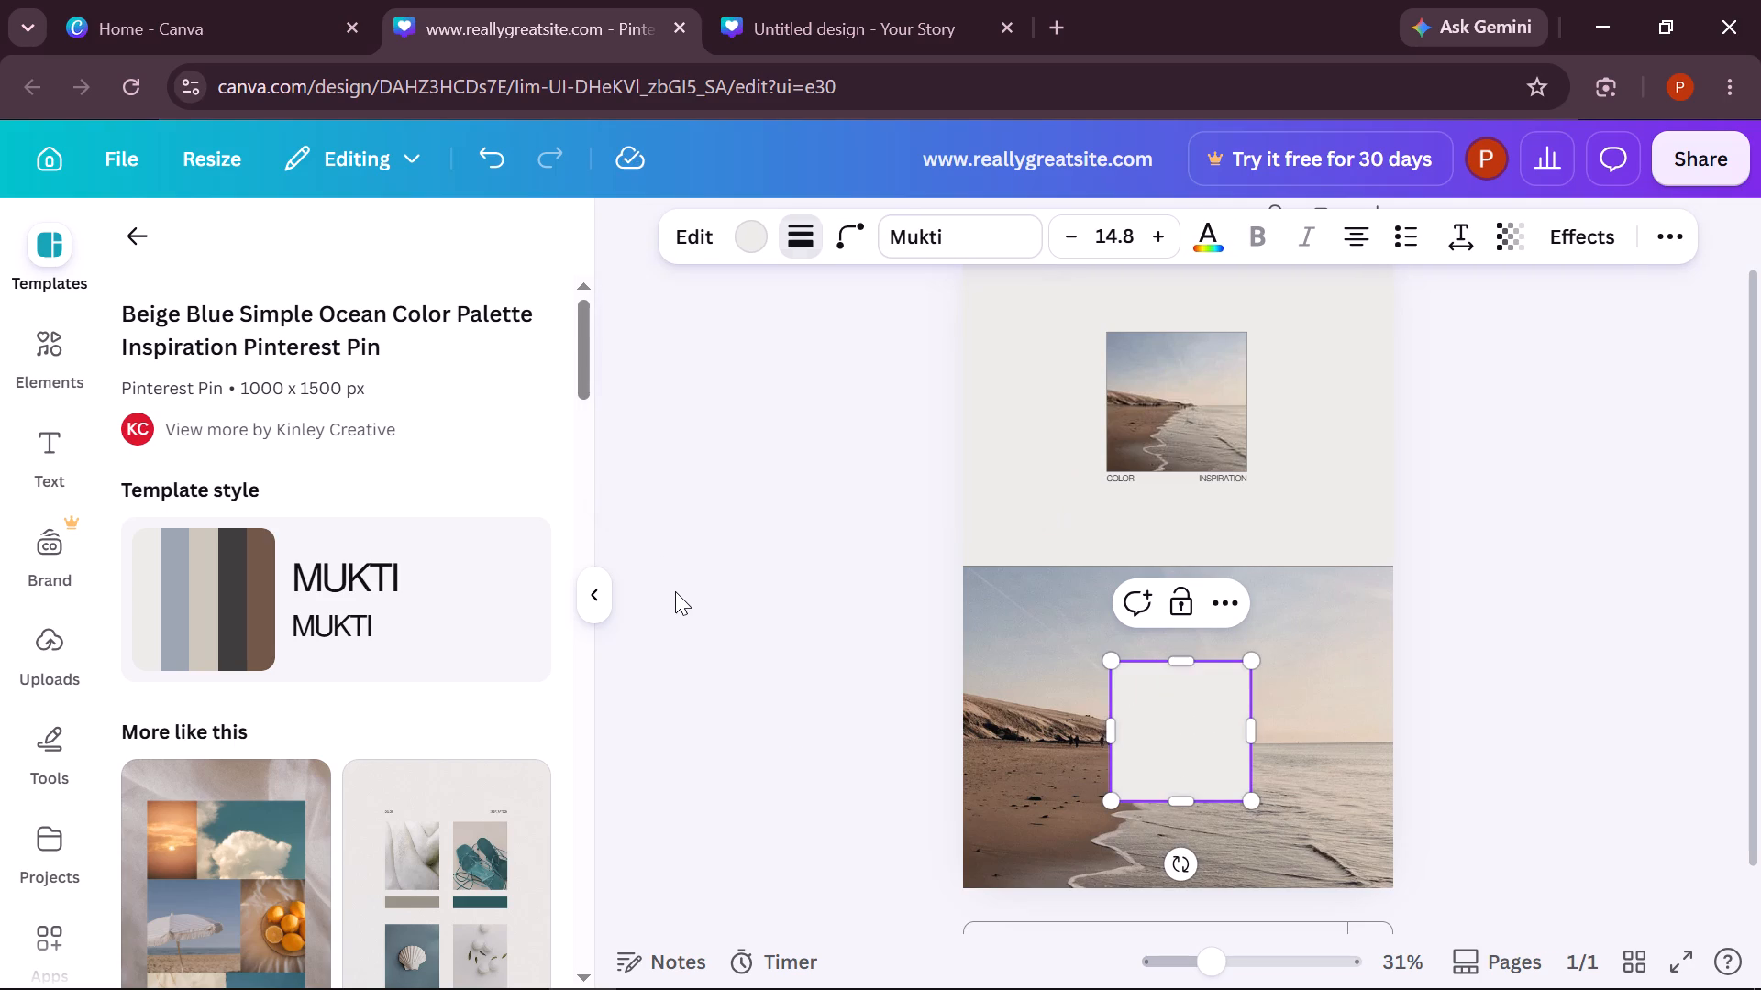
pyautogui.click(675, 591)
# Browse the replacement shapes for the off-white square, from basic shapes and polygons to organic and abstract shapes.
pyautogui.click(684, 243)
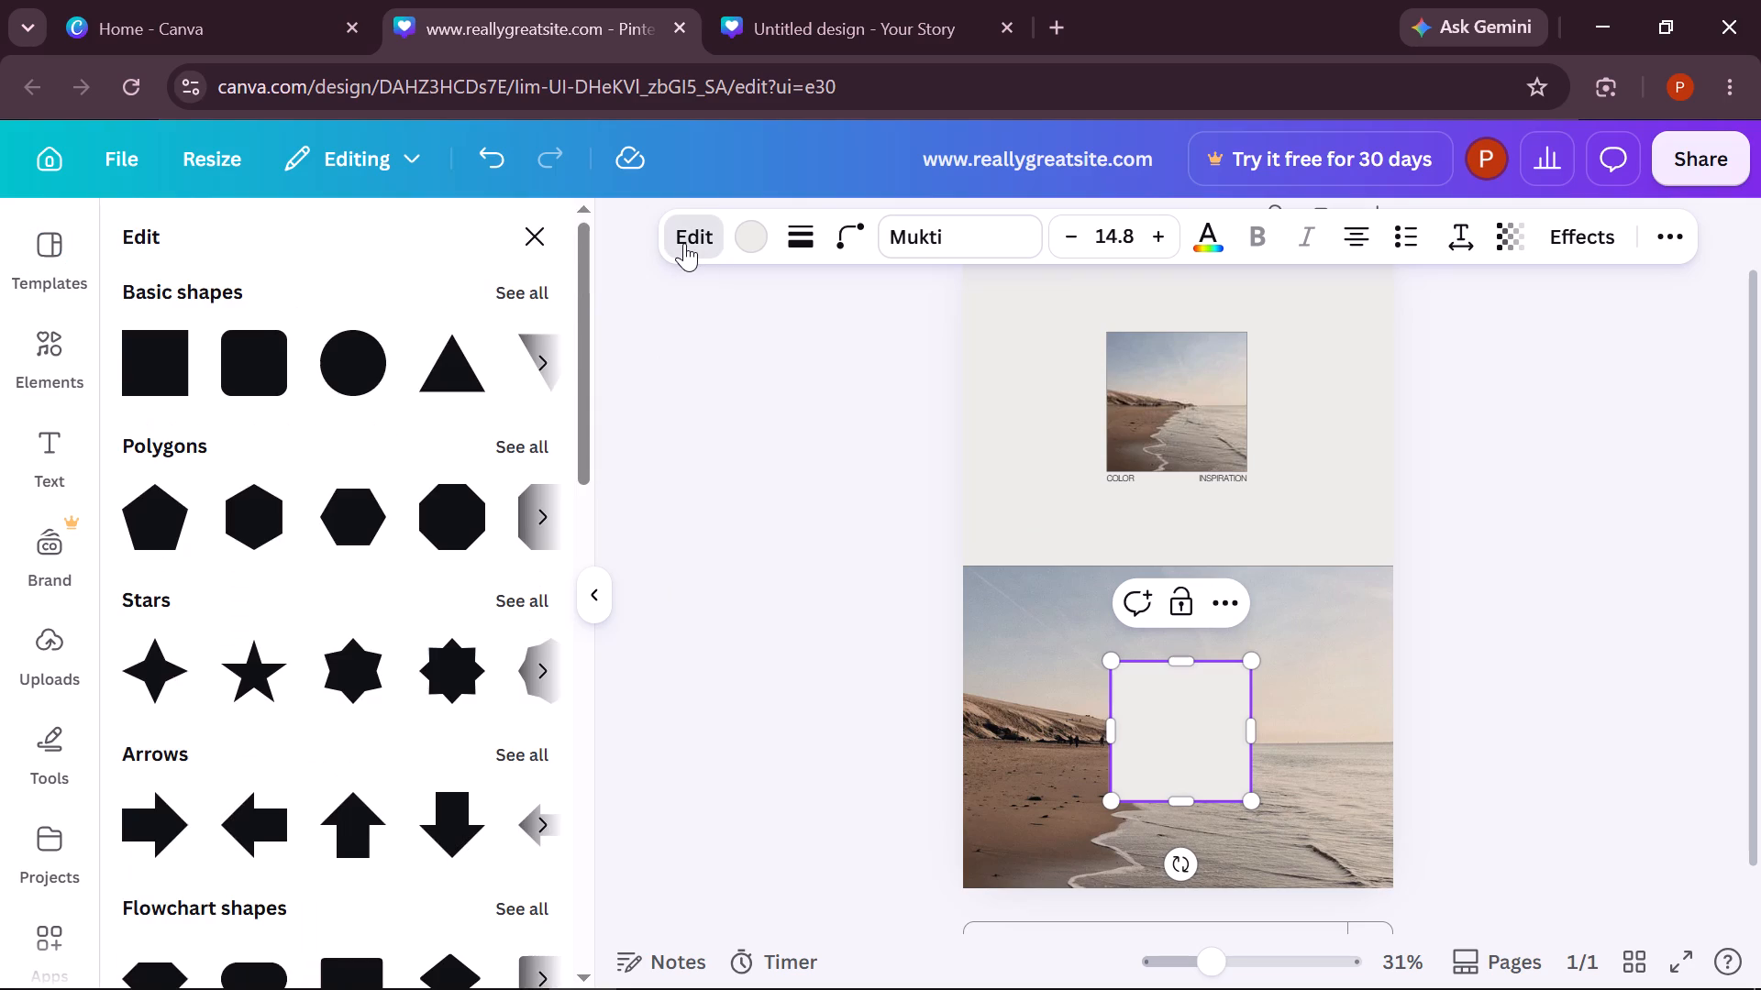
pyautogui.scroll(-9, 359, 625)
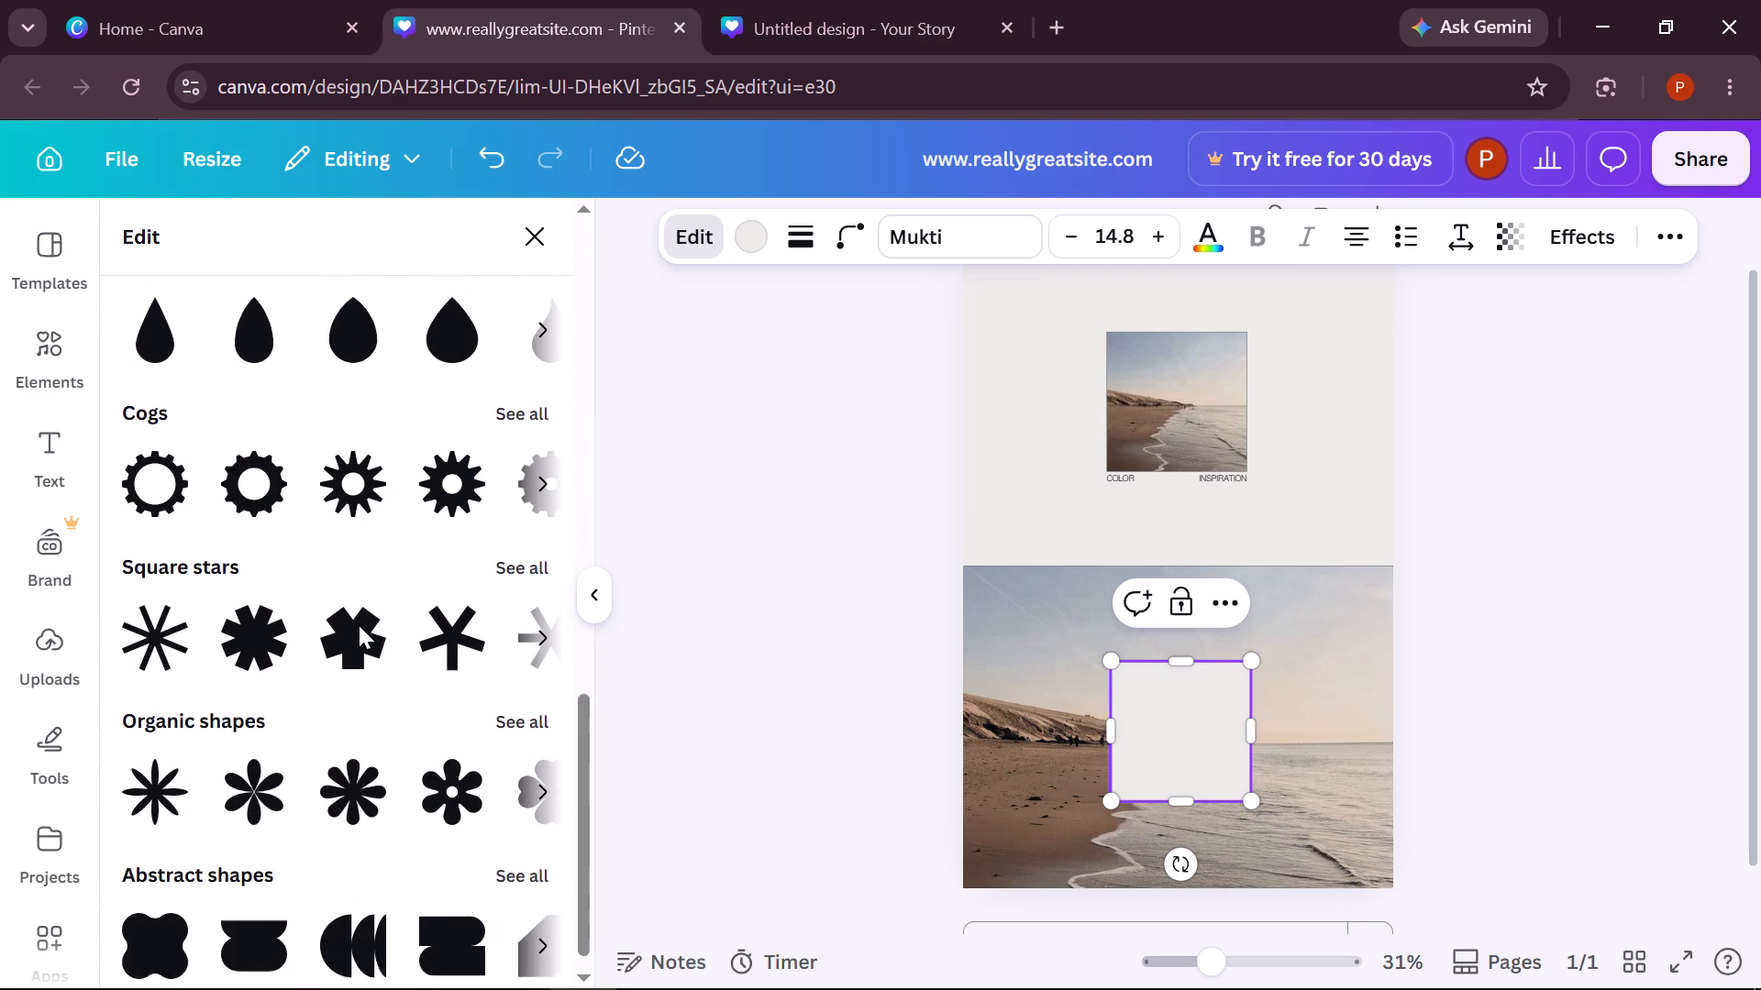
pyautogui.scroll(-4, 359, 625)
pyautogui.hscroll(-3, 376, 897)
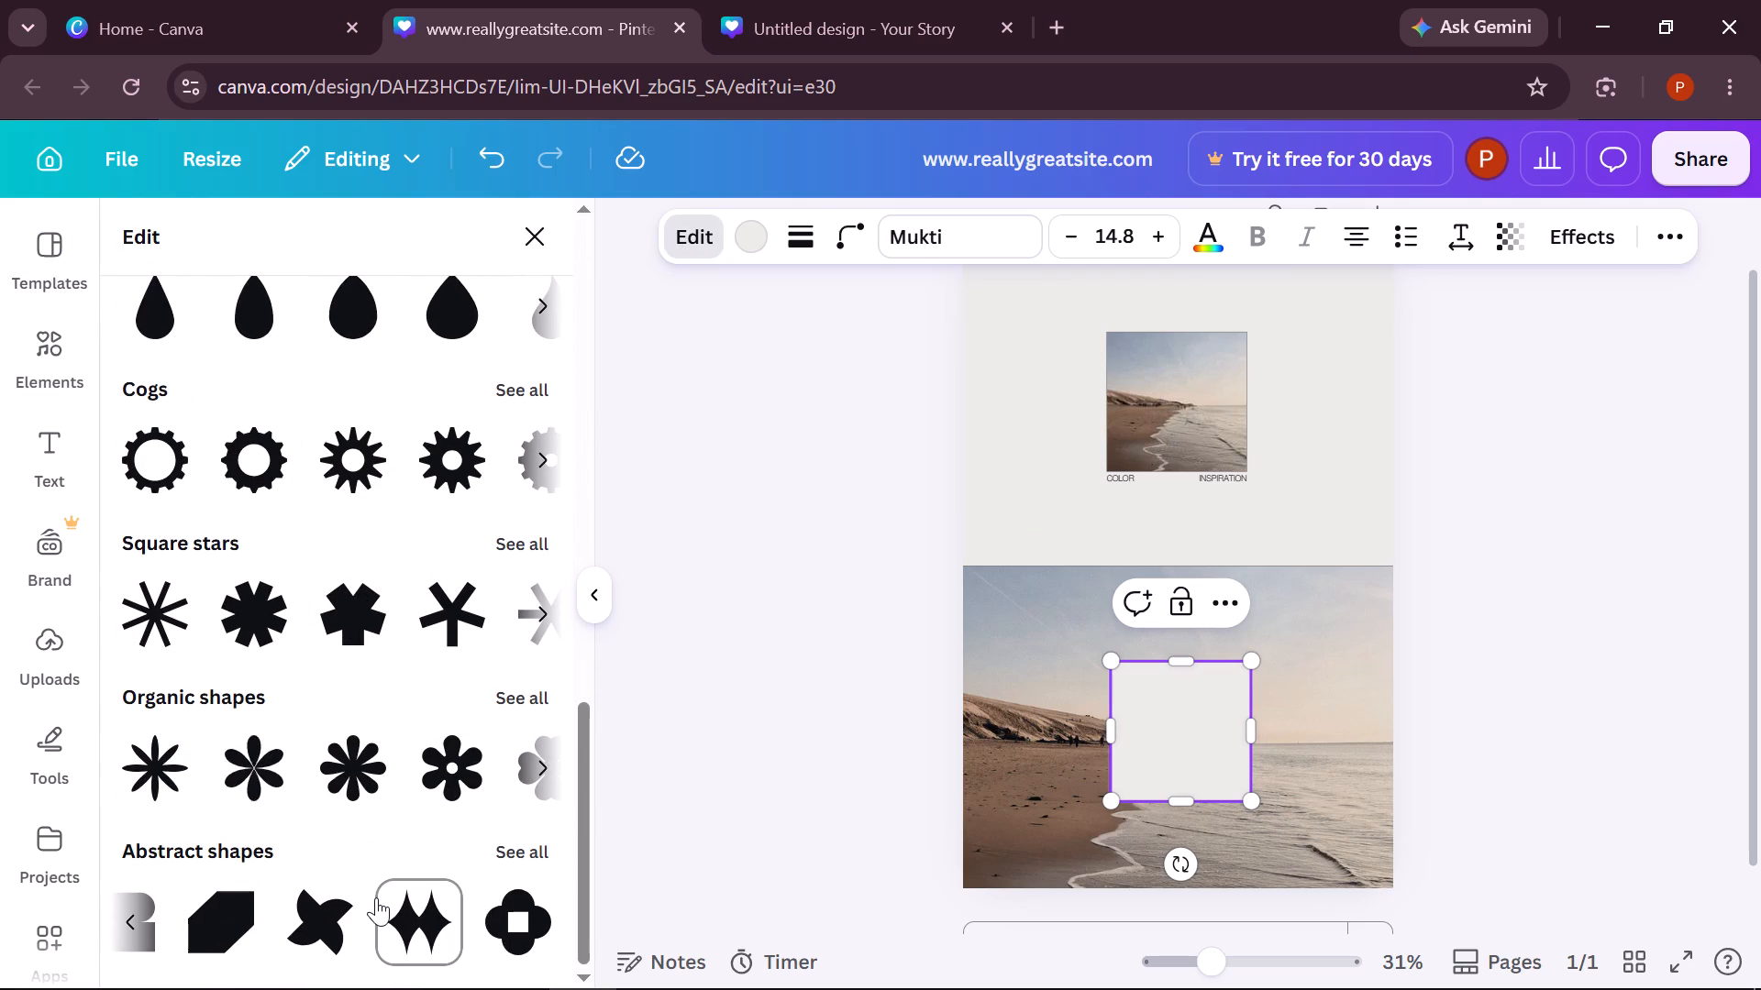
pyautogui.hscroll(-2, 376, 897)
pyautogui.hscroll(-4, 404, 765)
pyautogui.hscroll(-4, 468, 600)
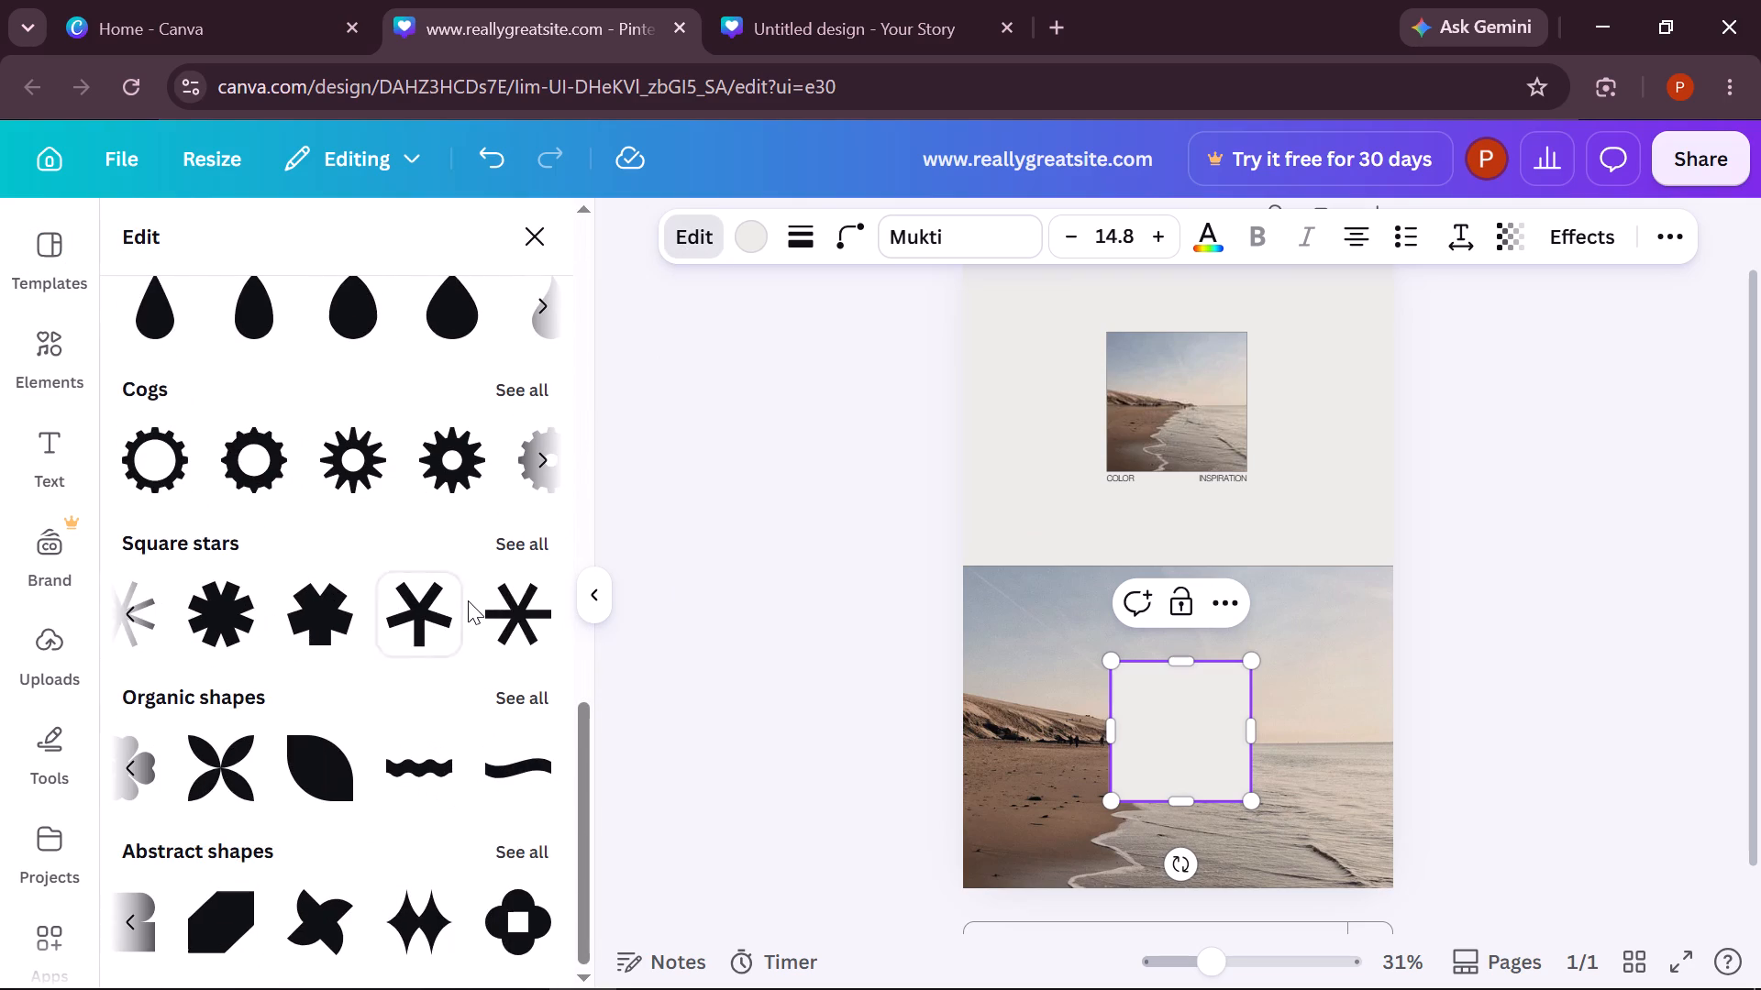
pyautogui.scroll(2, 468, 600)
pyautogui.hscroll(-3, 468, 600)
pyautogui.scroll(1, 468, 600)
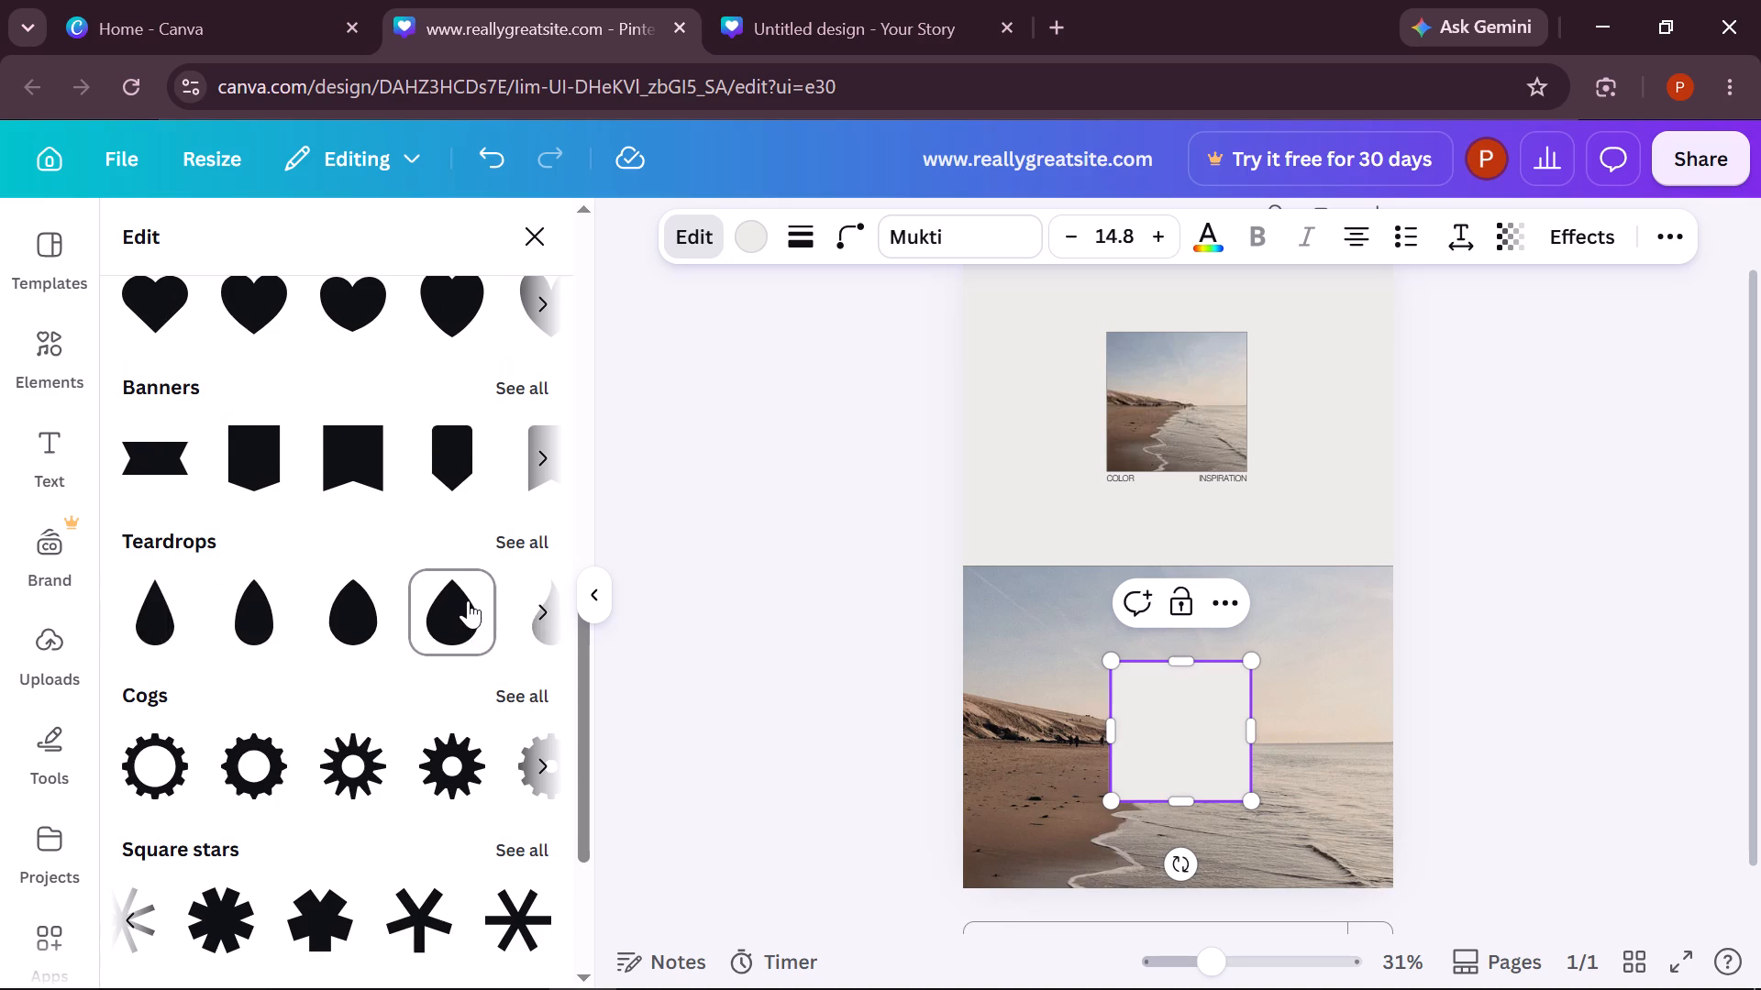
pyautogui.scroll(2, 468, 600)
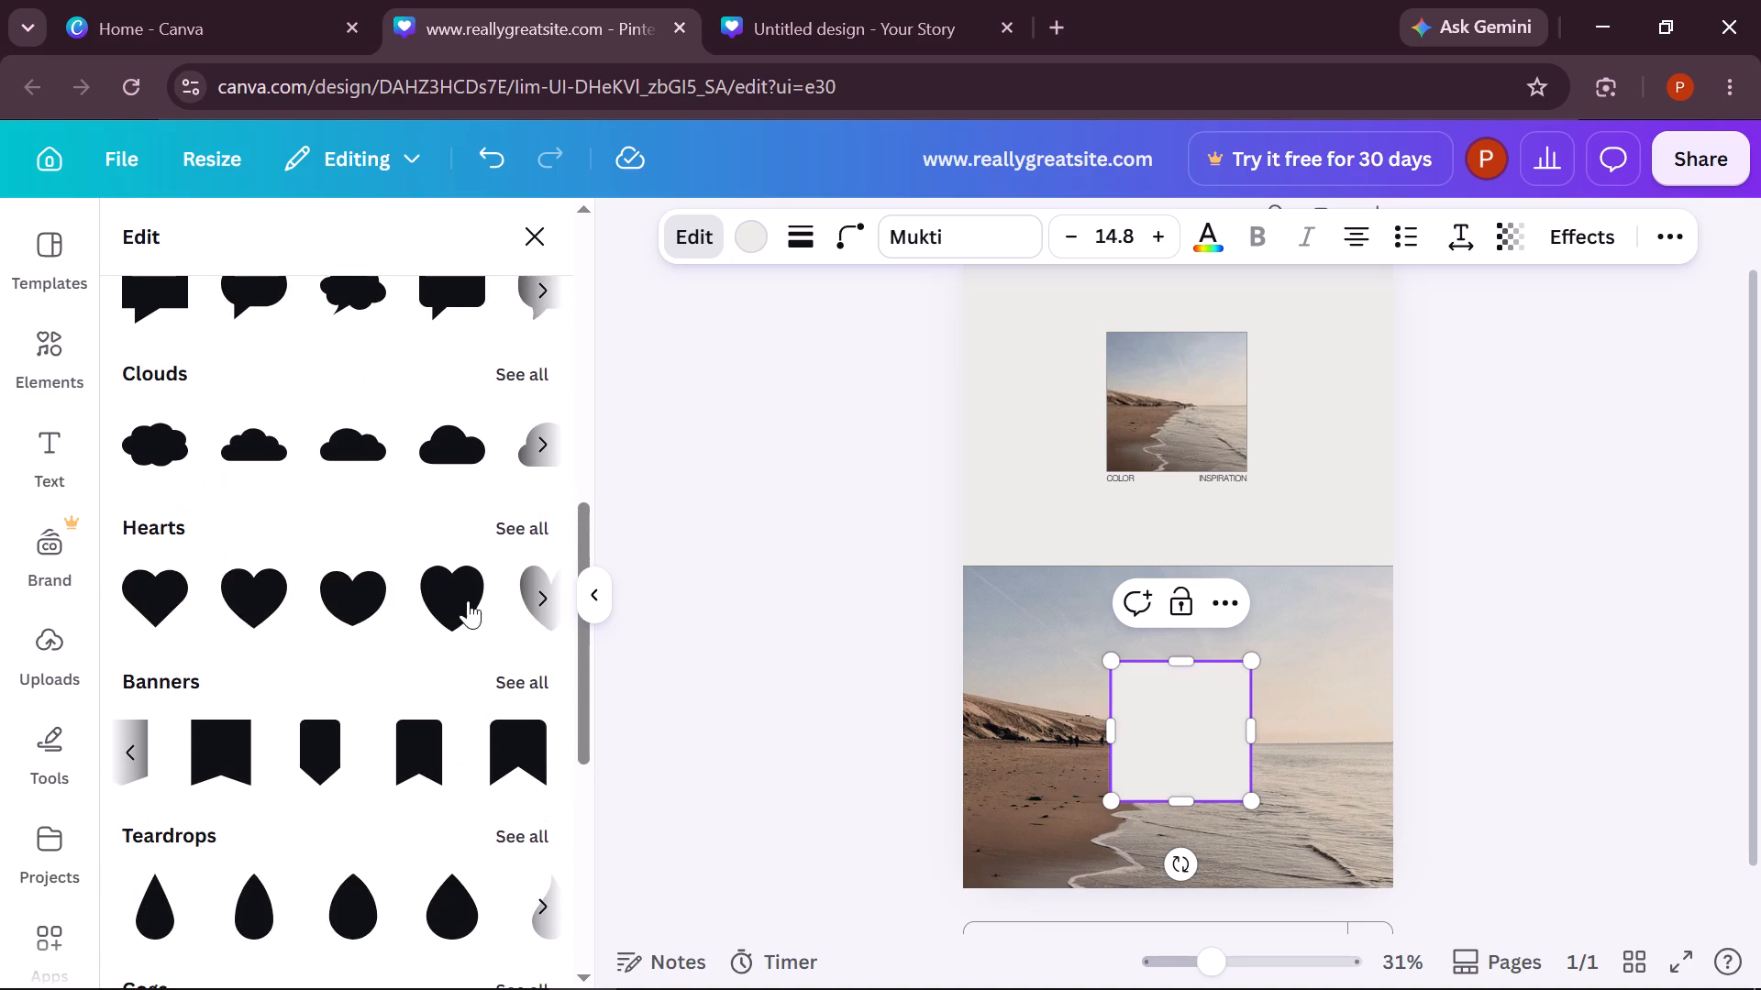
pyautogui.hscroll(-3, 468, 600)
pyautogui.scroll(1, 468, 600)
pyautogui.hscroll(-3, 468, 600)
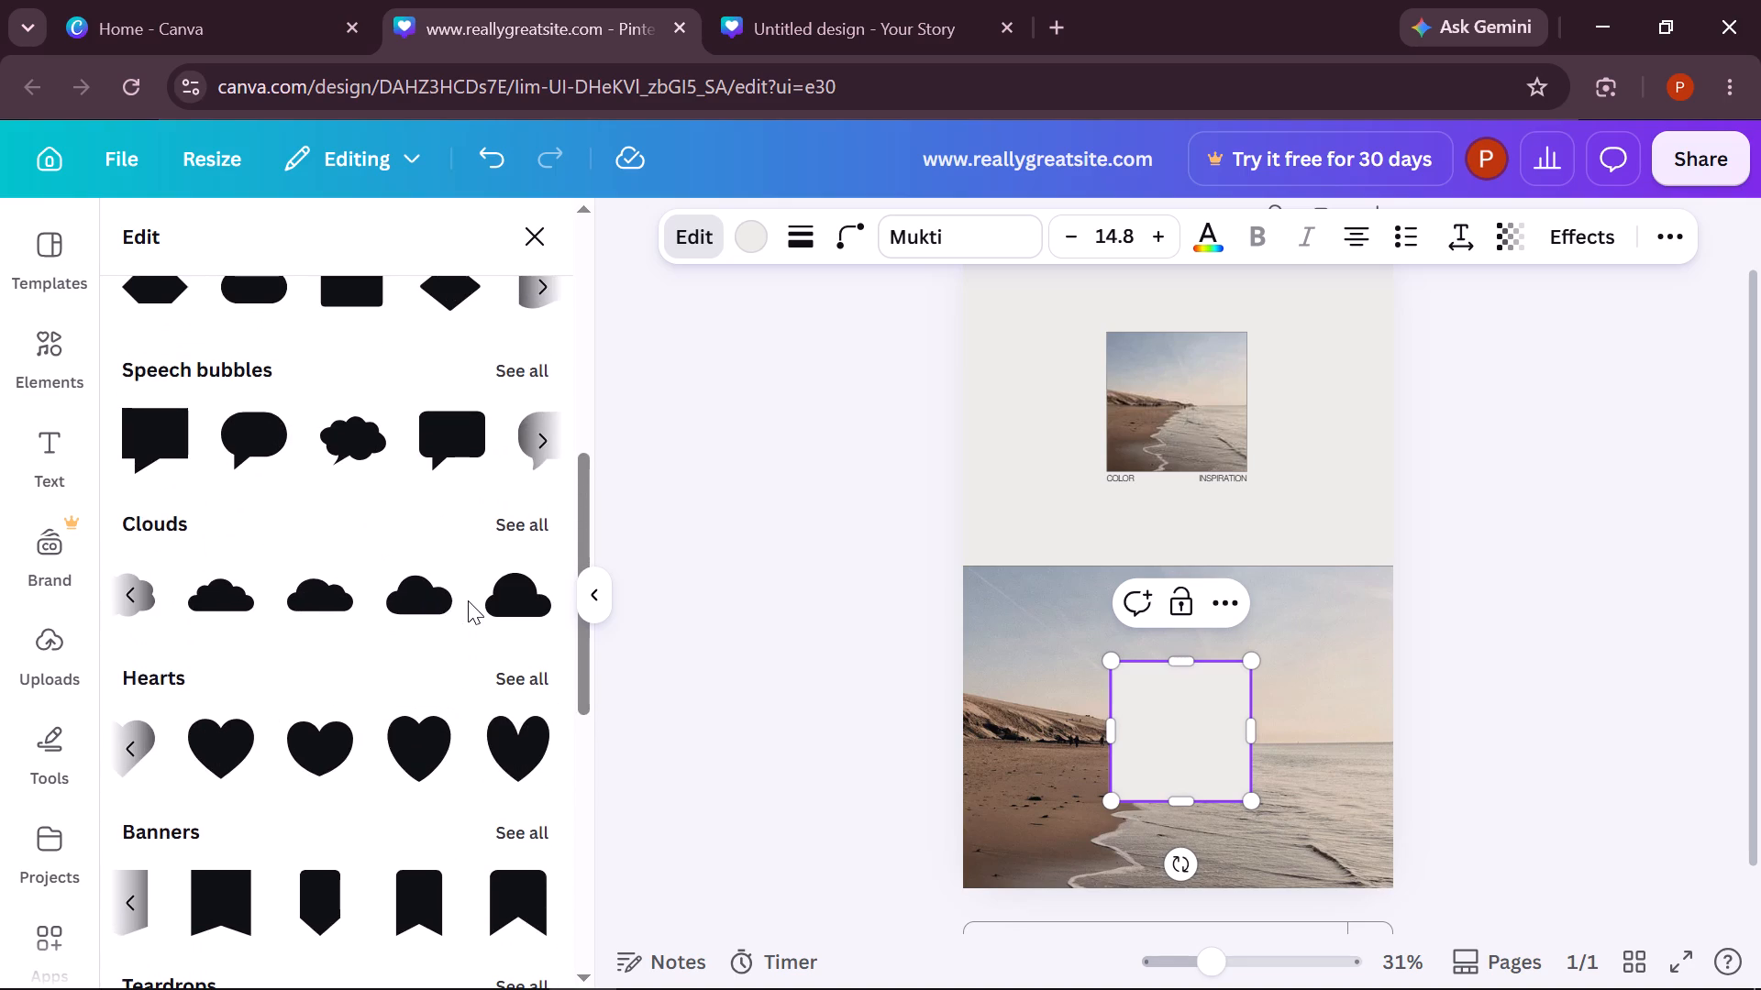
pyautogui.scroll(2, 452, 437)
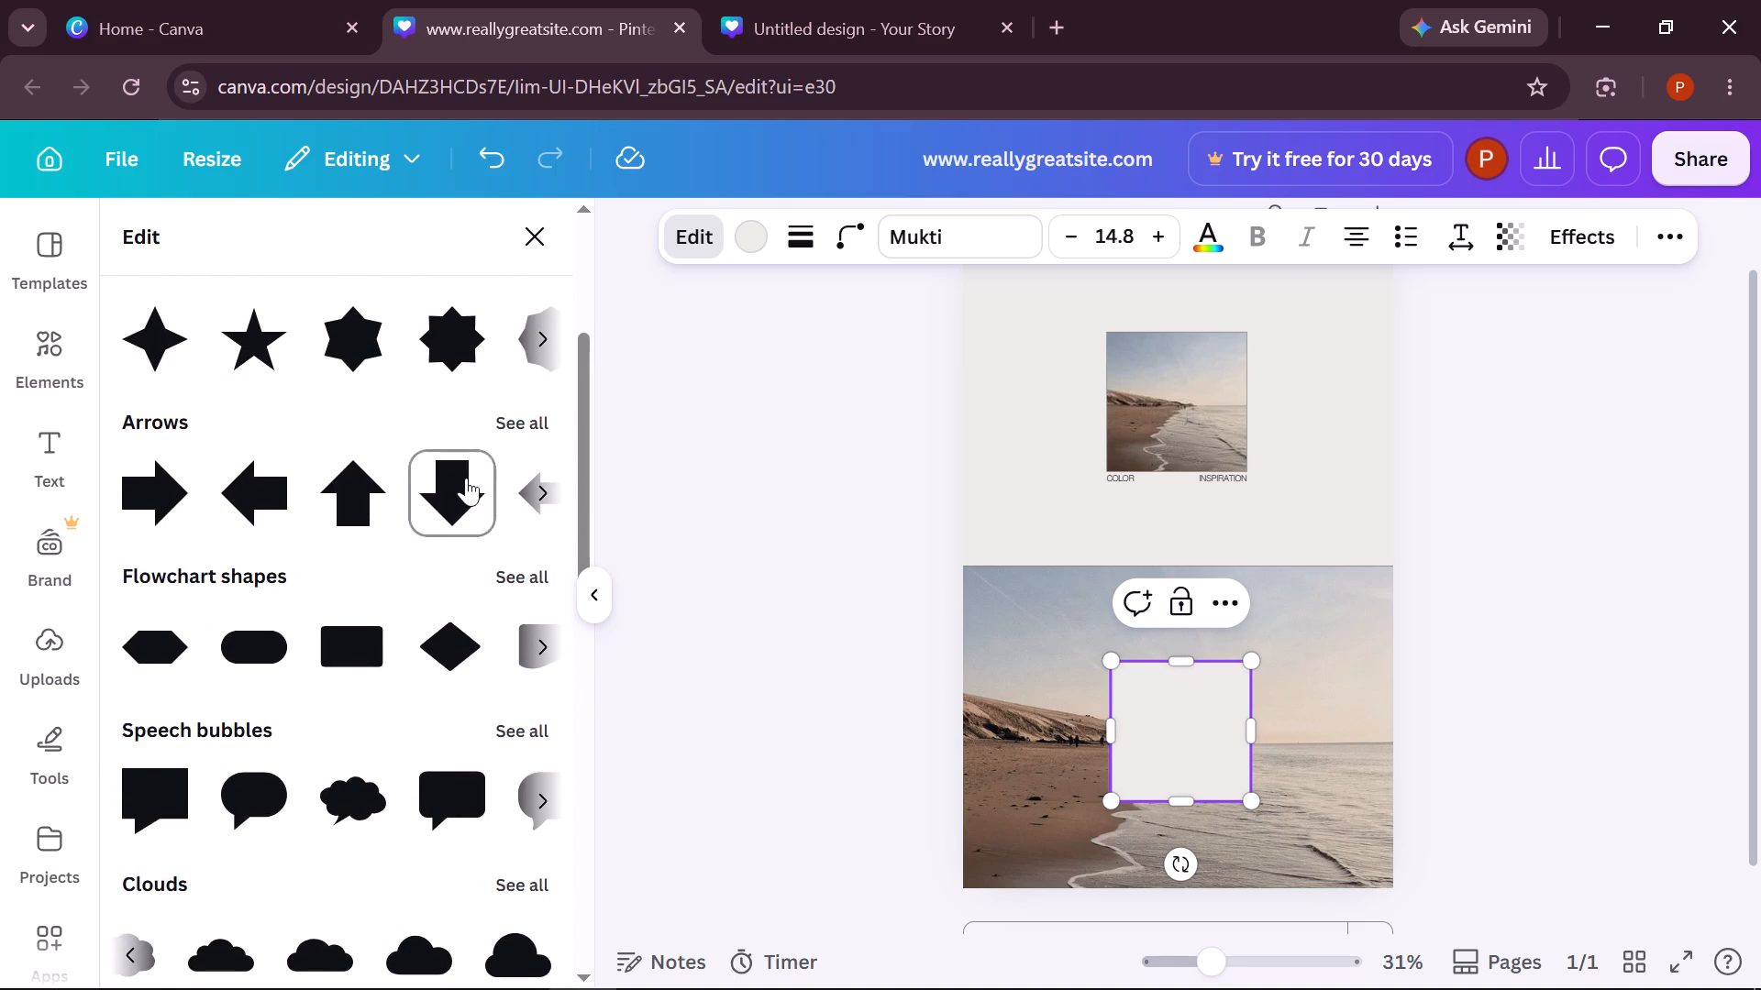
pyautogui.hscroll(-2, 465, 478)
pyautogui.scroll(1, 465, 478)
pyautogui.hscroll(-2, 465, 478)
pyautogui.scroll(1, 465, 478)
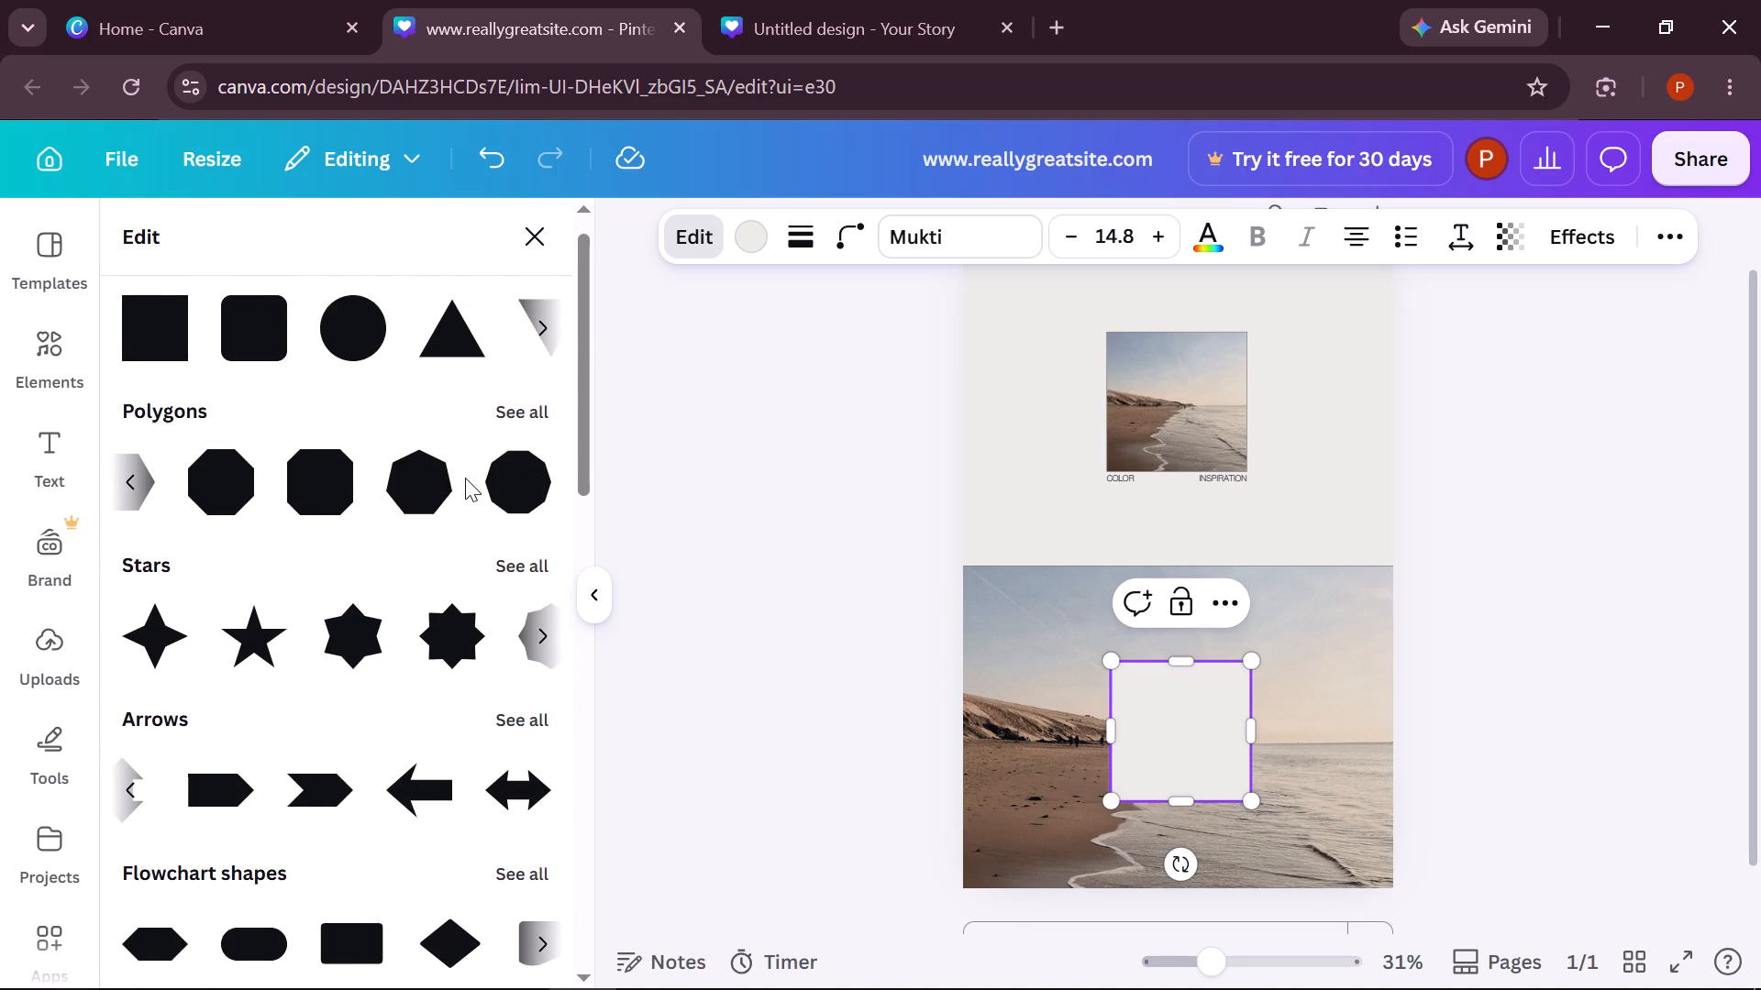
pyautogui.scroll(1, 465, 478)
pyautogui.click(531, 231)
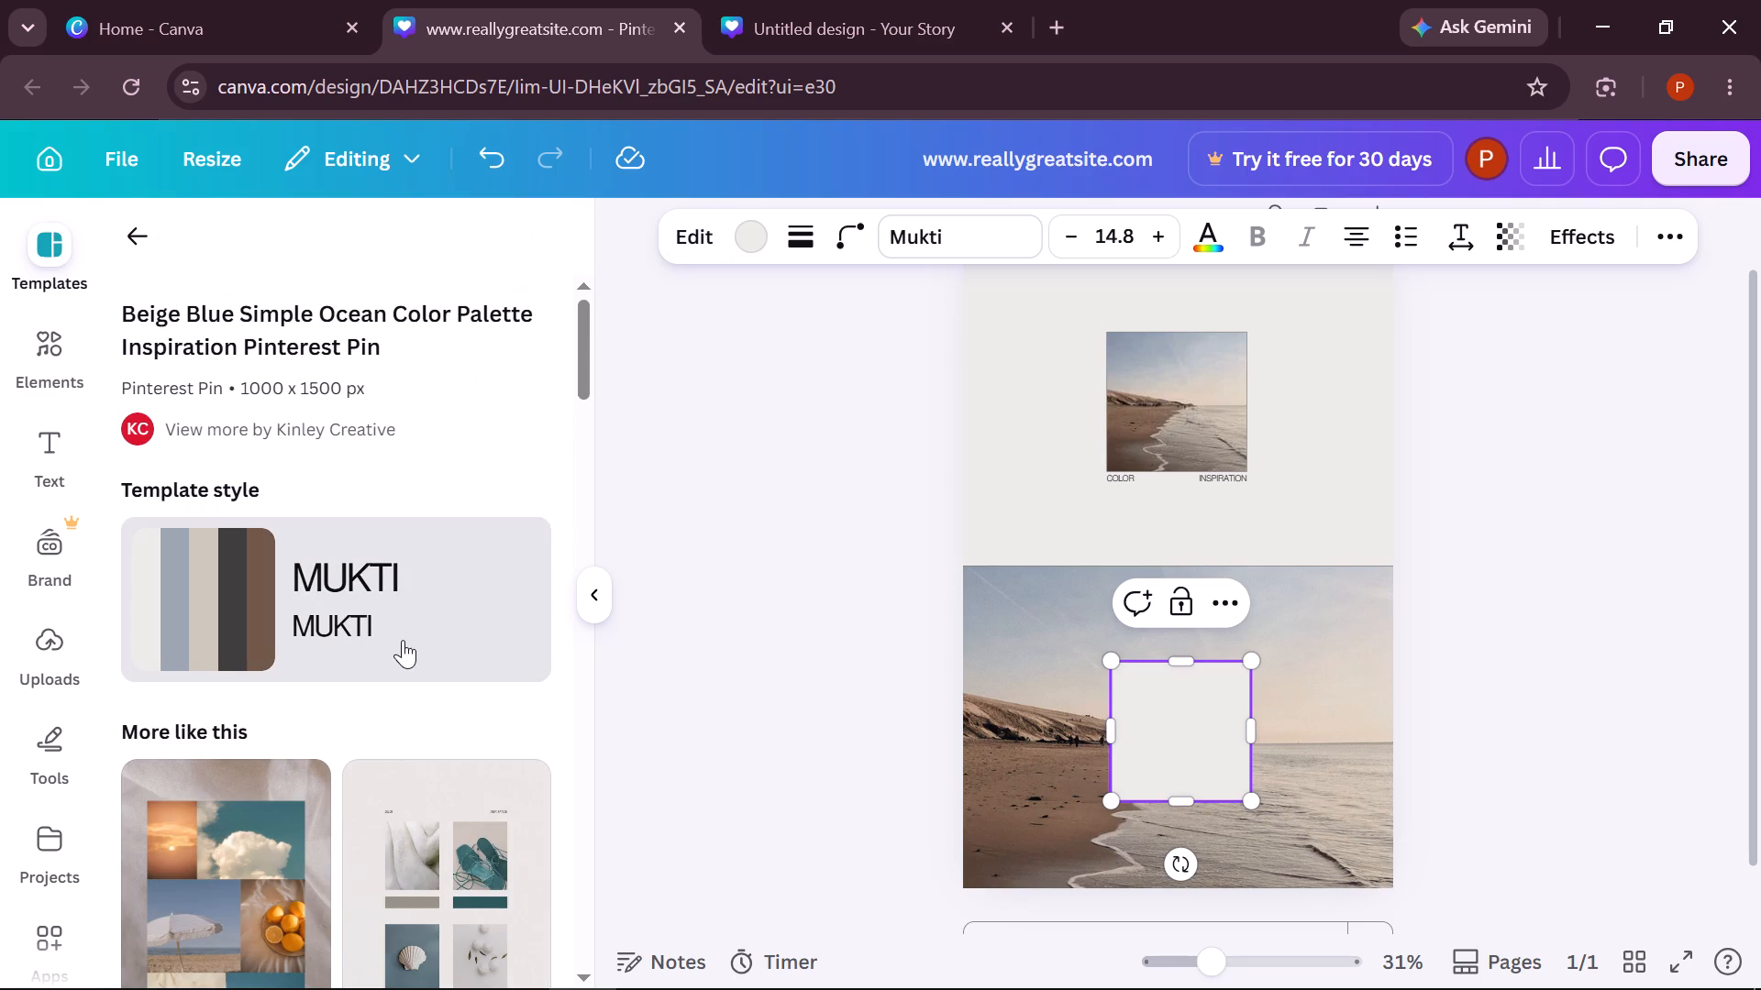
# Look through the templates similar to the Beige Blue Simple Ocean Color Palette pin.
pyautogui.scroll(-6, 403, 640)
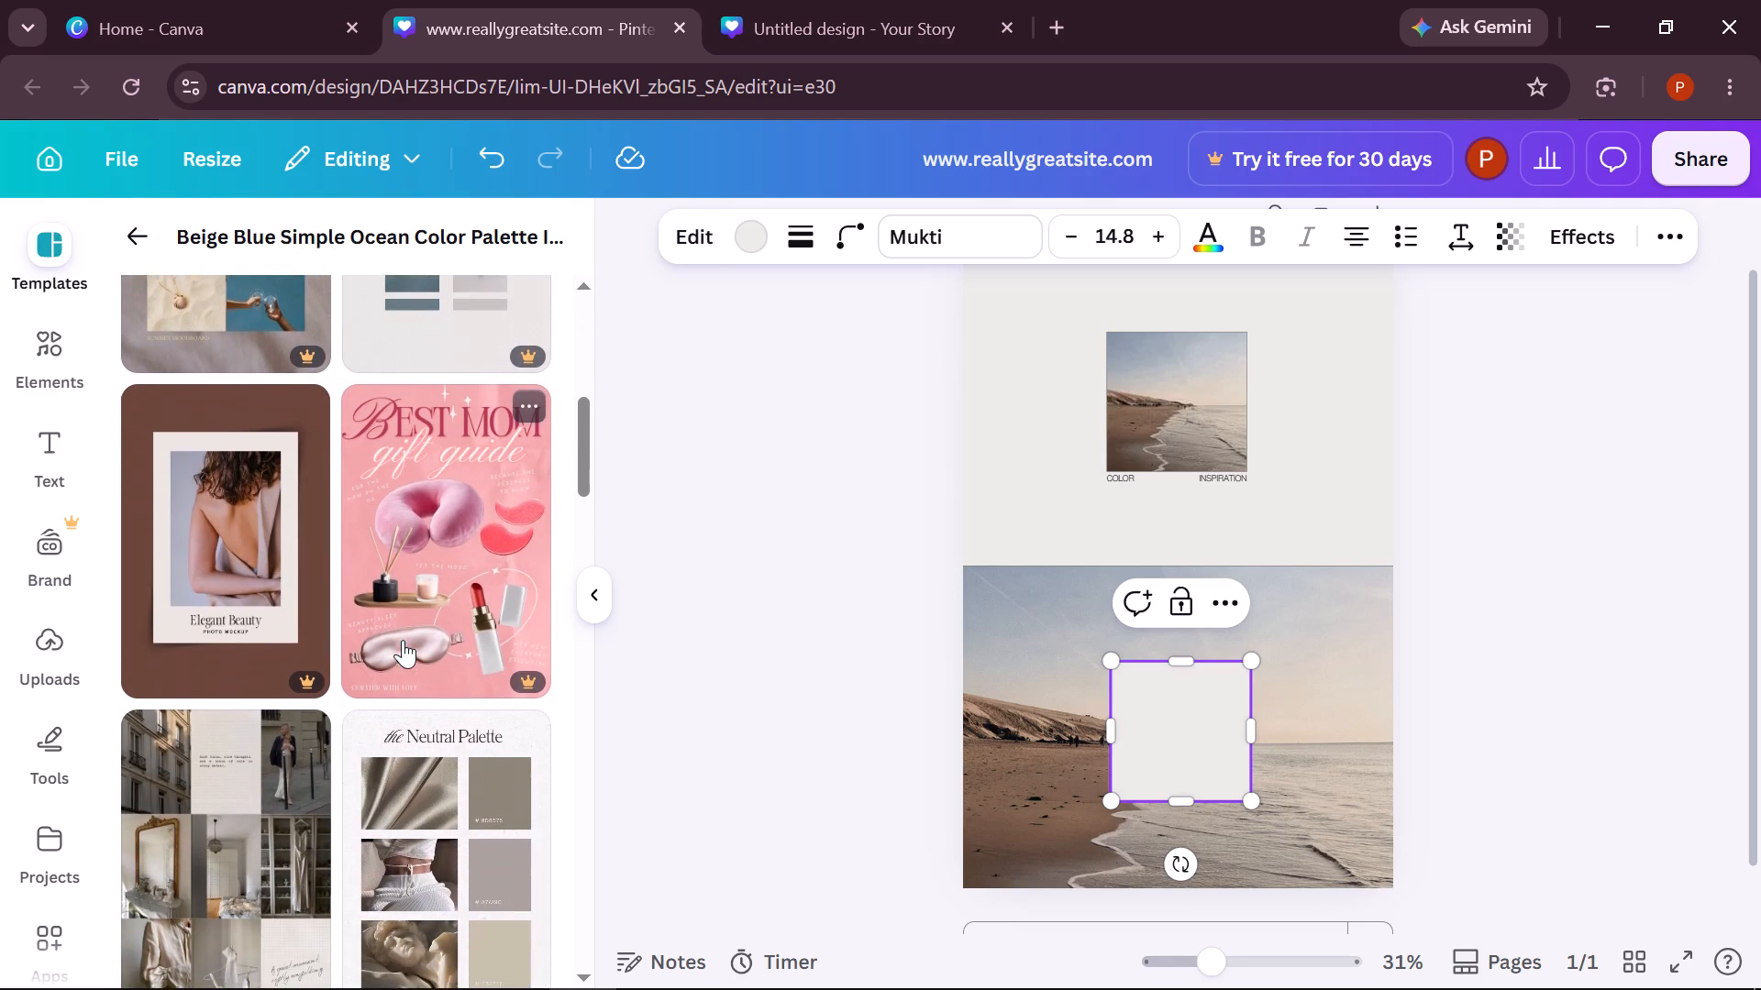
pyautogui.scroll(-1, 403, 640)
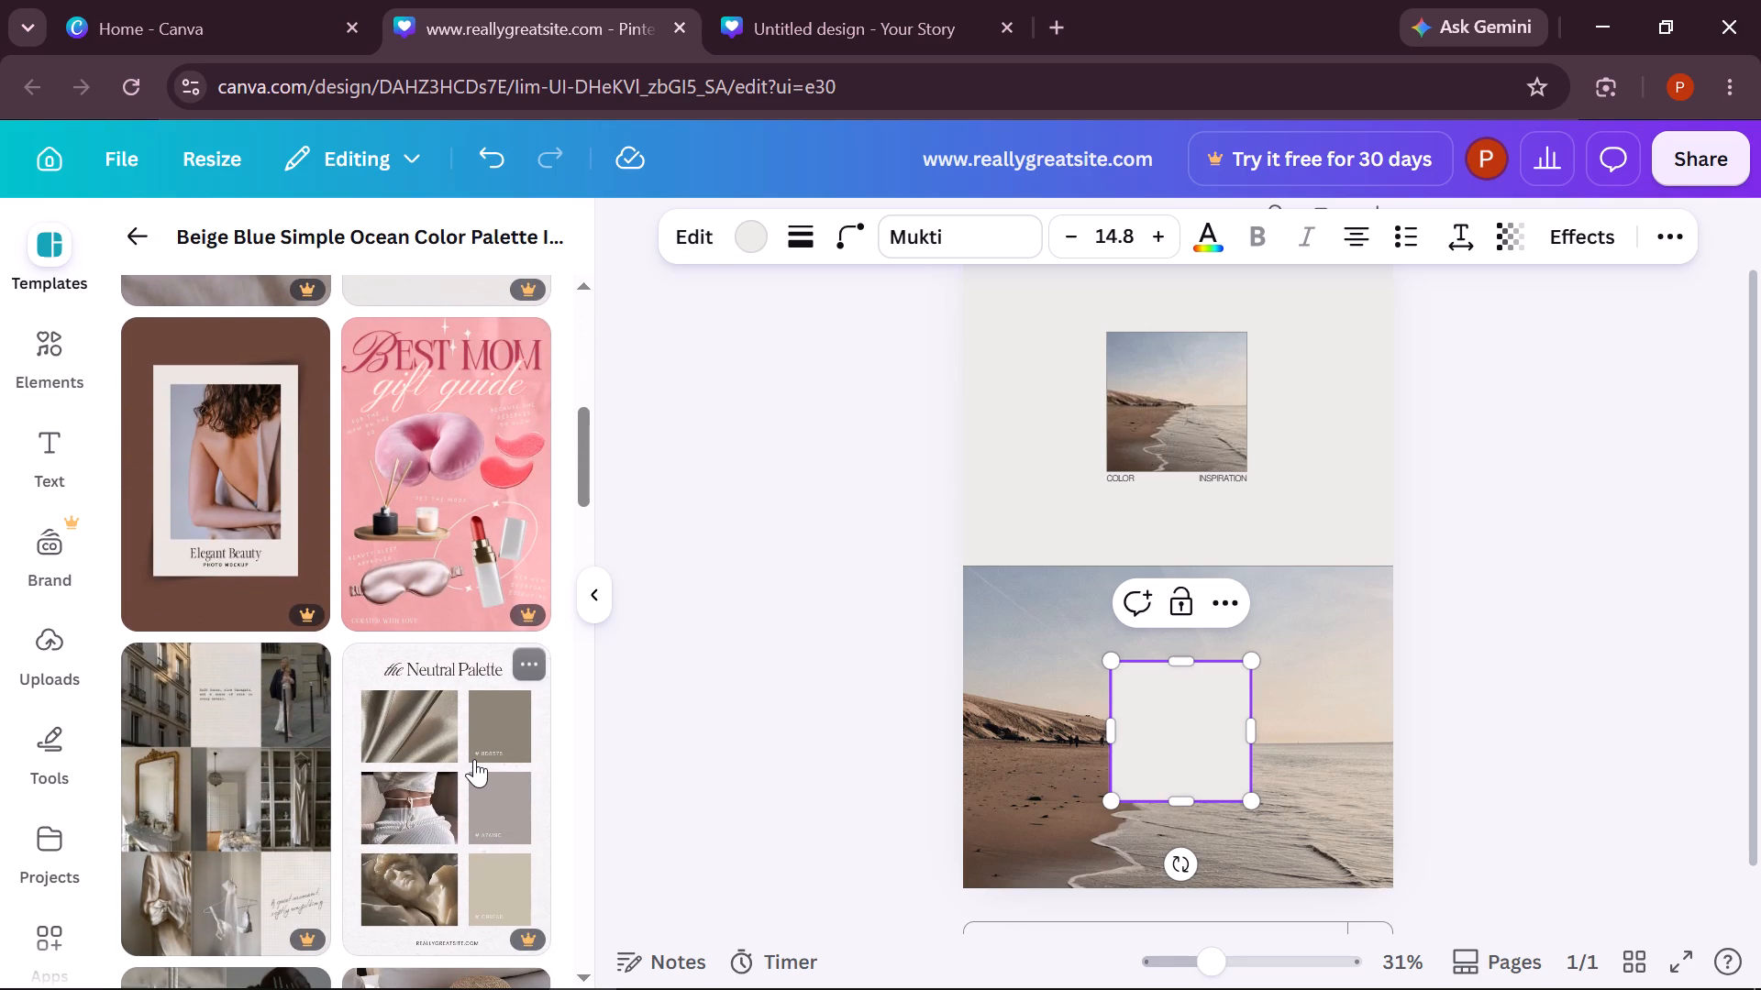
pyautogui.scroll(-5, 474, 759)
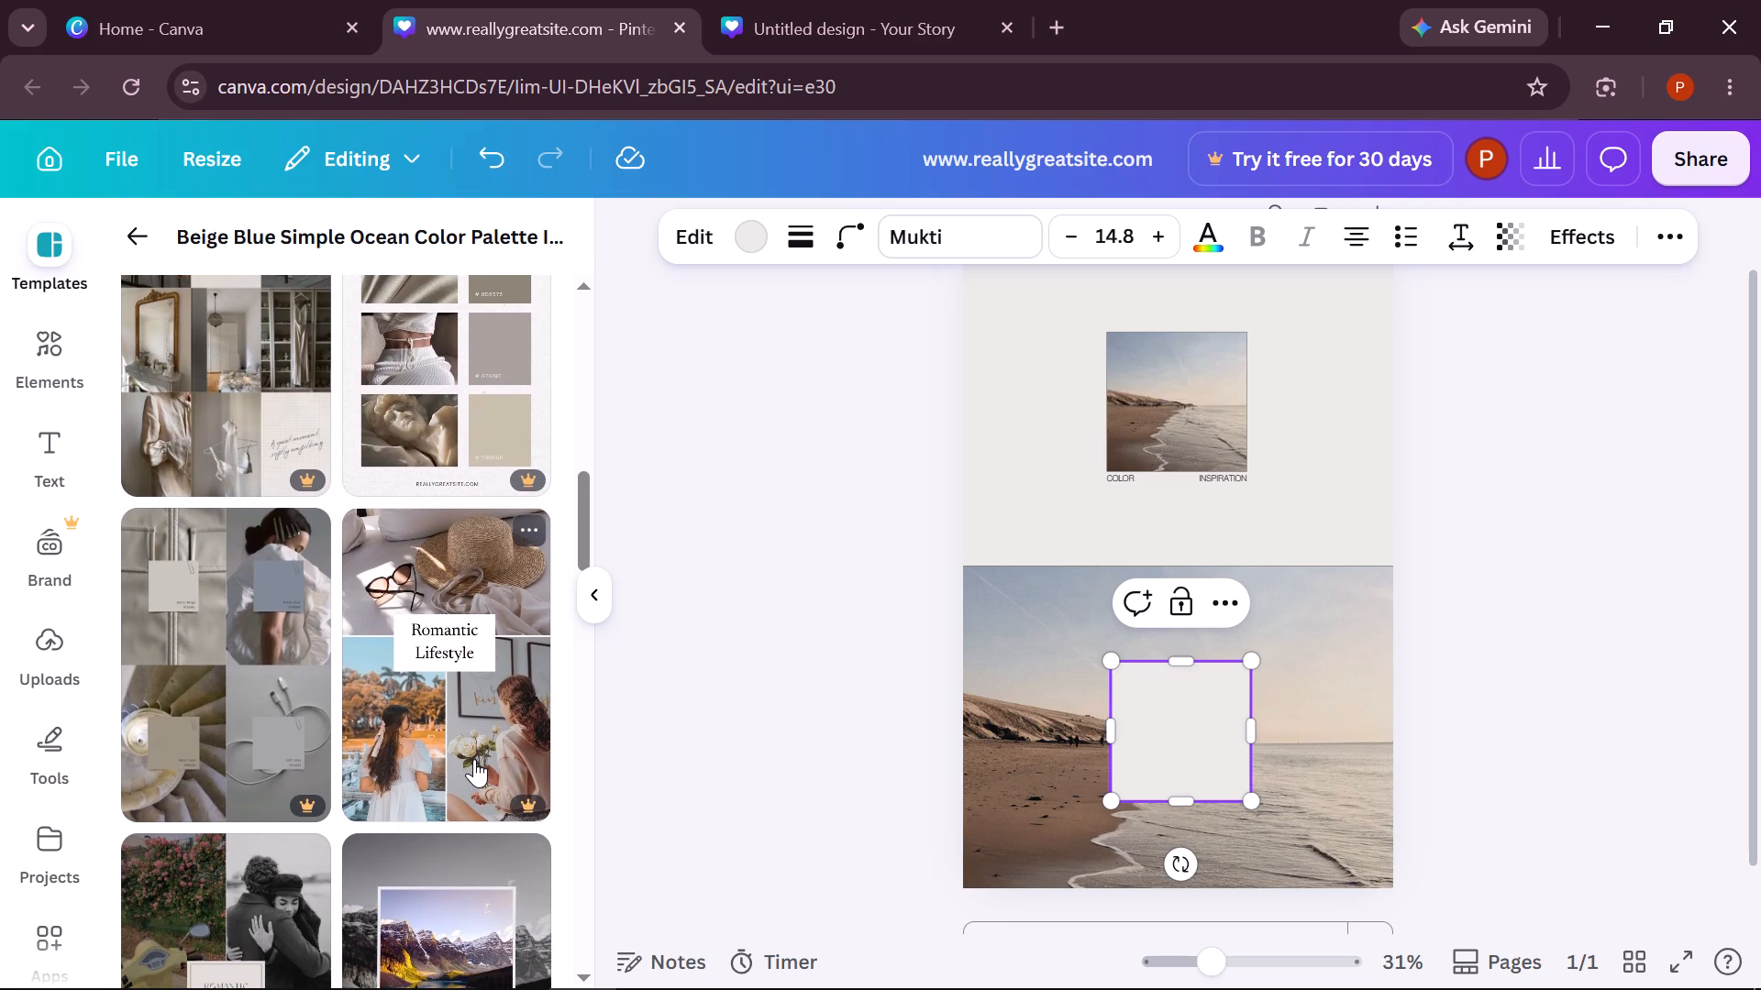
pyautogui.scroll(-5, 474, 759)
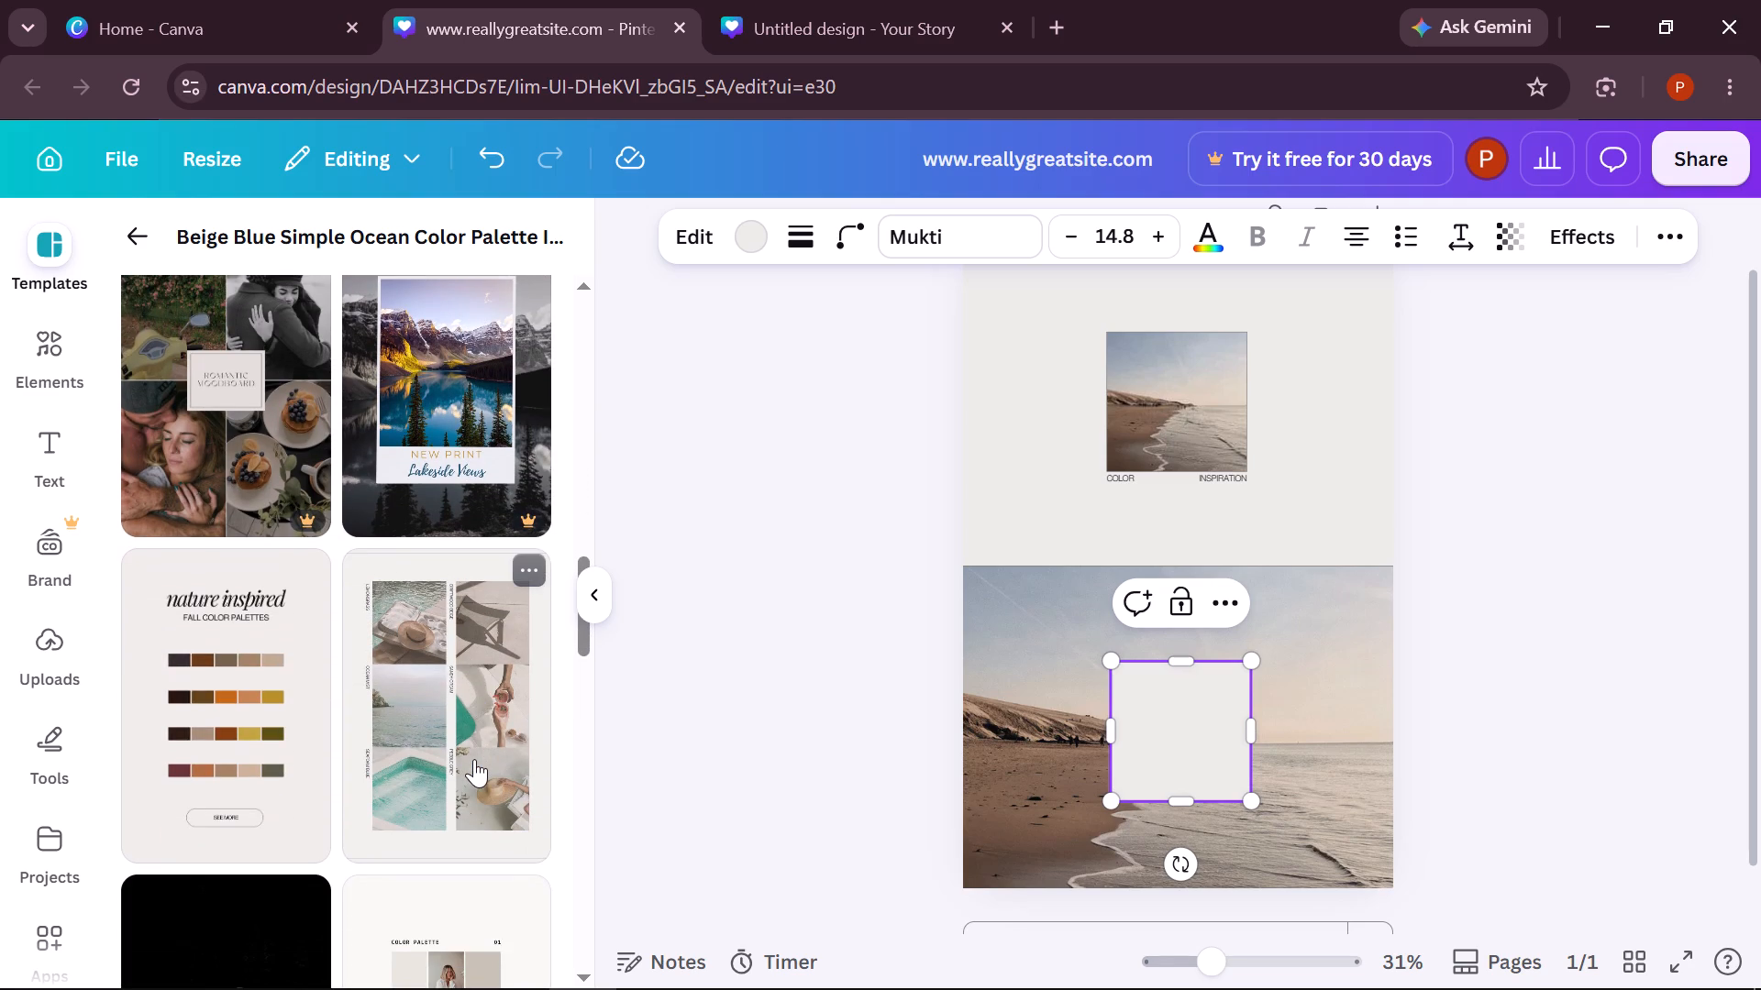
pyautogui.scroll(-1, 474, 759)
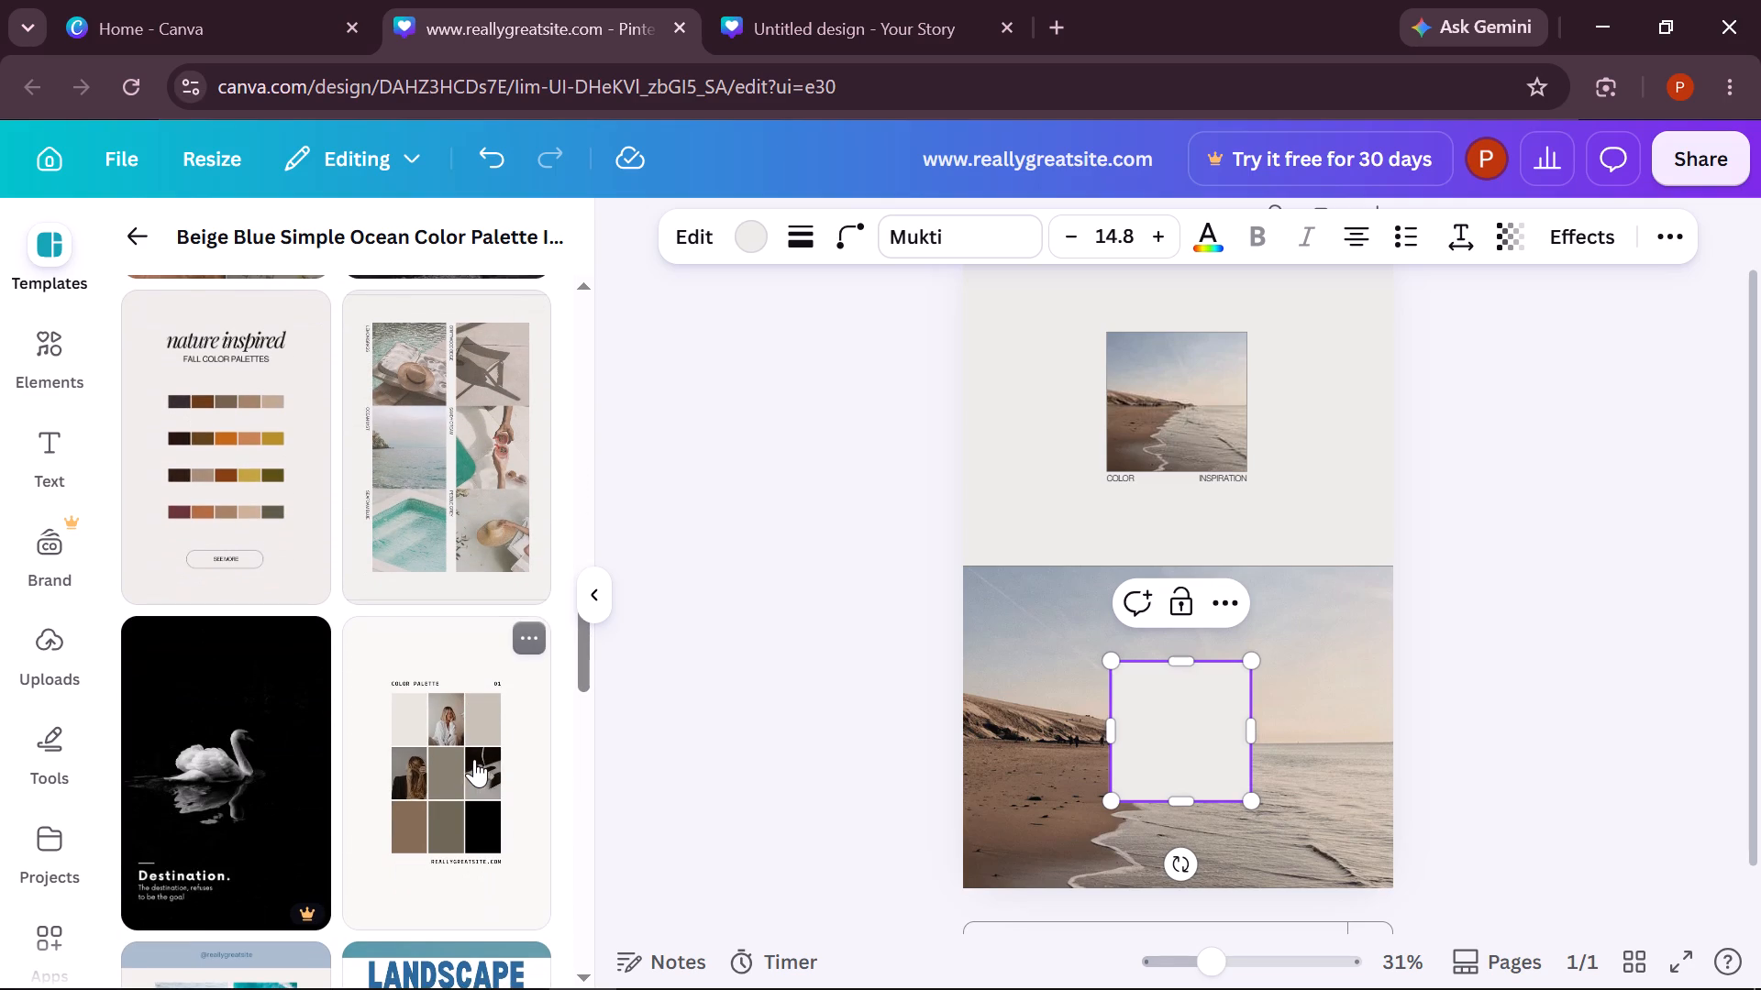
# Leave the pin design and create a new blank 1920 × 1080 px Landscape Video design.
pyautogui.click(55, 167)
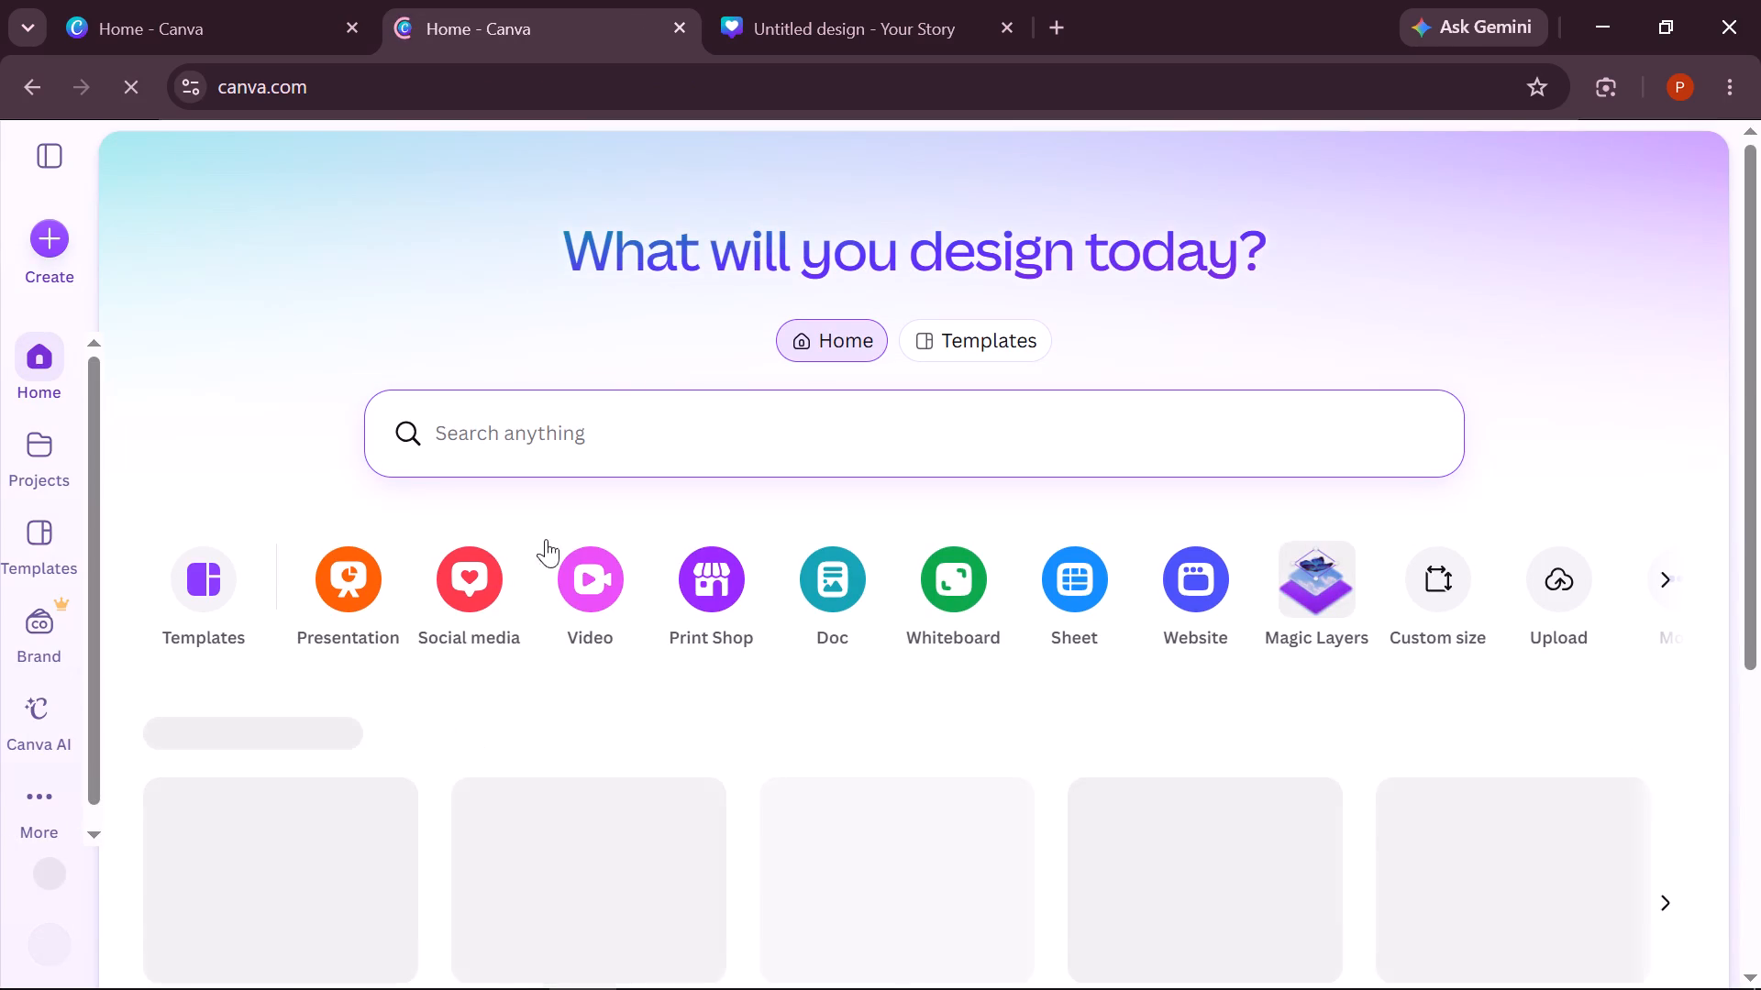
pyautogui.click(564, 594)
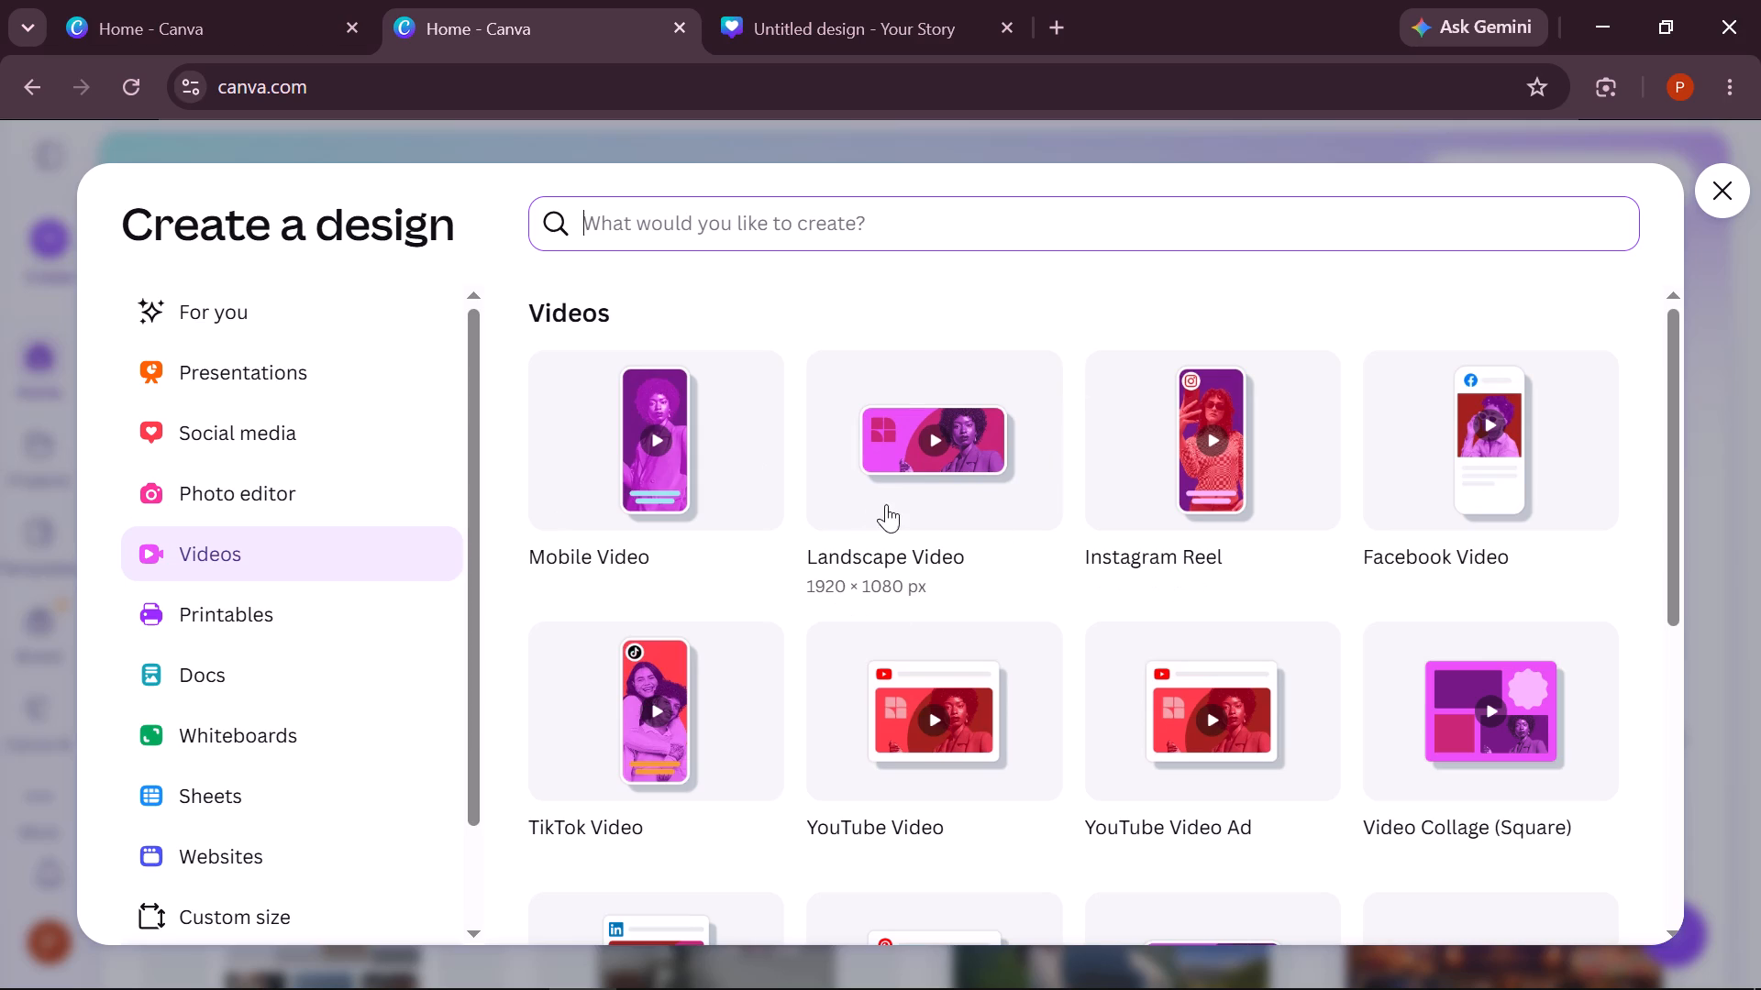
pyautogui.click(884, 474)
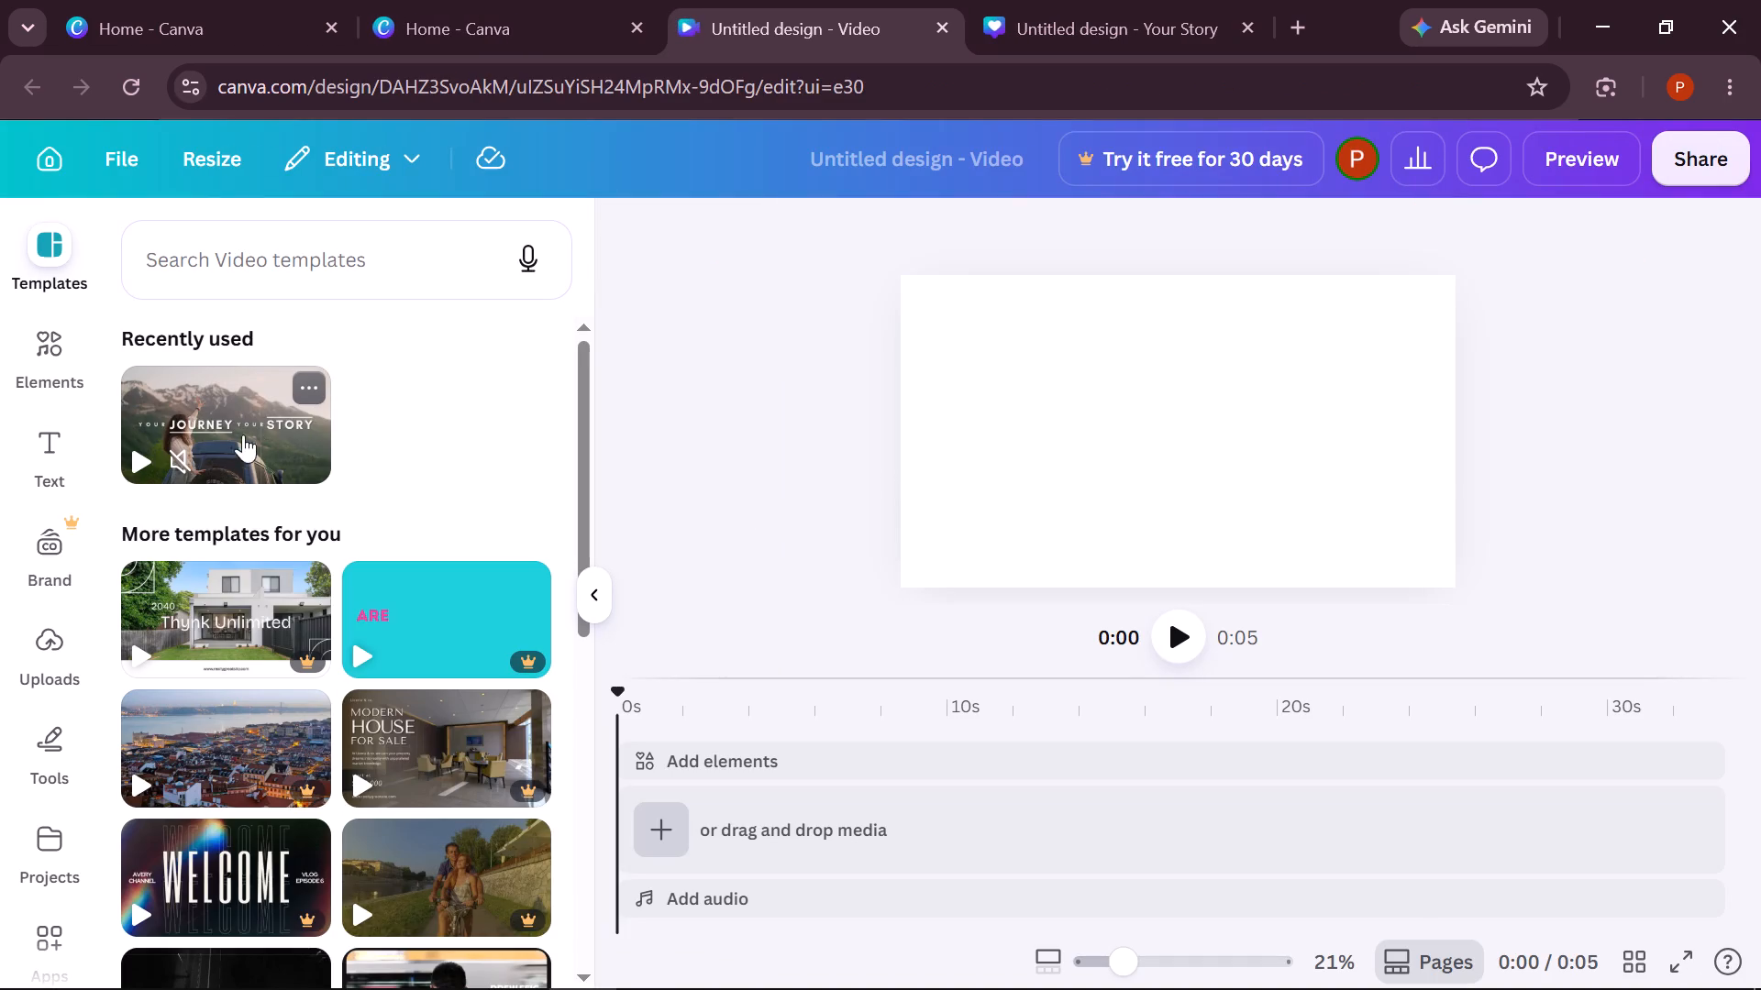
# Preview the recently used Modern Holidays Travel Intro and Opening Video template with sound, and apply its "Your Journey Your Story" page.
pyautogui.click(177, 463)
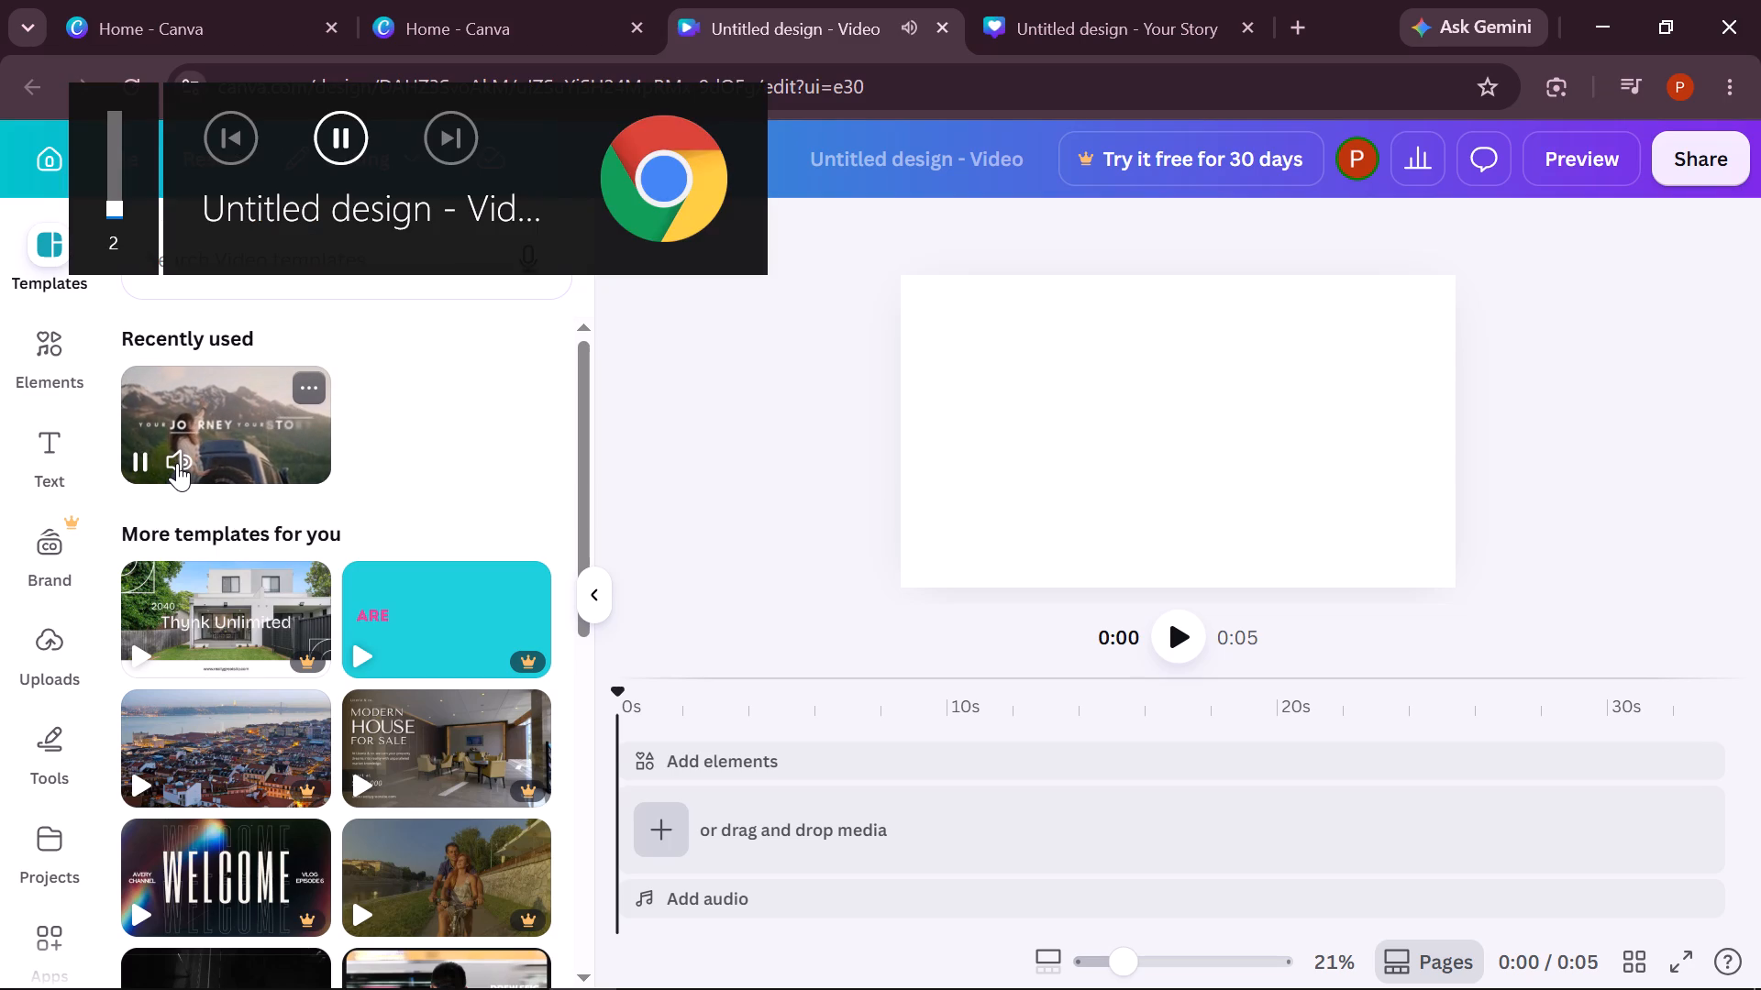
pyautogui.click(230, 447)
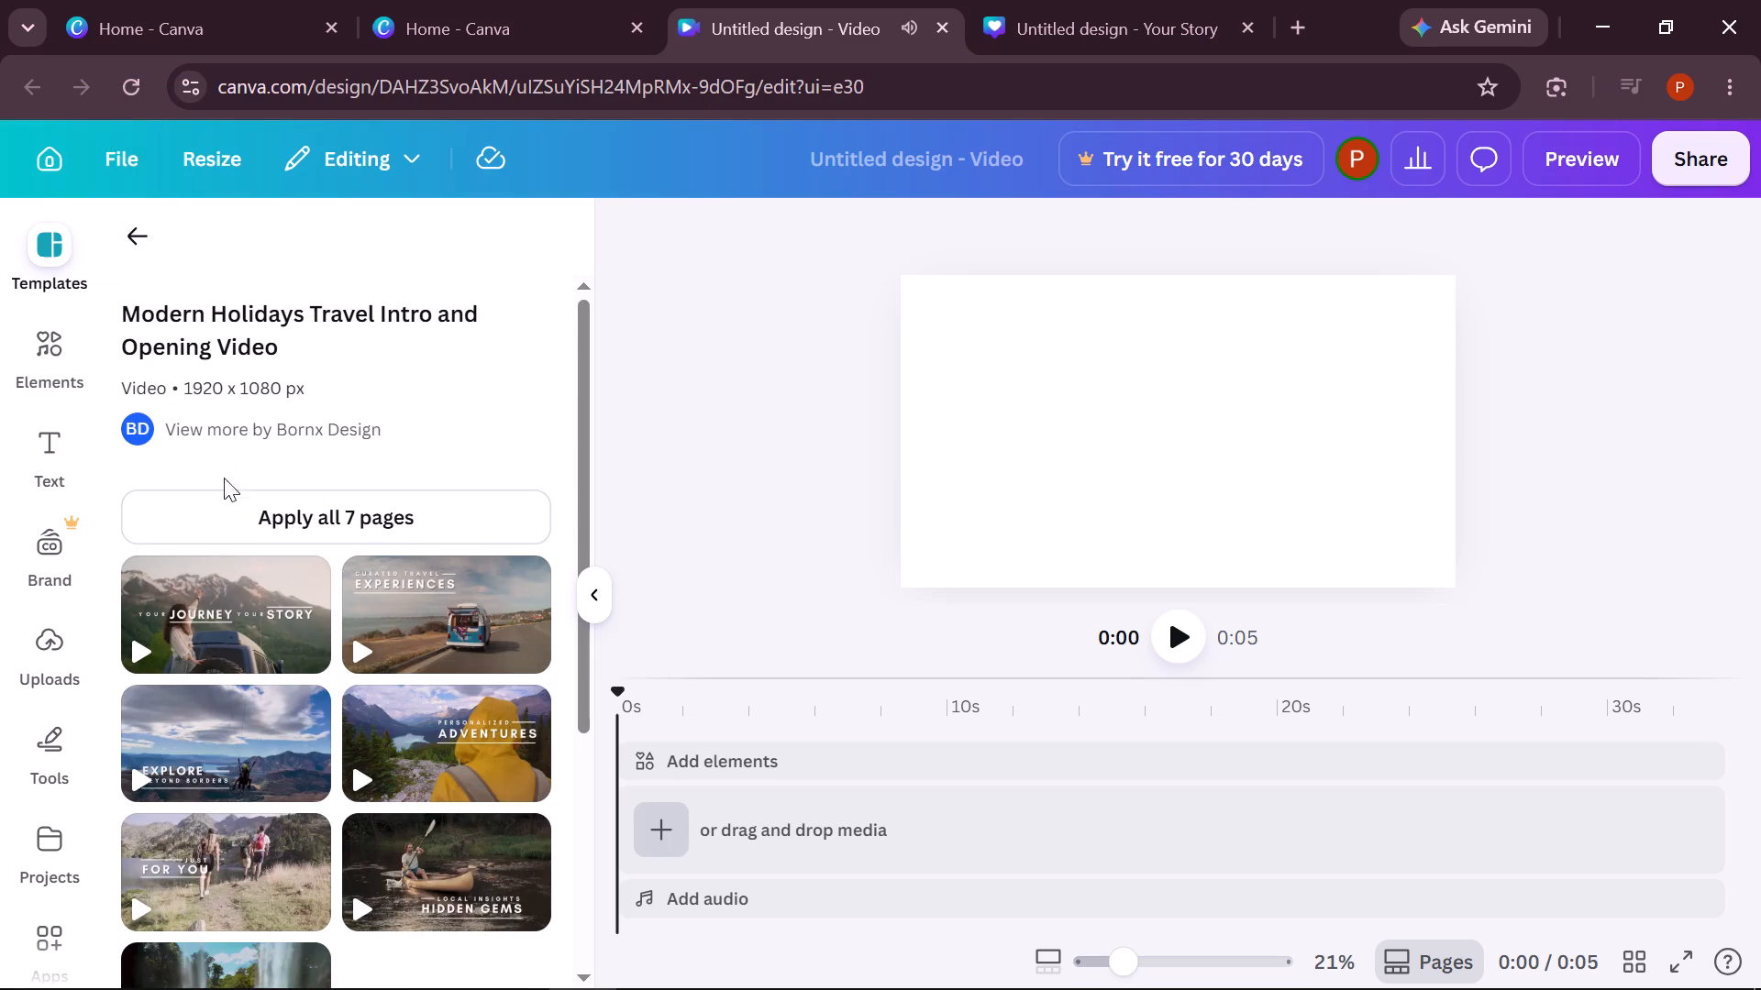
pyautogui.click(229, 597)
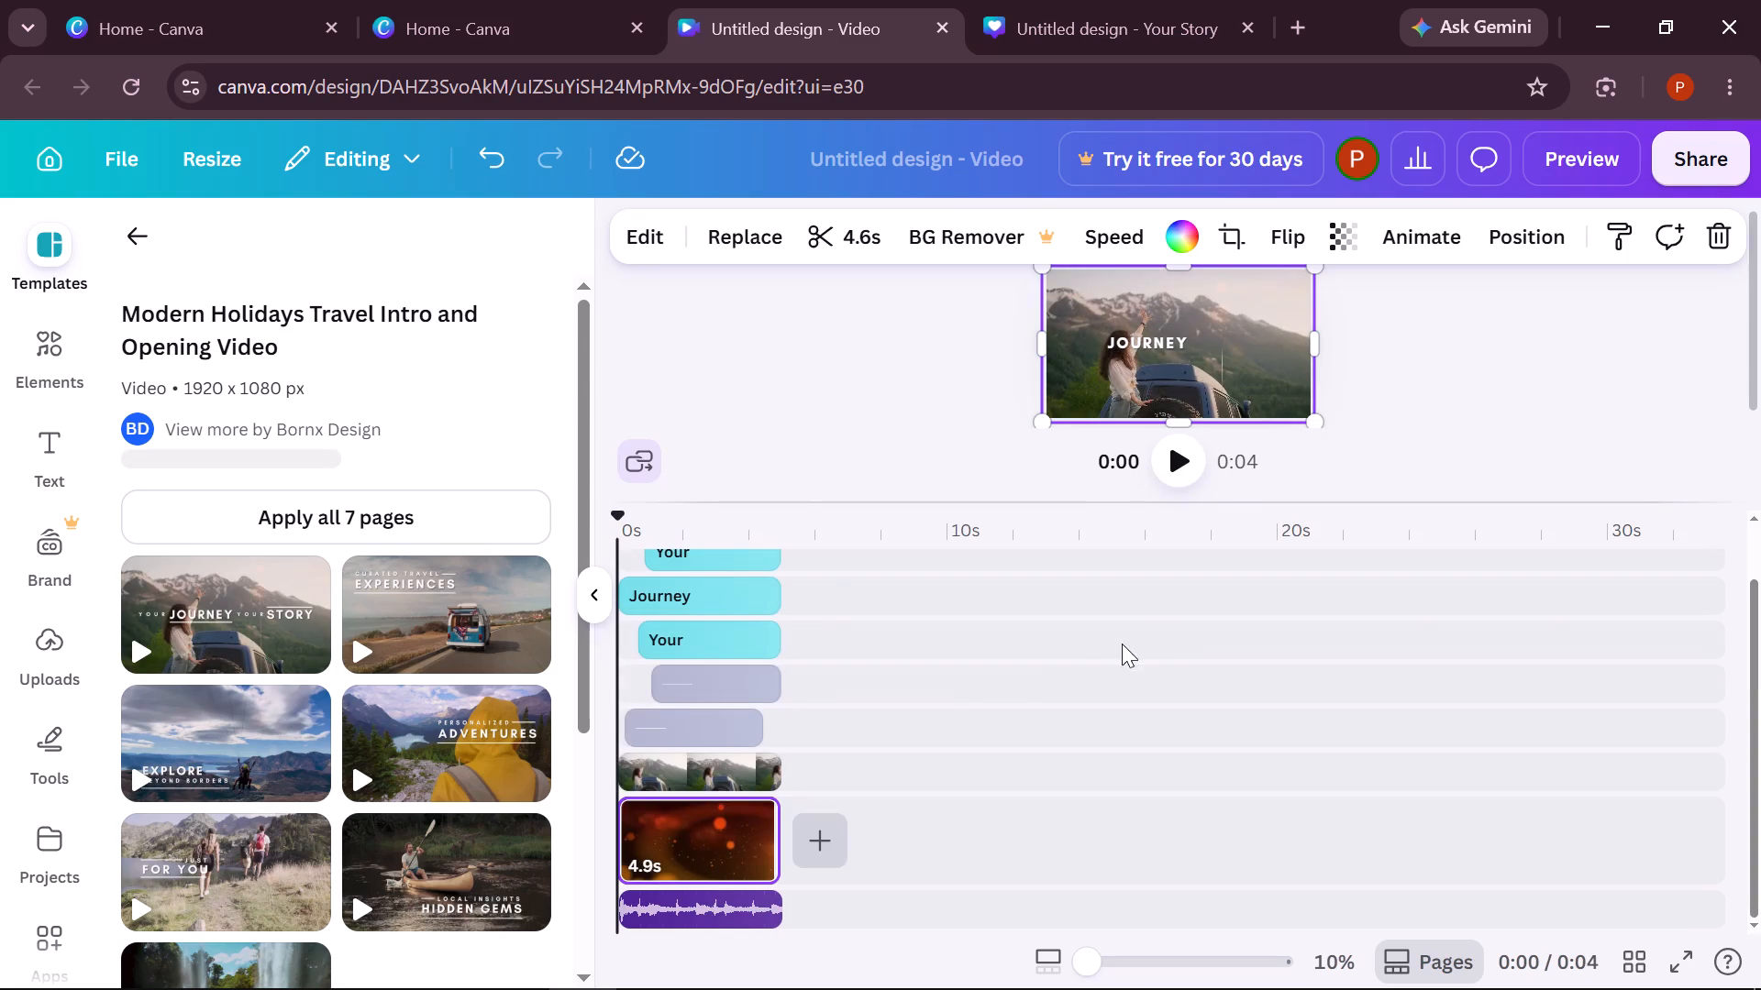
# Play the "Your Journey Your Story" video and shrink the timeline area to give the video a larger view.
pyautogui.click(1176, 466)
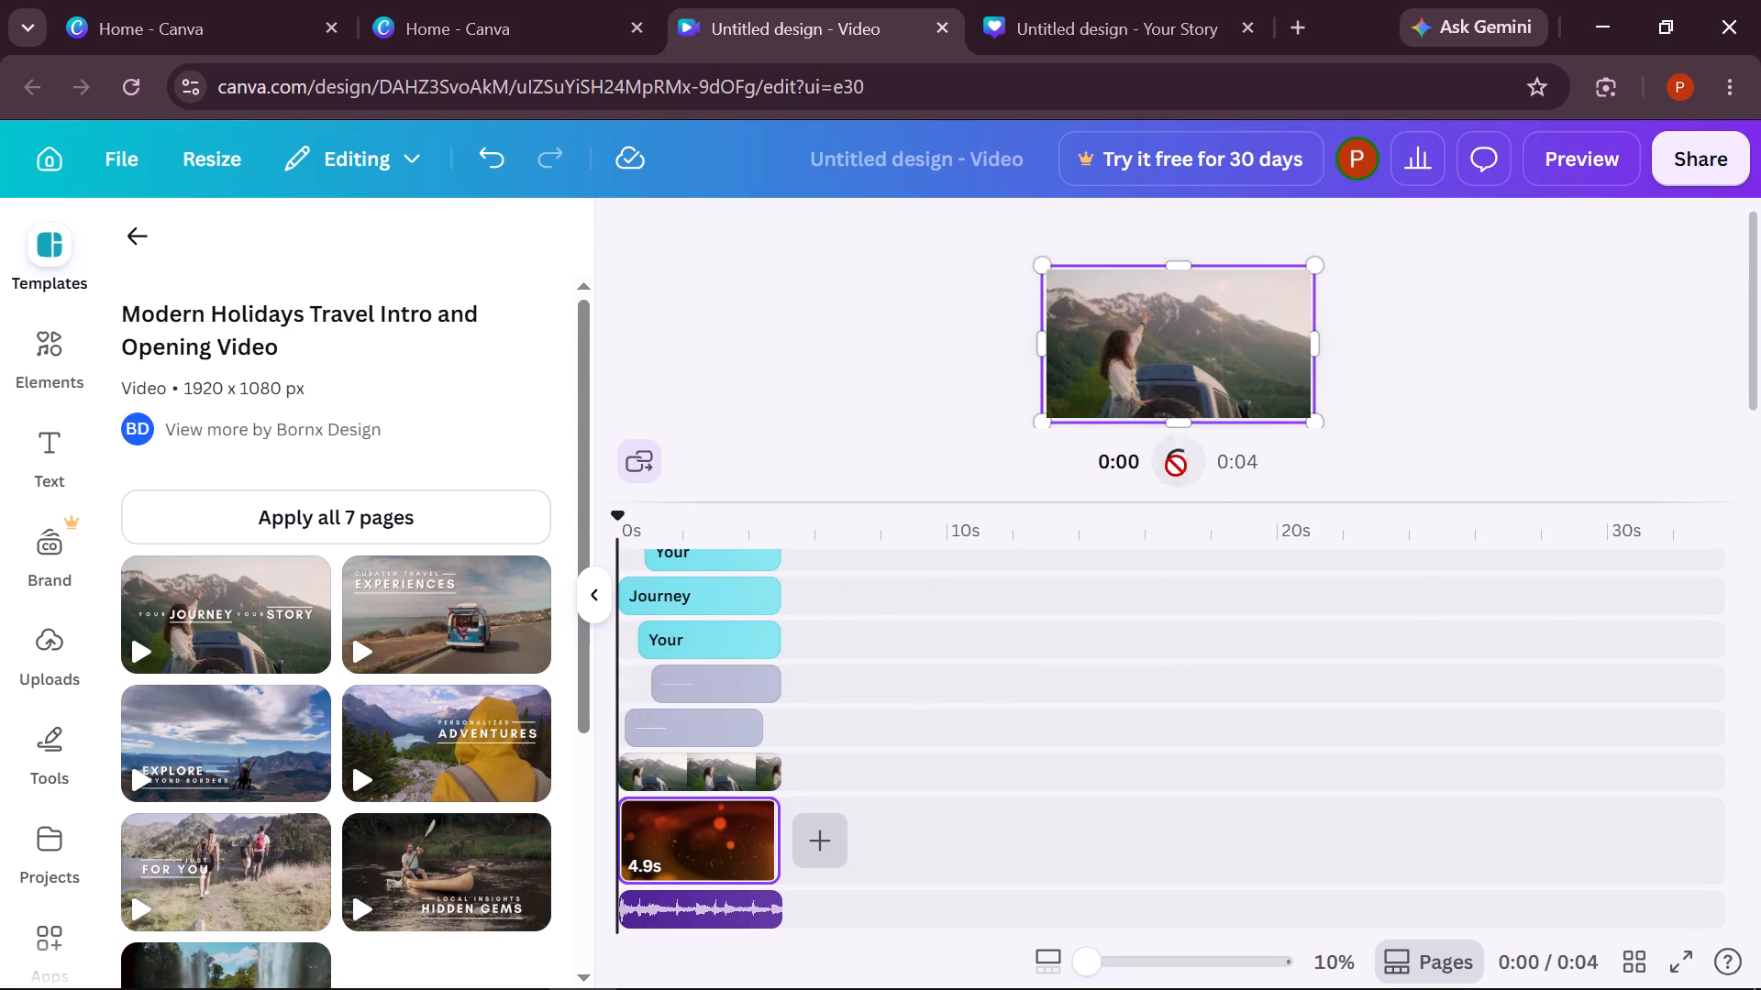
pyautogui.moveTo(1162, 506); pyautogui.dragTo(1160, 543)
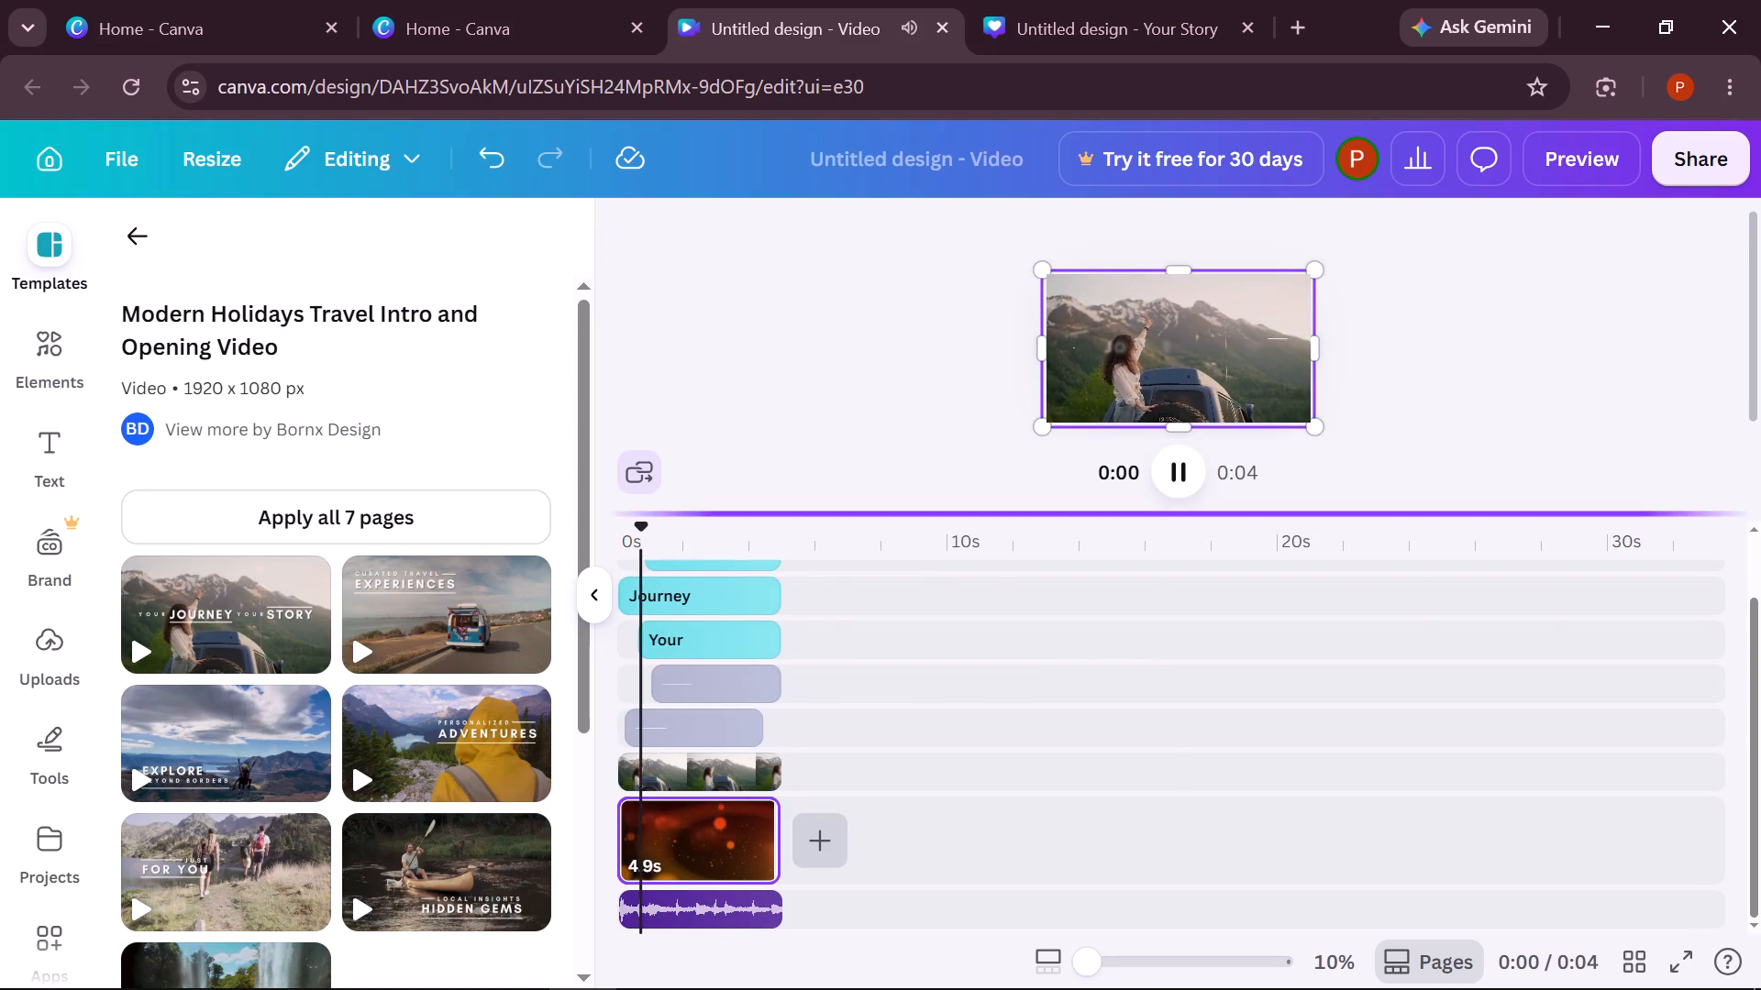
pyautogui.moveTo(1160, 543); pyautogui.dragTo(1147, 668)
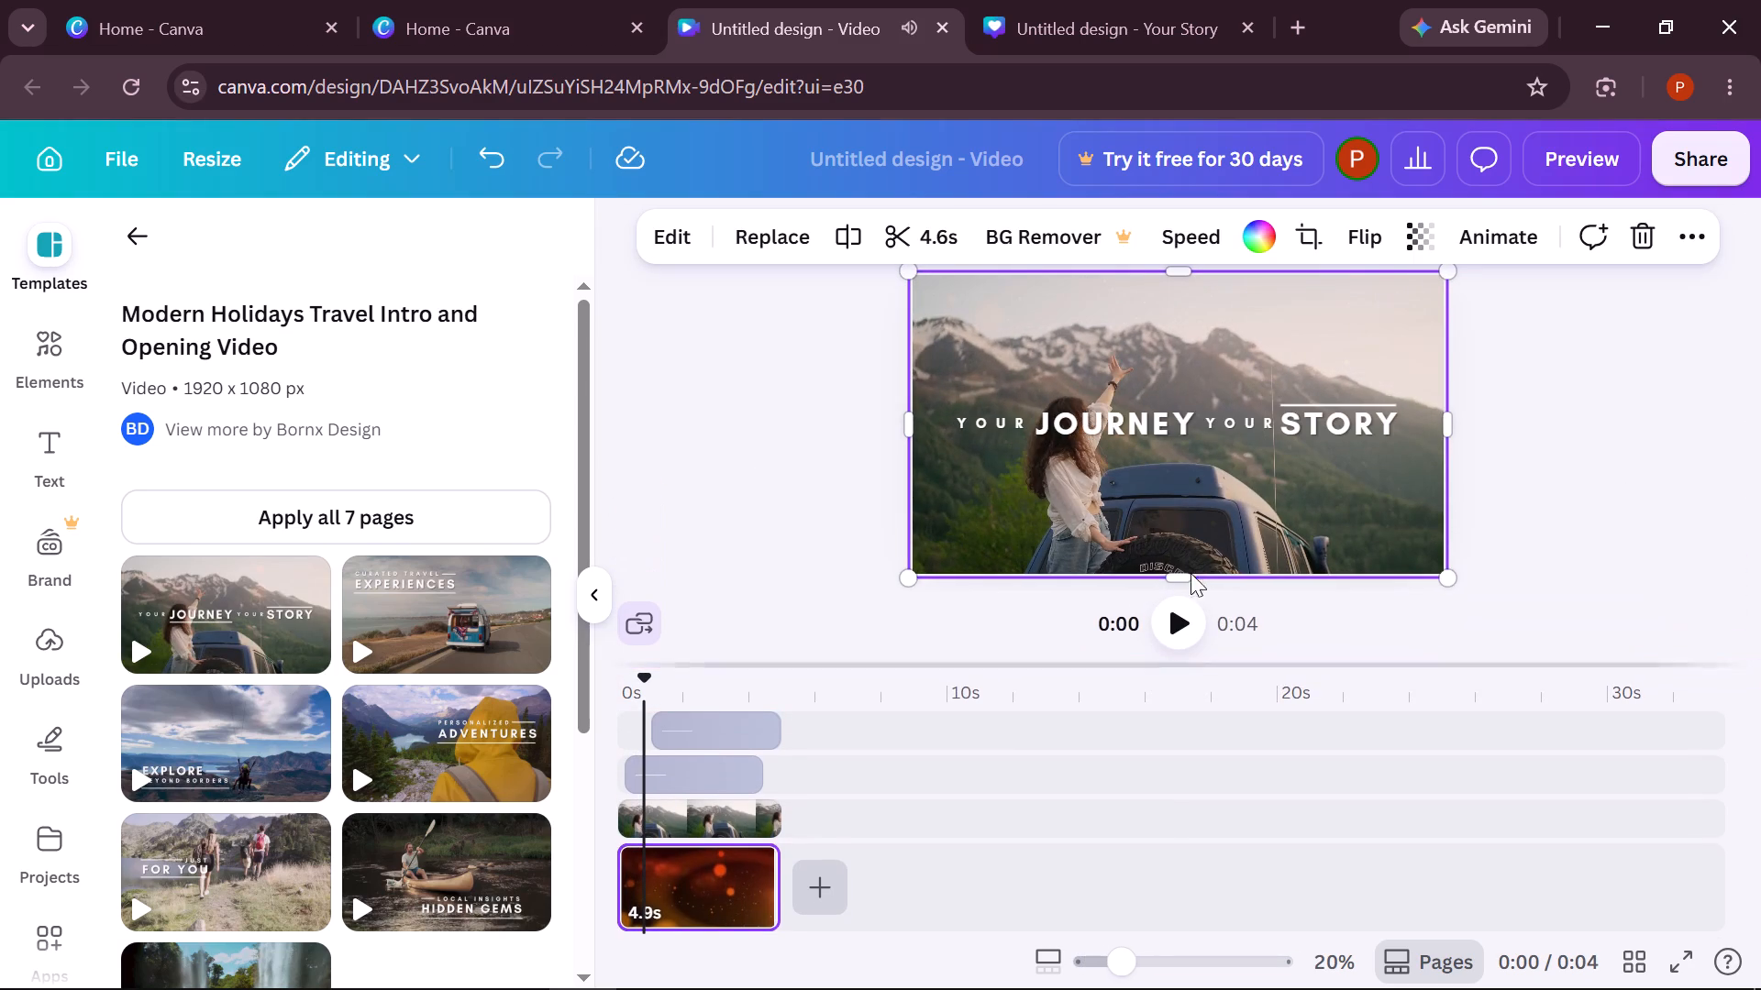
# Replay the "Your Journey Your Story" video several times to review its text animation, and pause it before the end.
pyautogui.click(1187, 609)
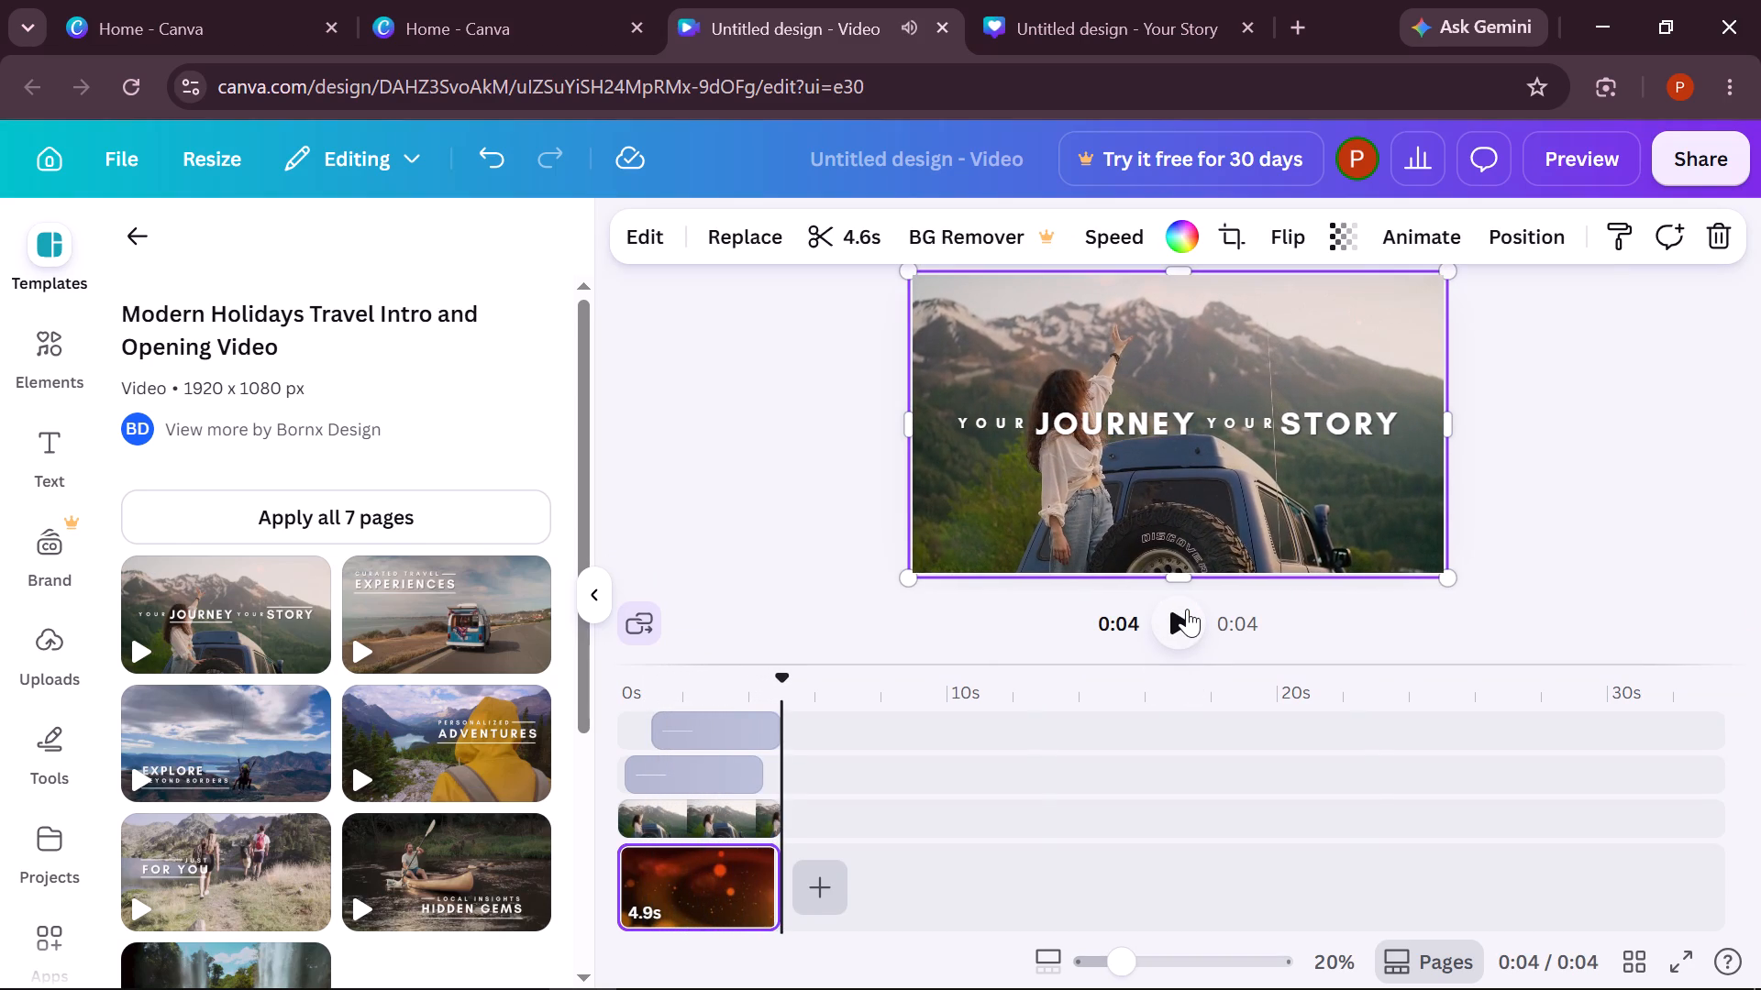
pyautogui.click(1187, 609)
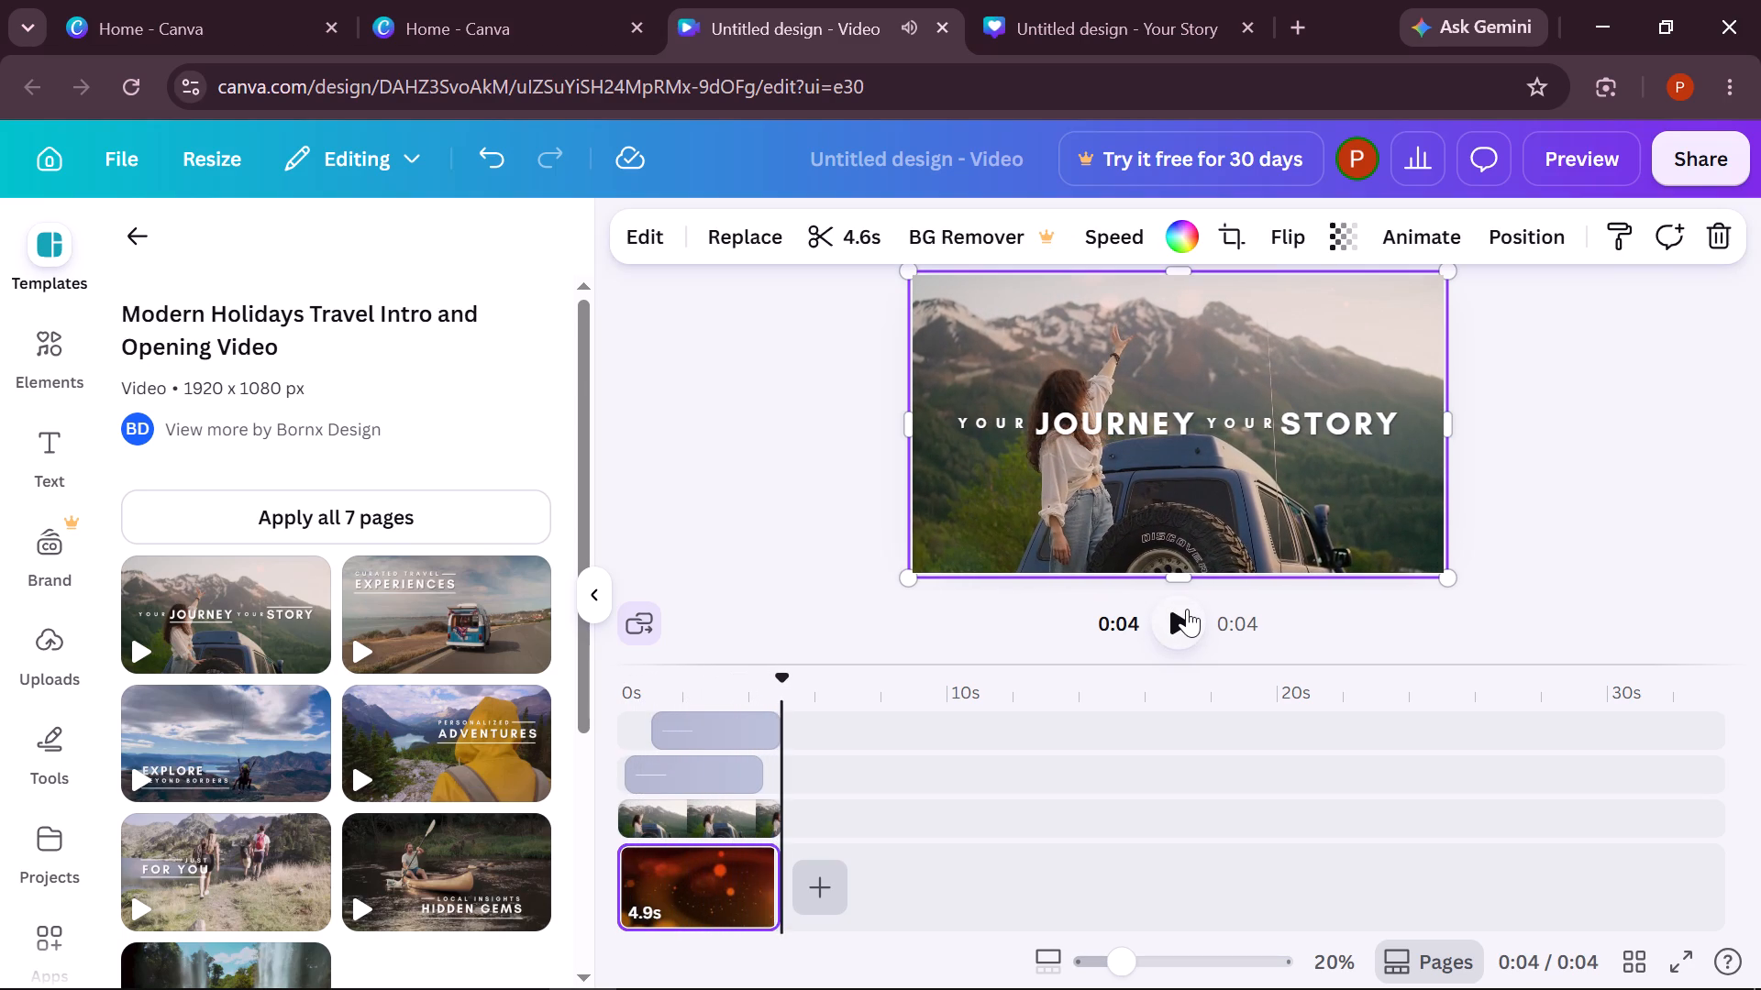
pyautogui.click(1187, 609)
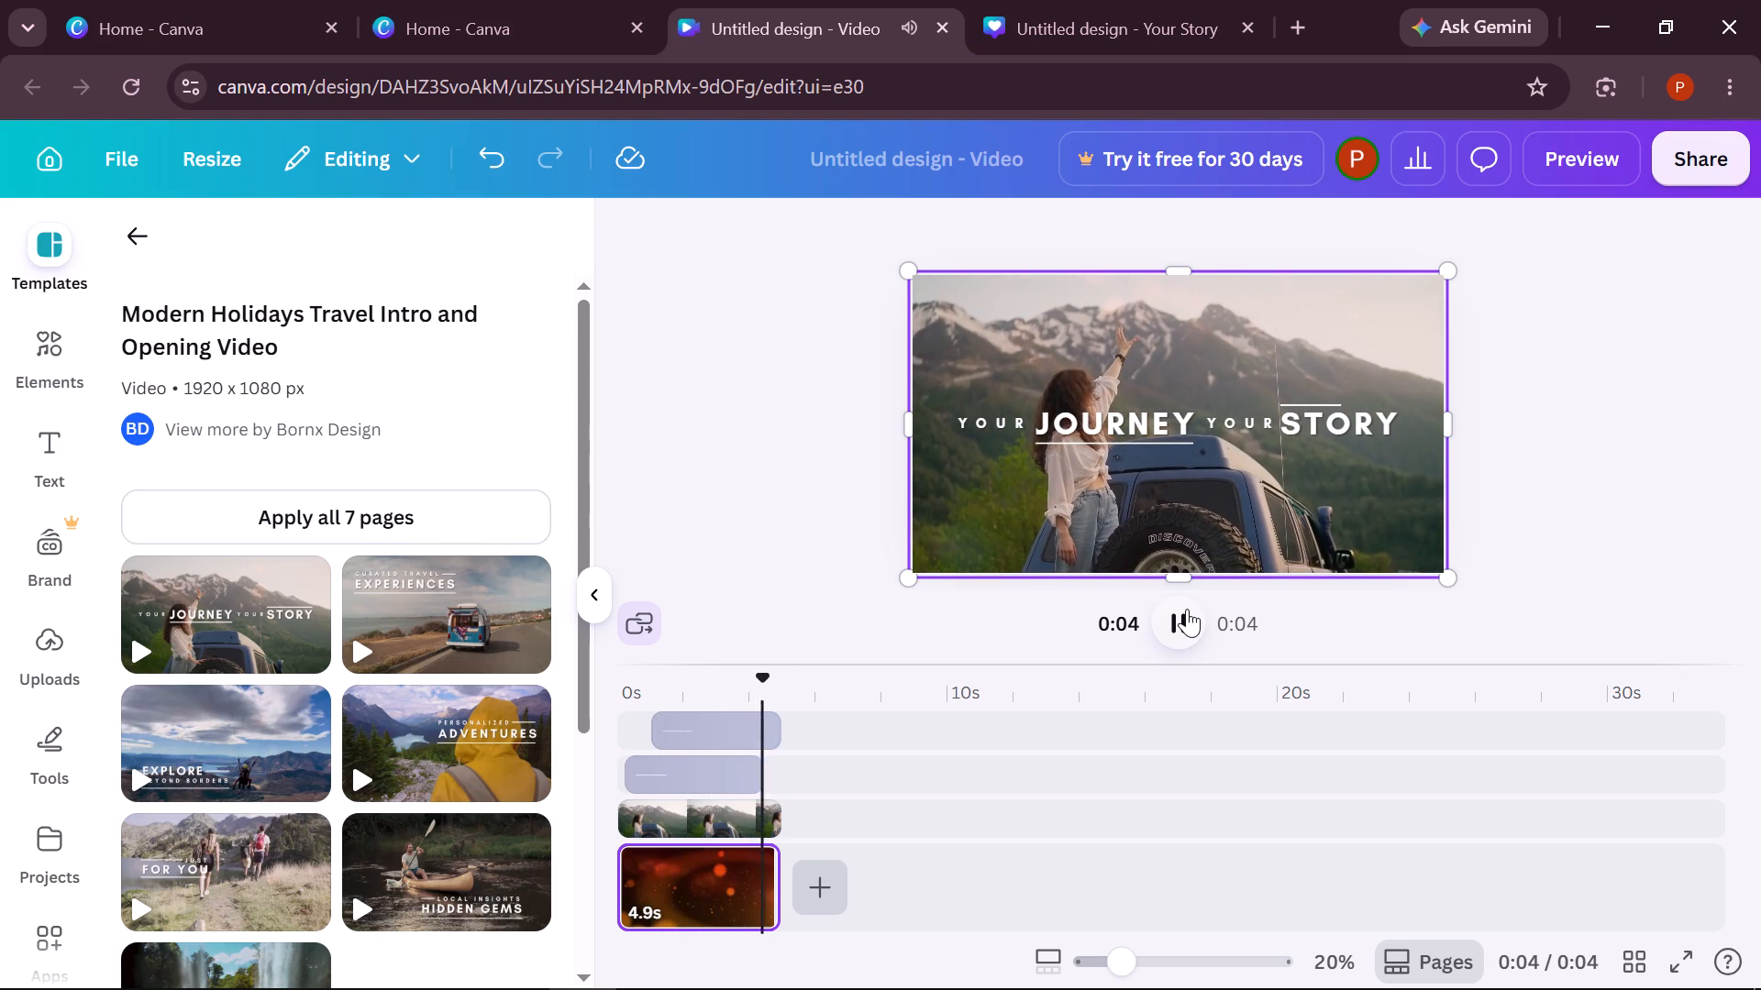
pyautogui.click(1187, 609)
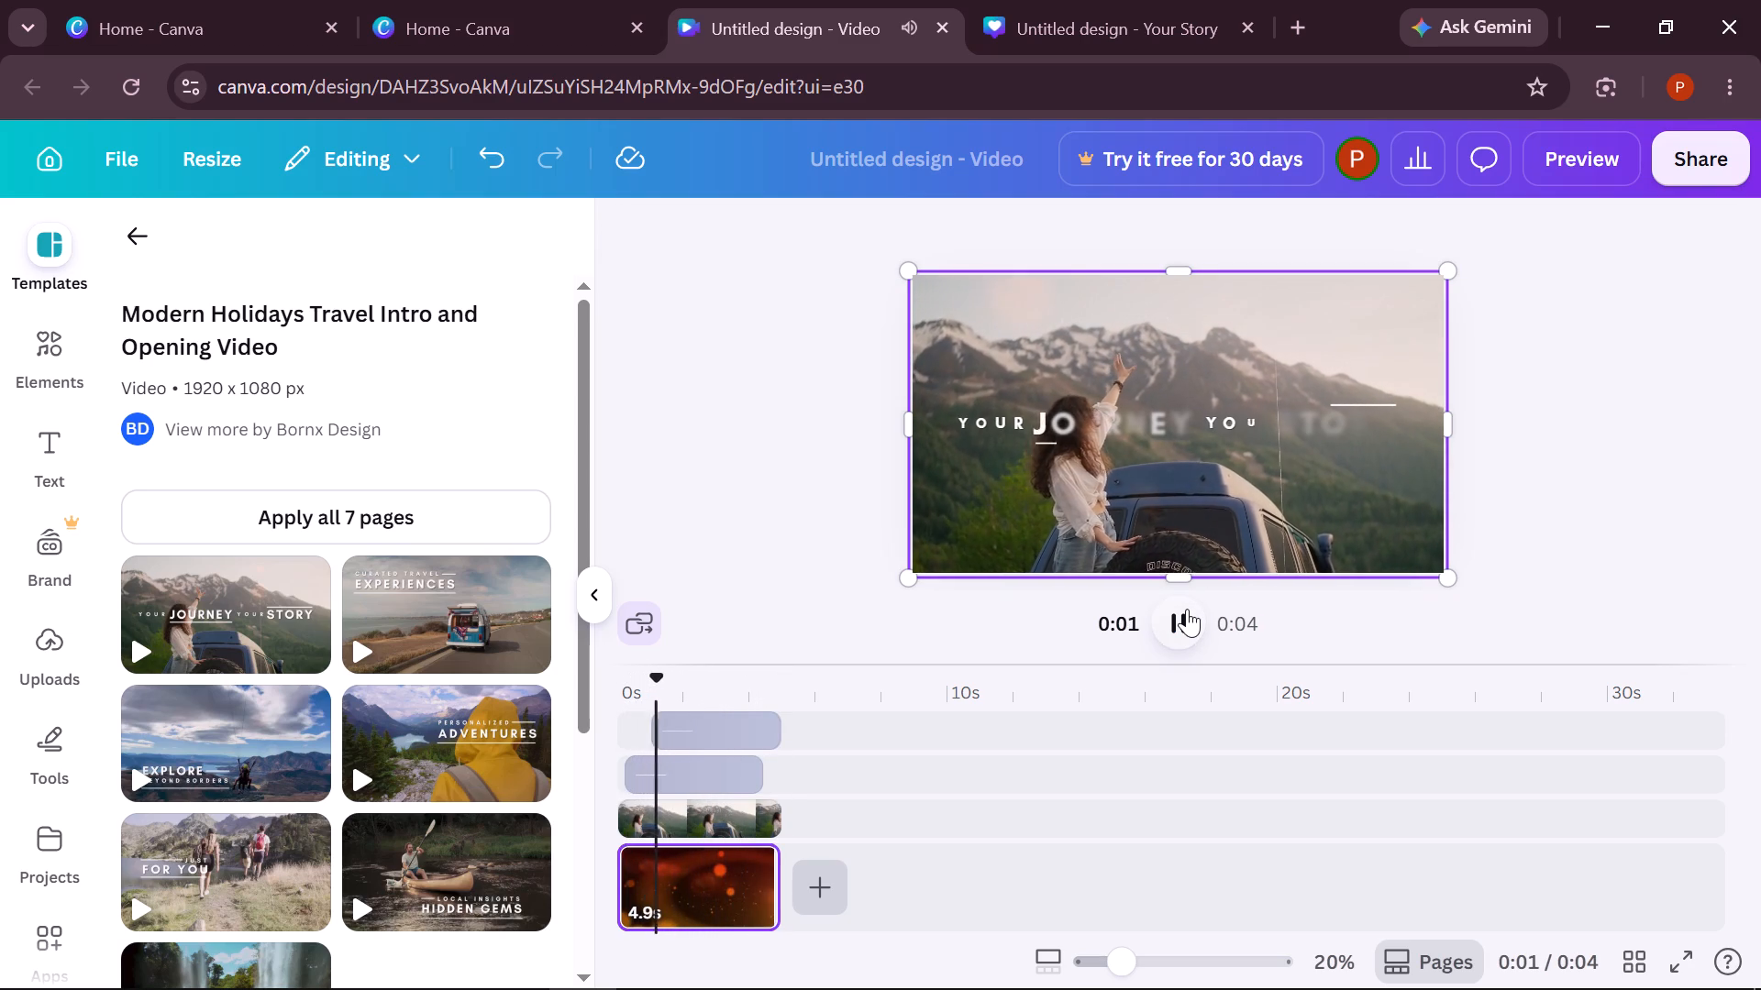
pyautogui.click(1187, 609)
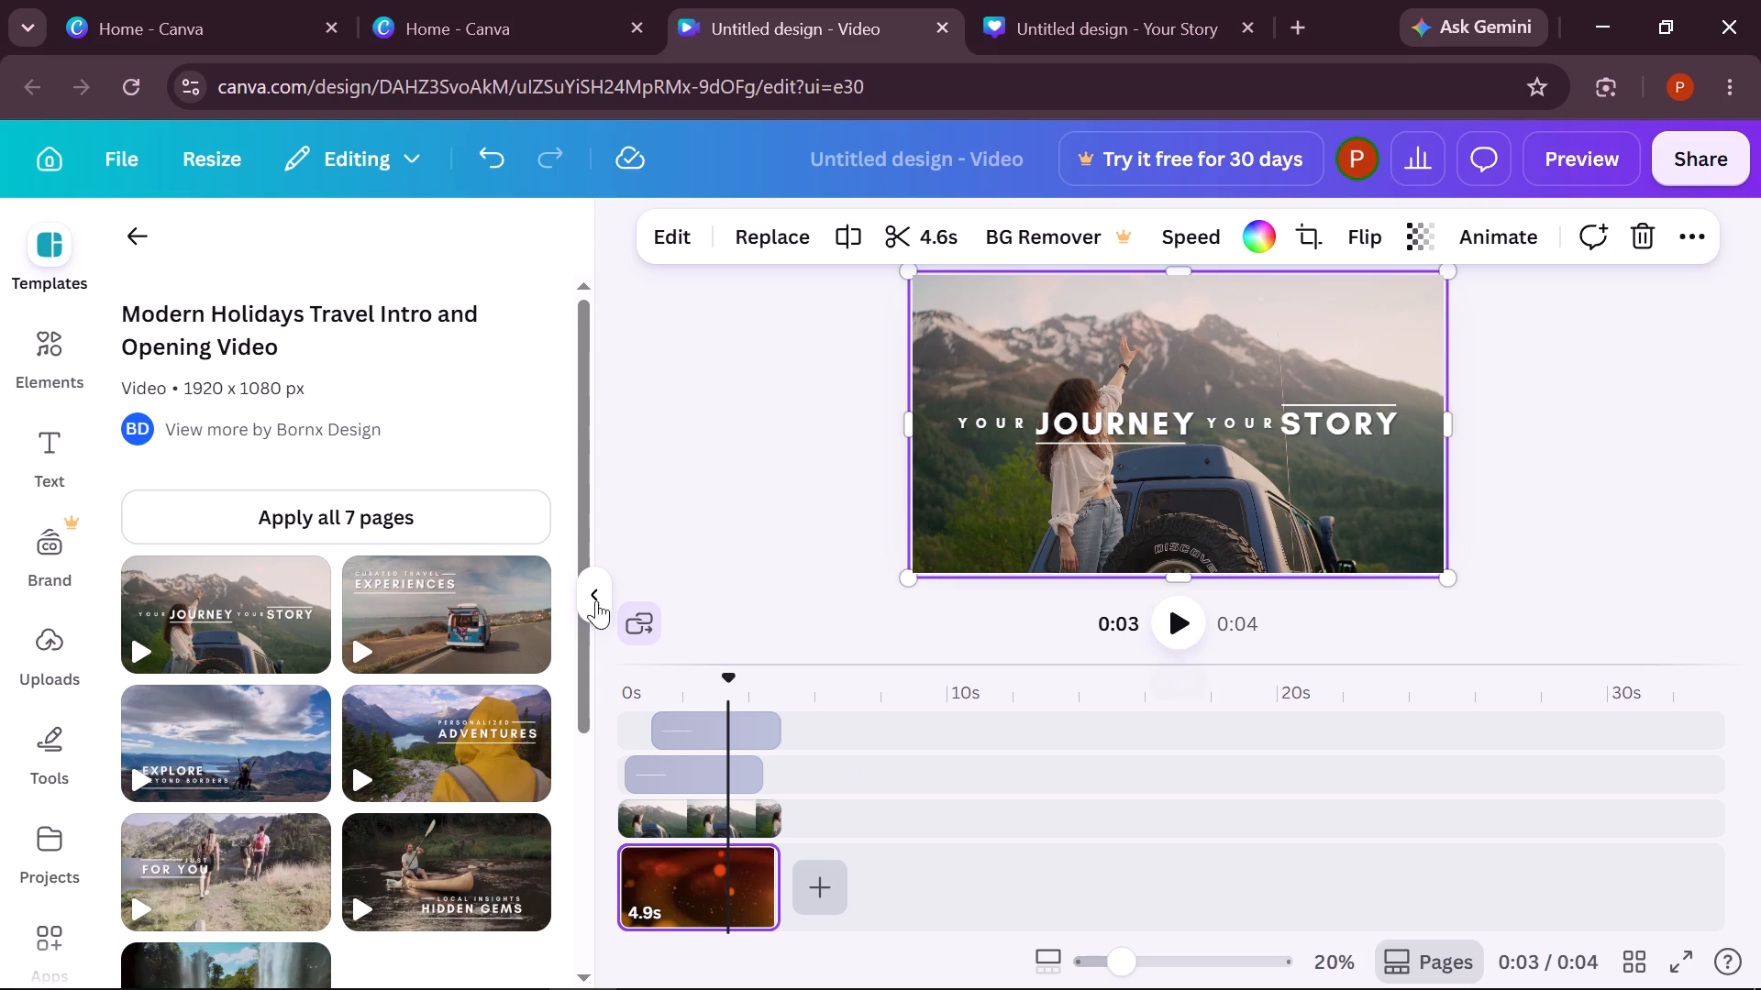
# Add the template's "Curated Travel Experiences" page to the video after the "Your Journey Your Story" page.
pyautogui.click(479, 618)
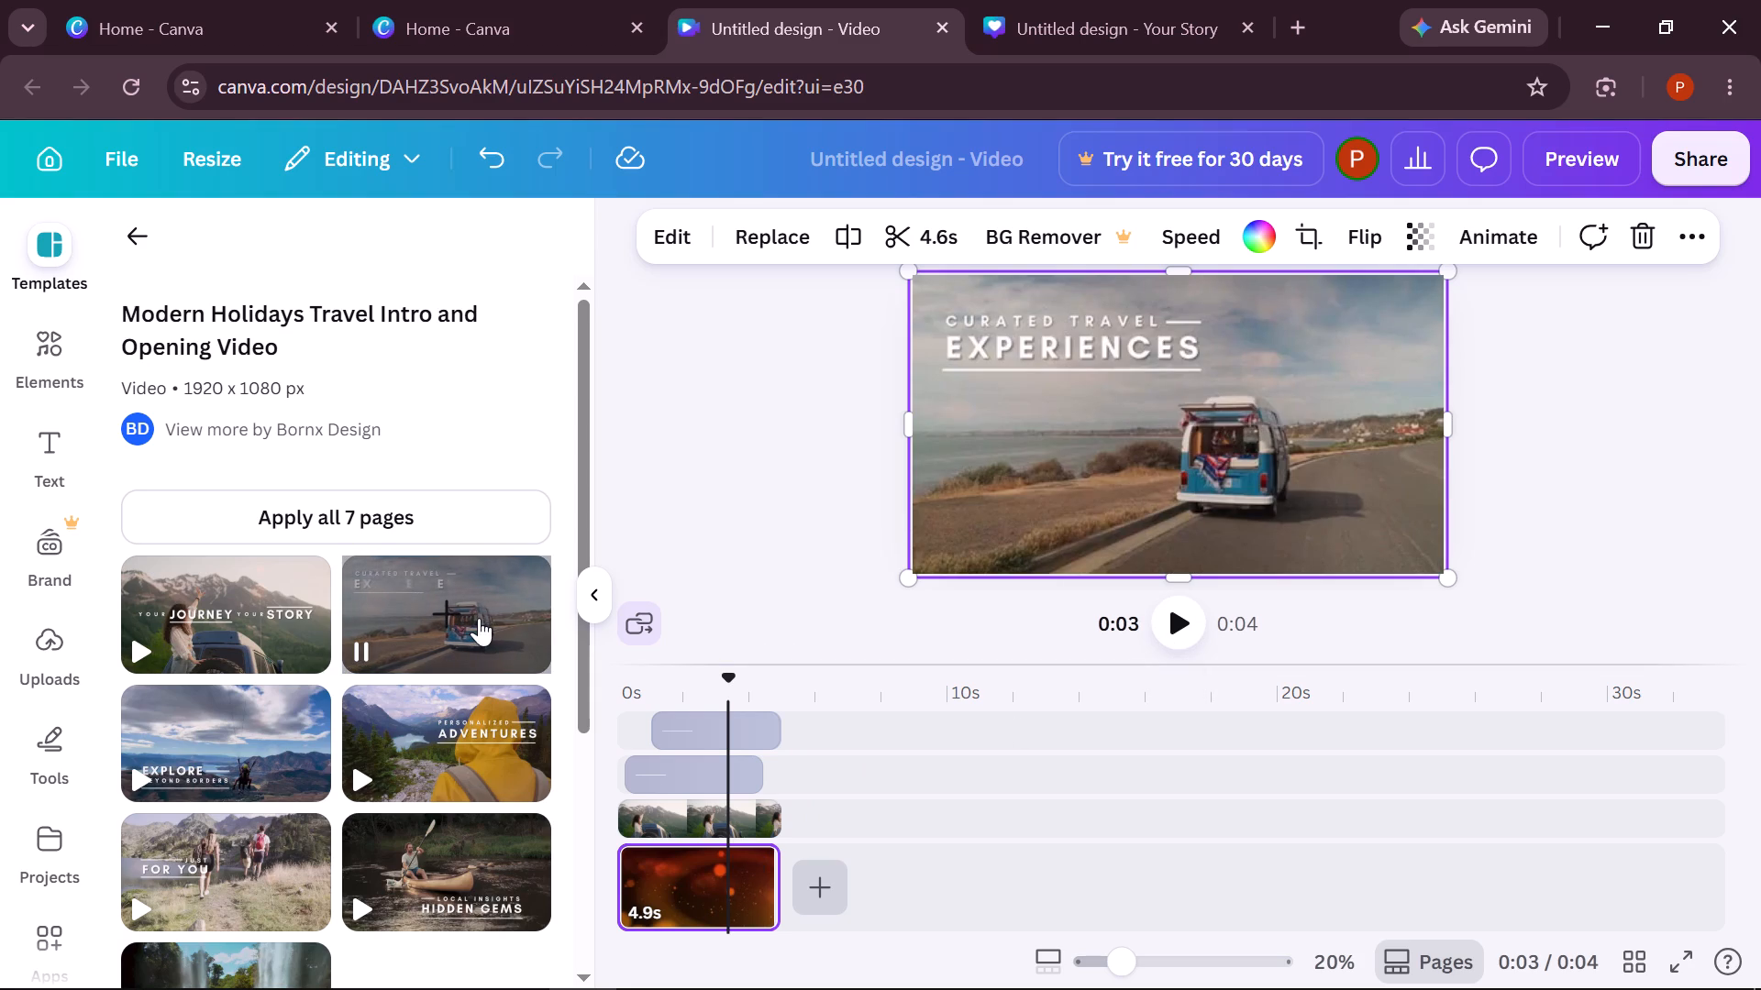
# Play the two-page video through to its end while looking over the text, line and clip tracks in the timeline.
pyautogui.click(1180, 623)
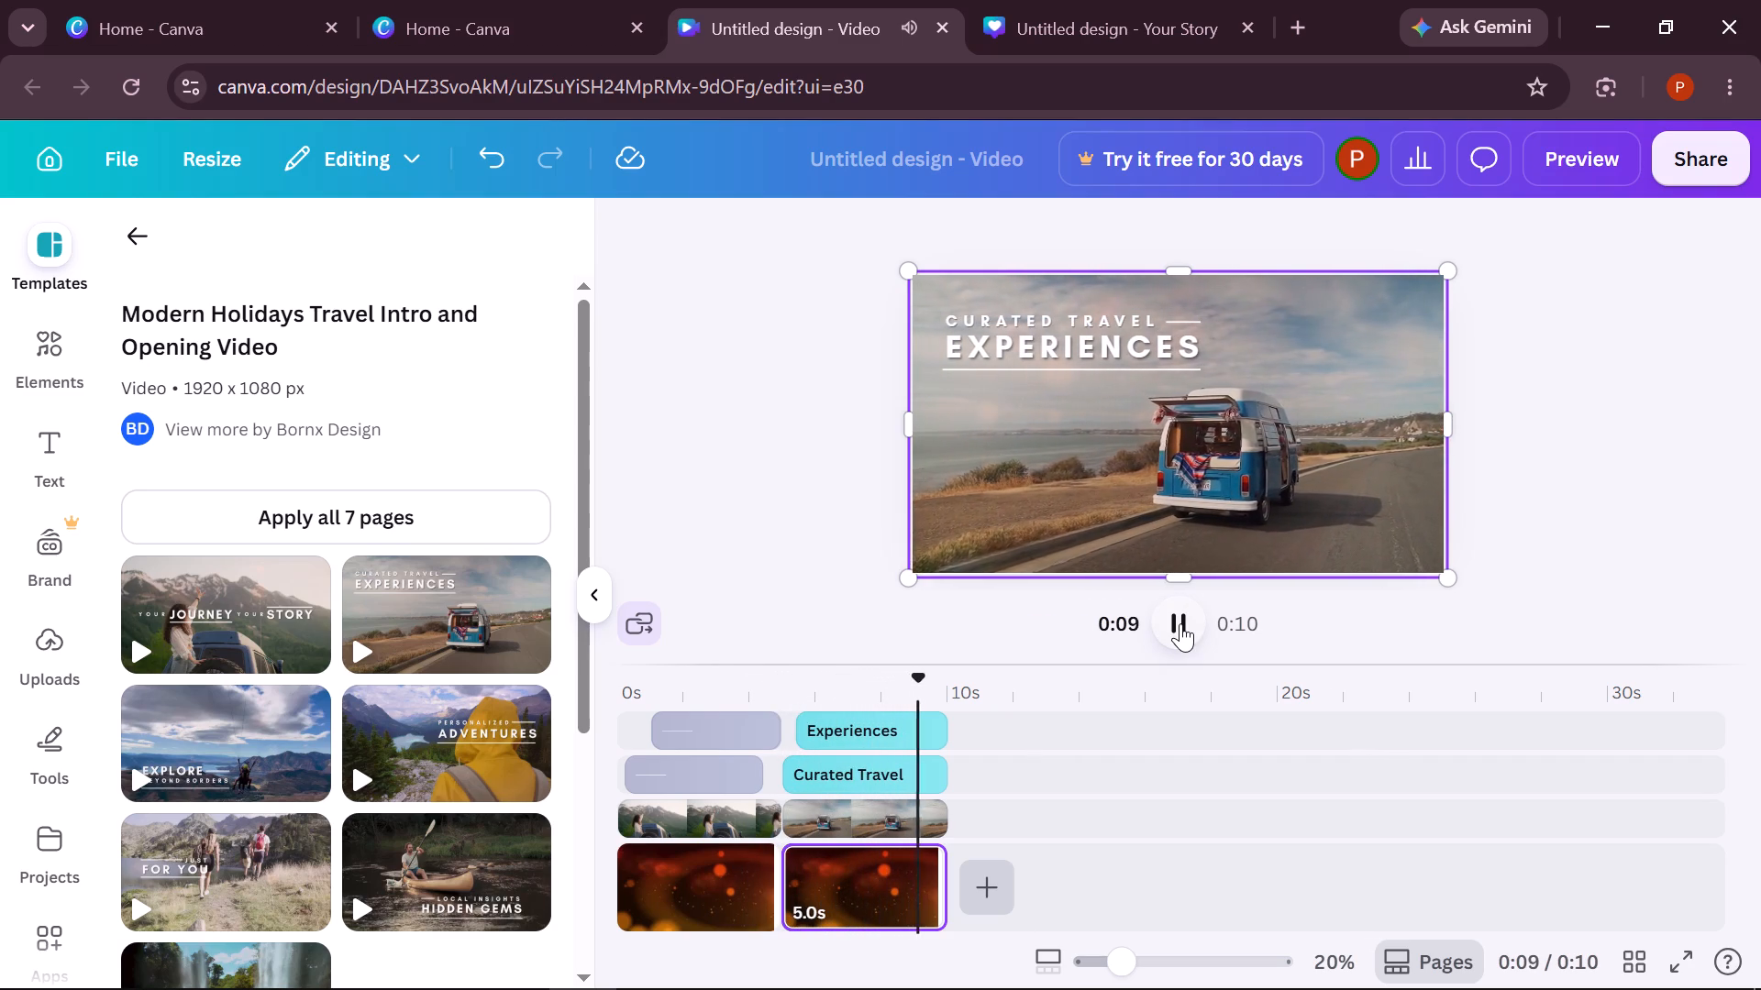
pyautogui.click(1180, 623)
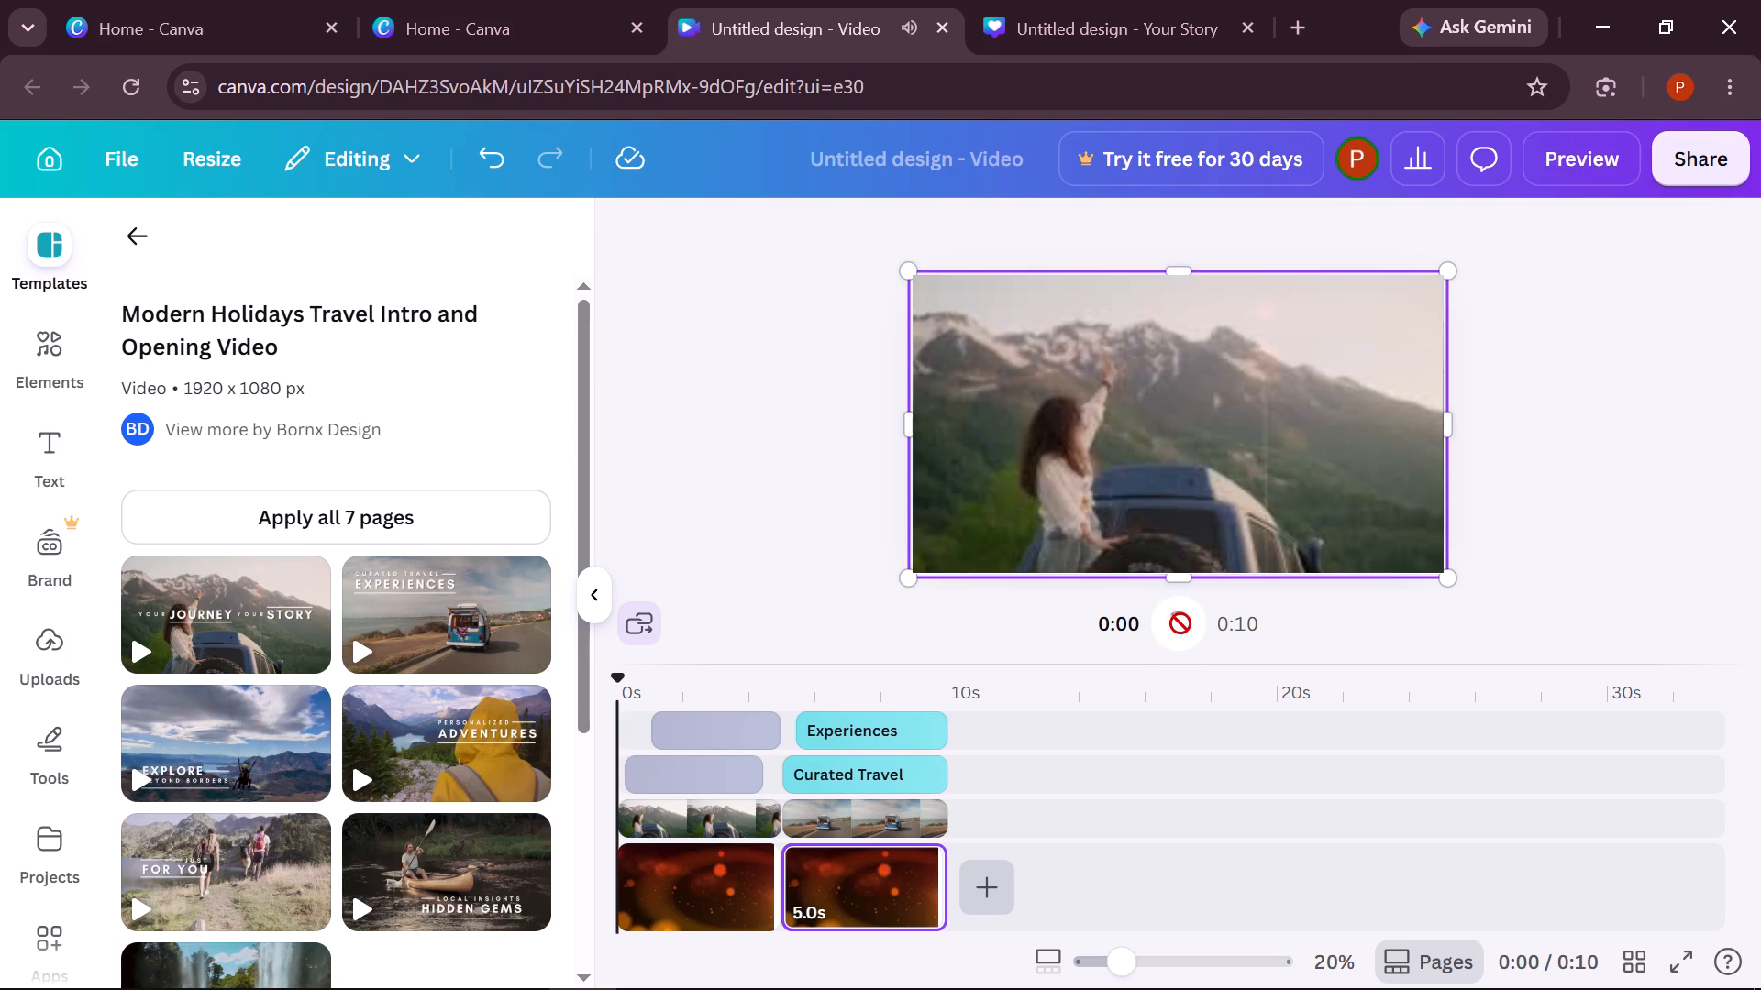
pyautogui.scroll(1, 855, 828)
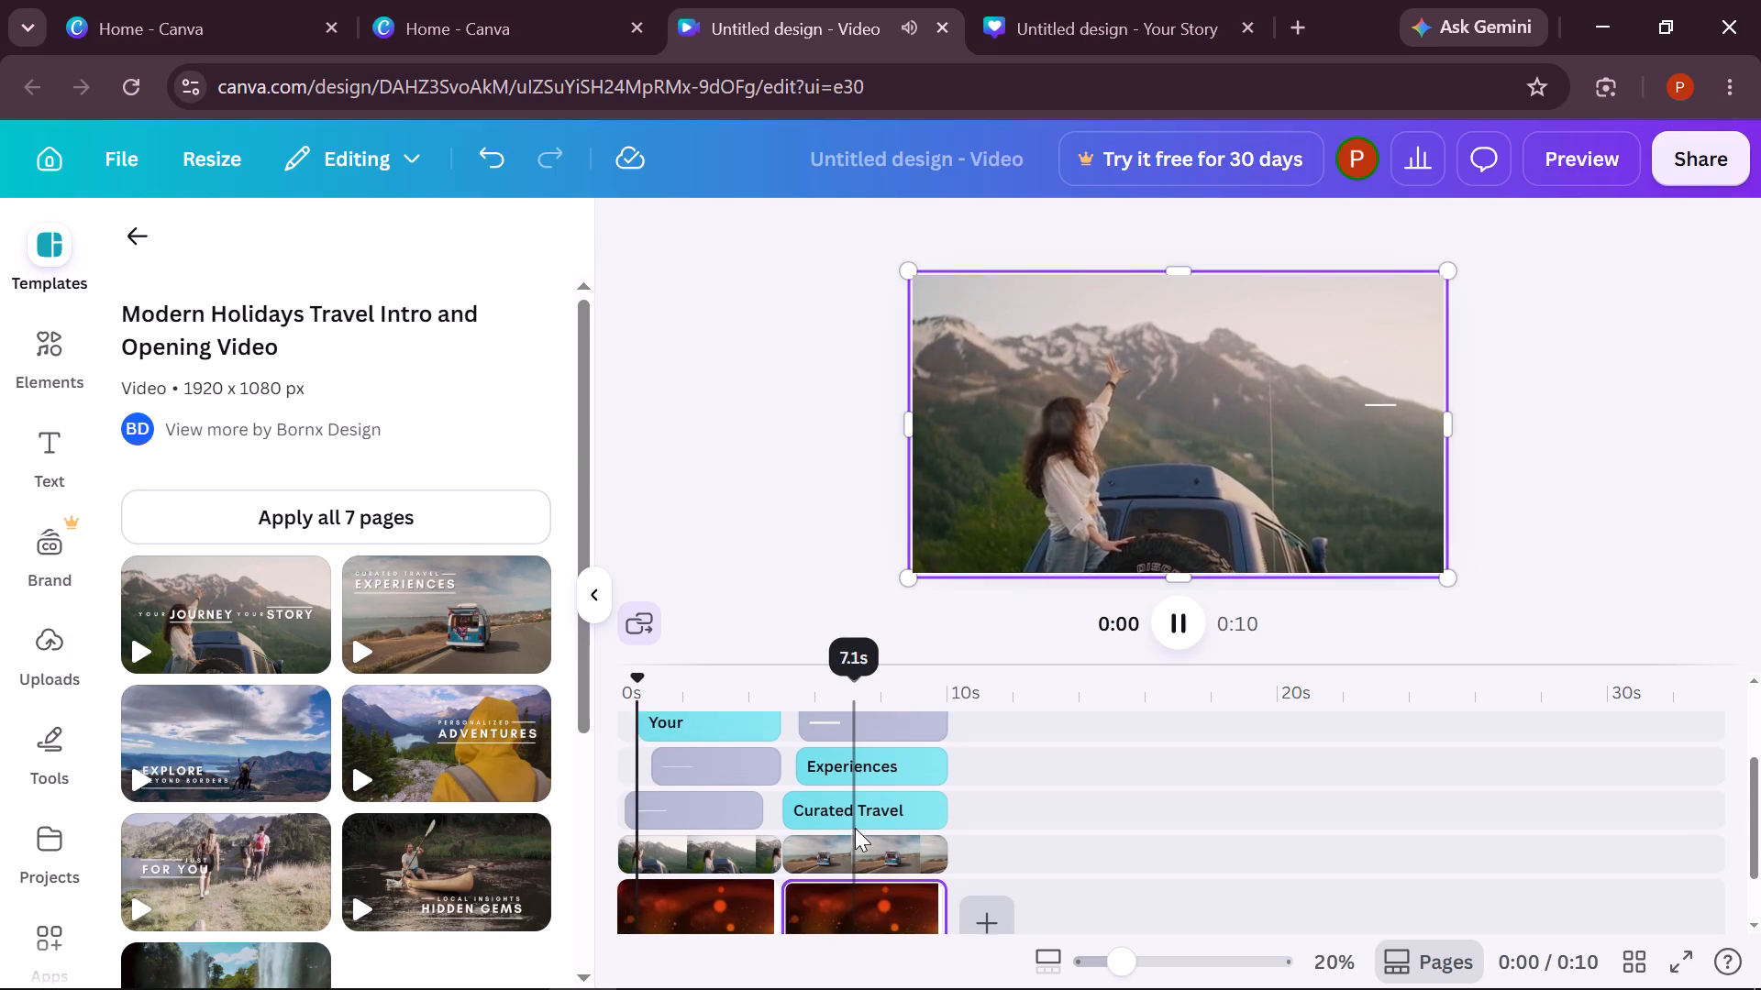
pyautogui.scroll(2, 855, 828)
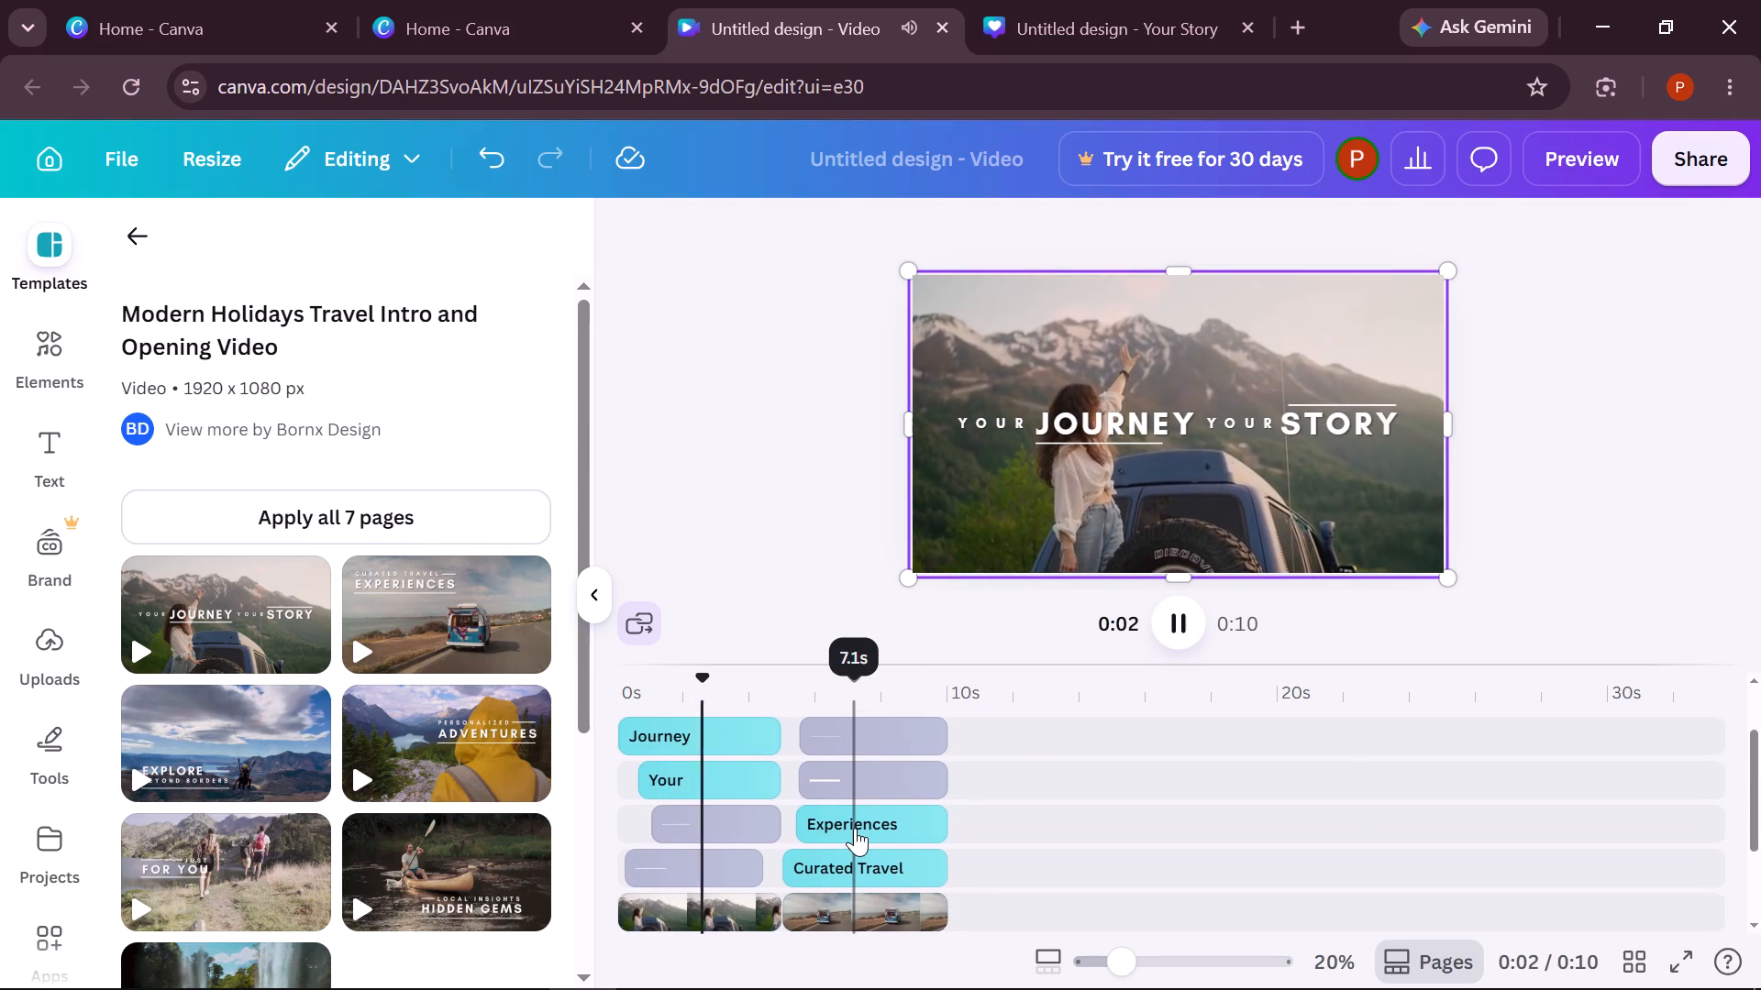
pyautogui.scroll(3, 855, 828)
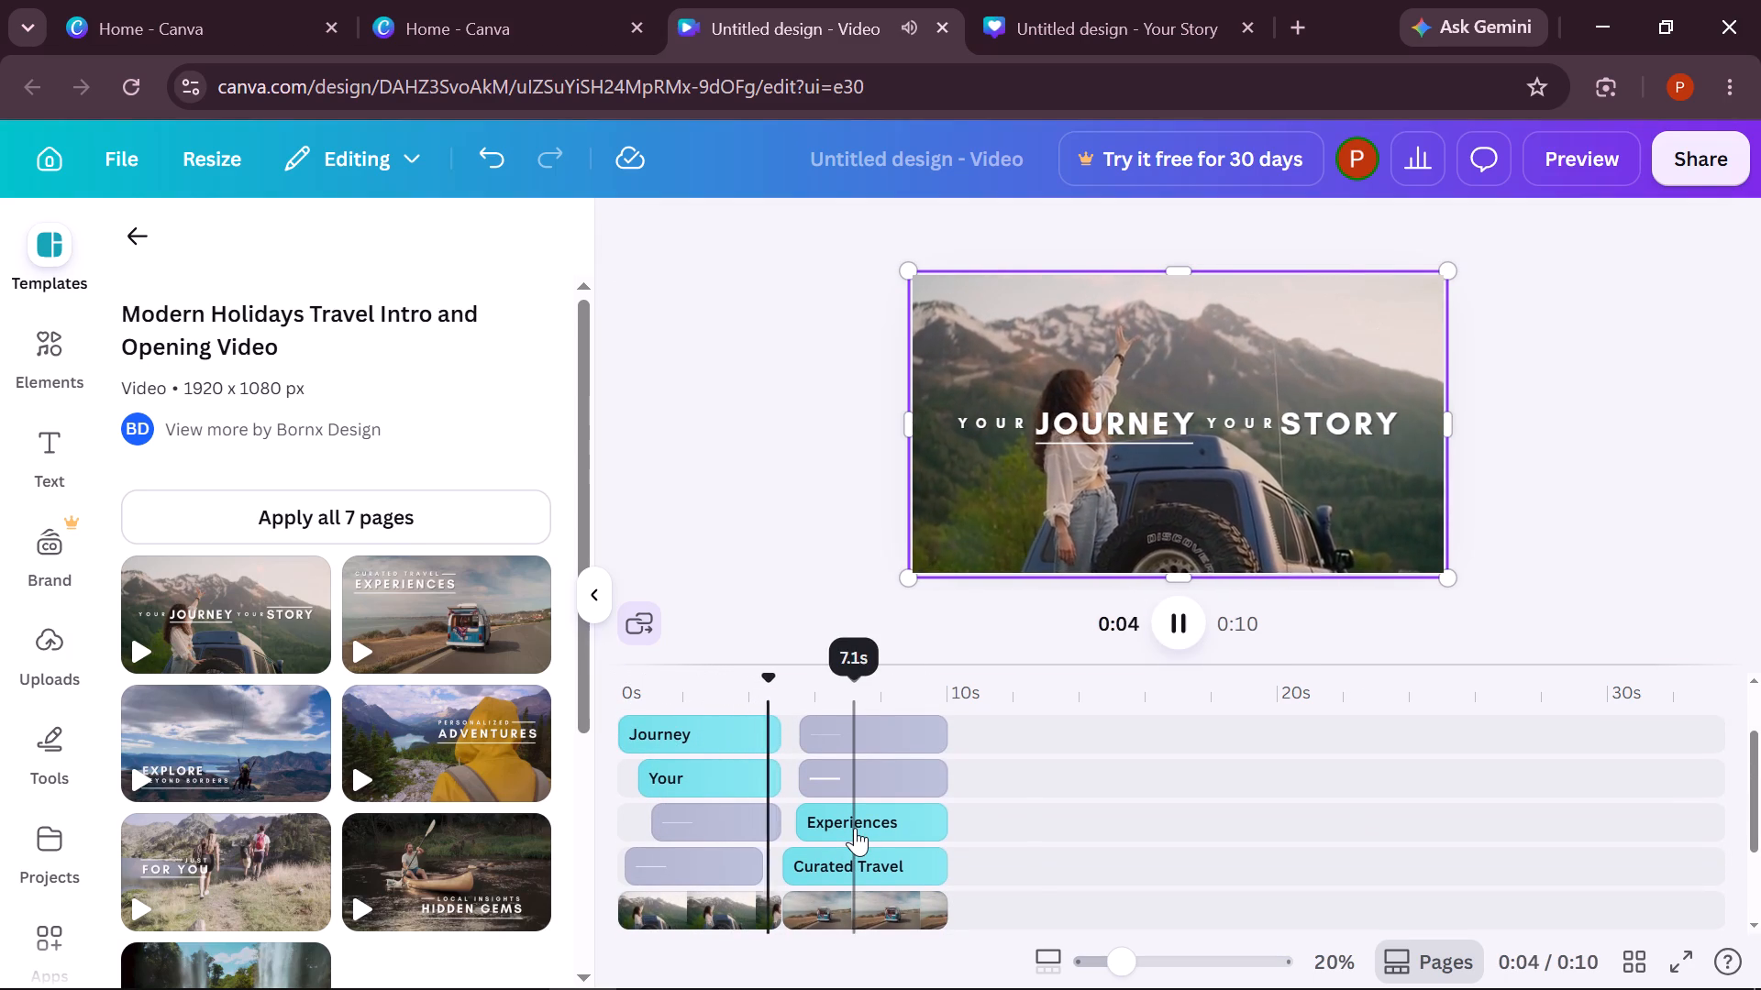
pyautogui.scroll(2, 855, 828)
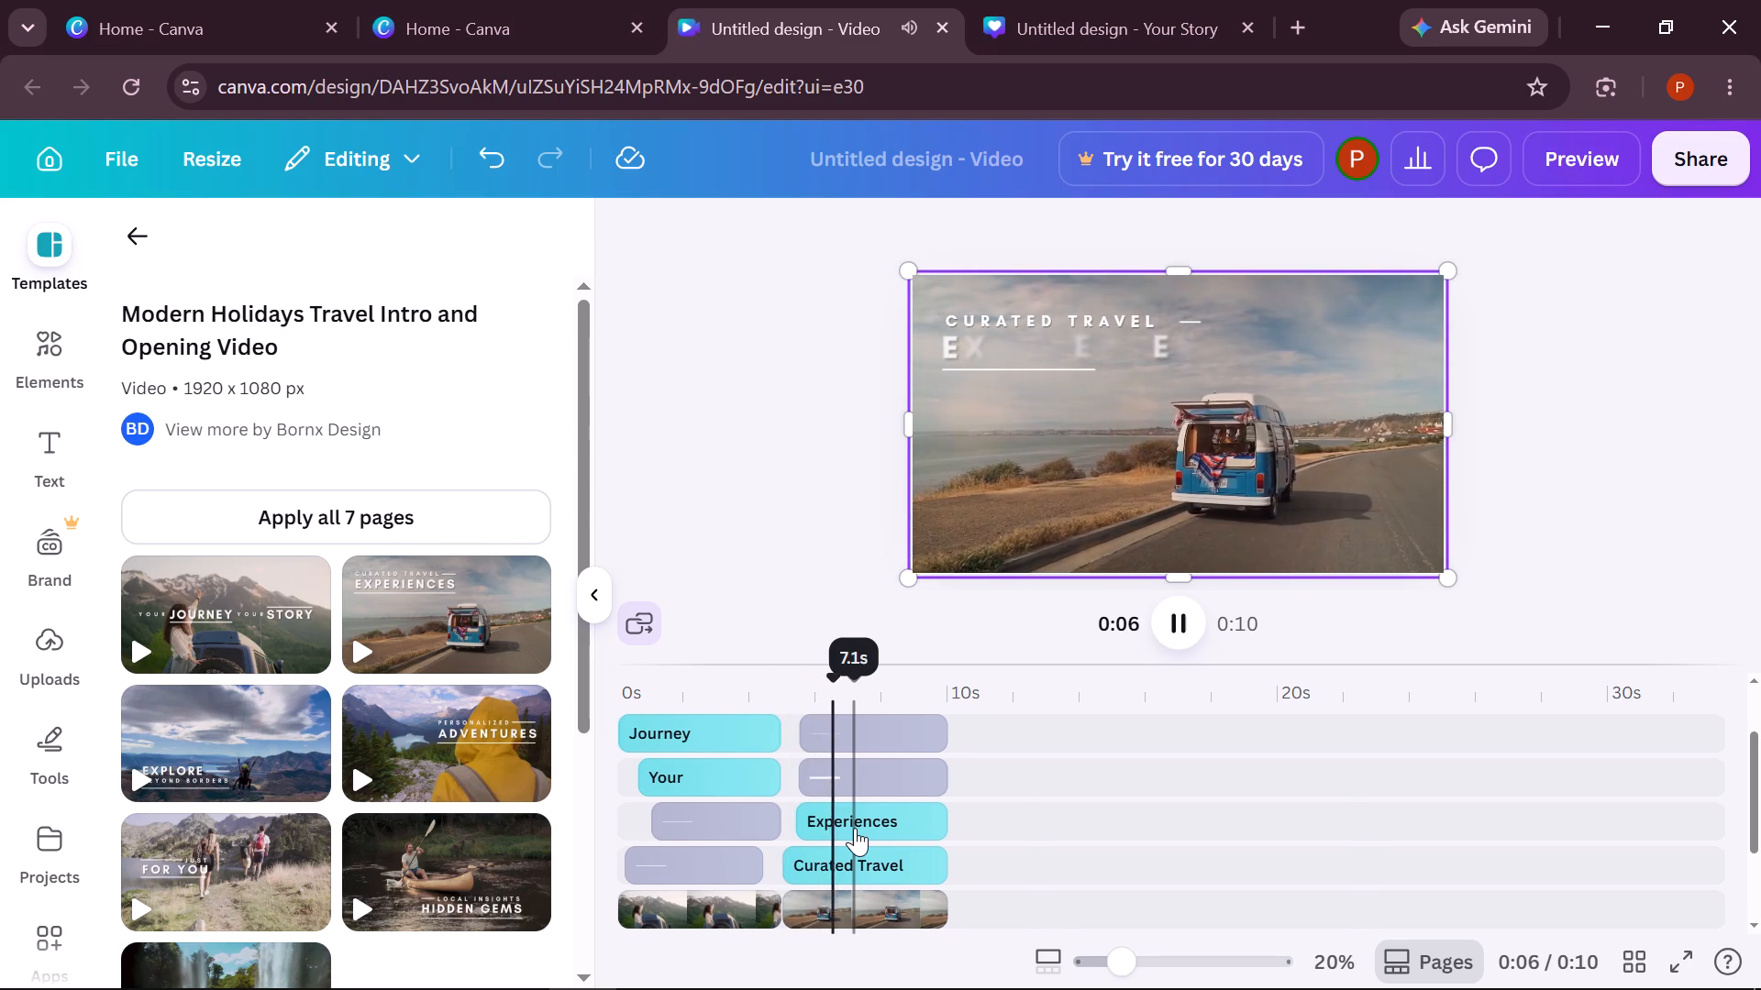
pyautogui.scroll(2, 855, 828)
pyautogui.click(1182, 633)
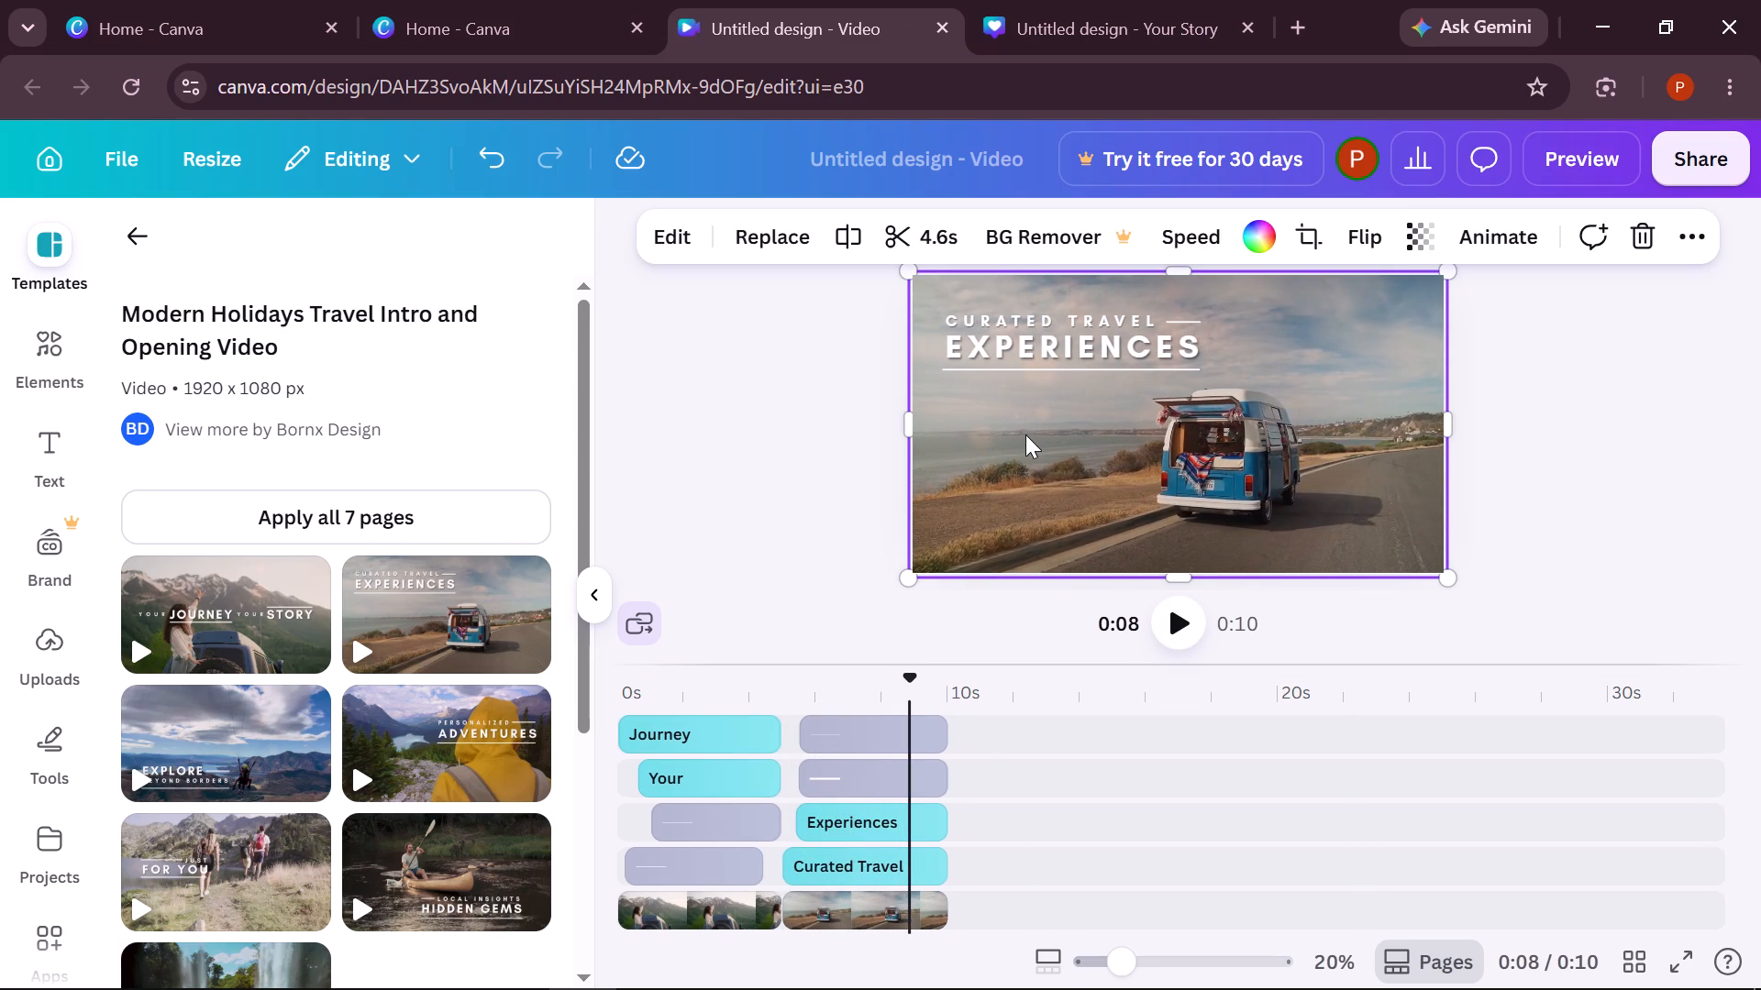
pyautogui.click(1179, 629)
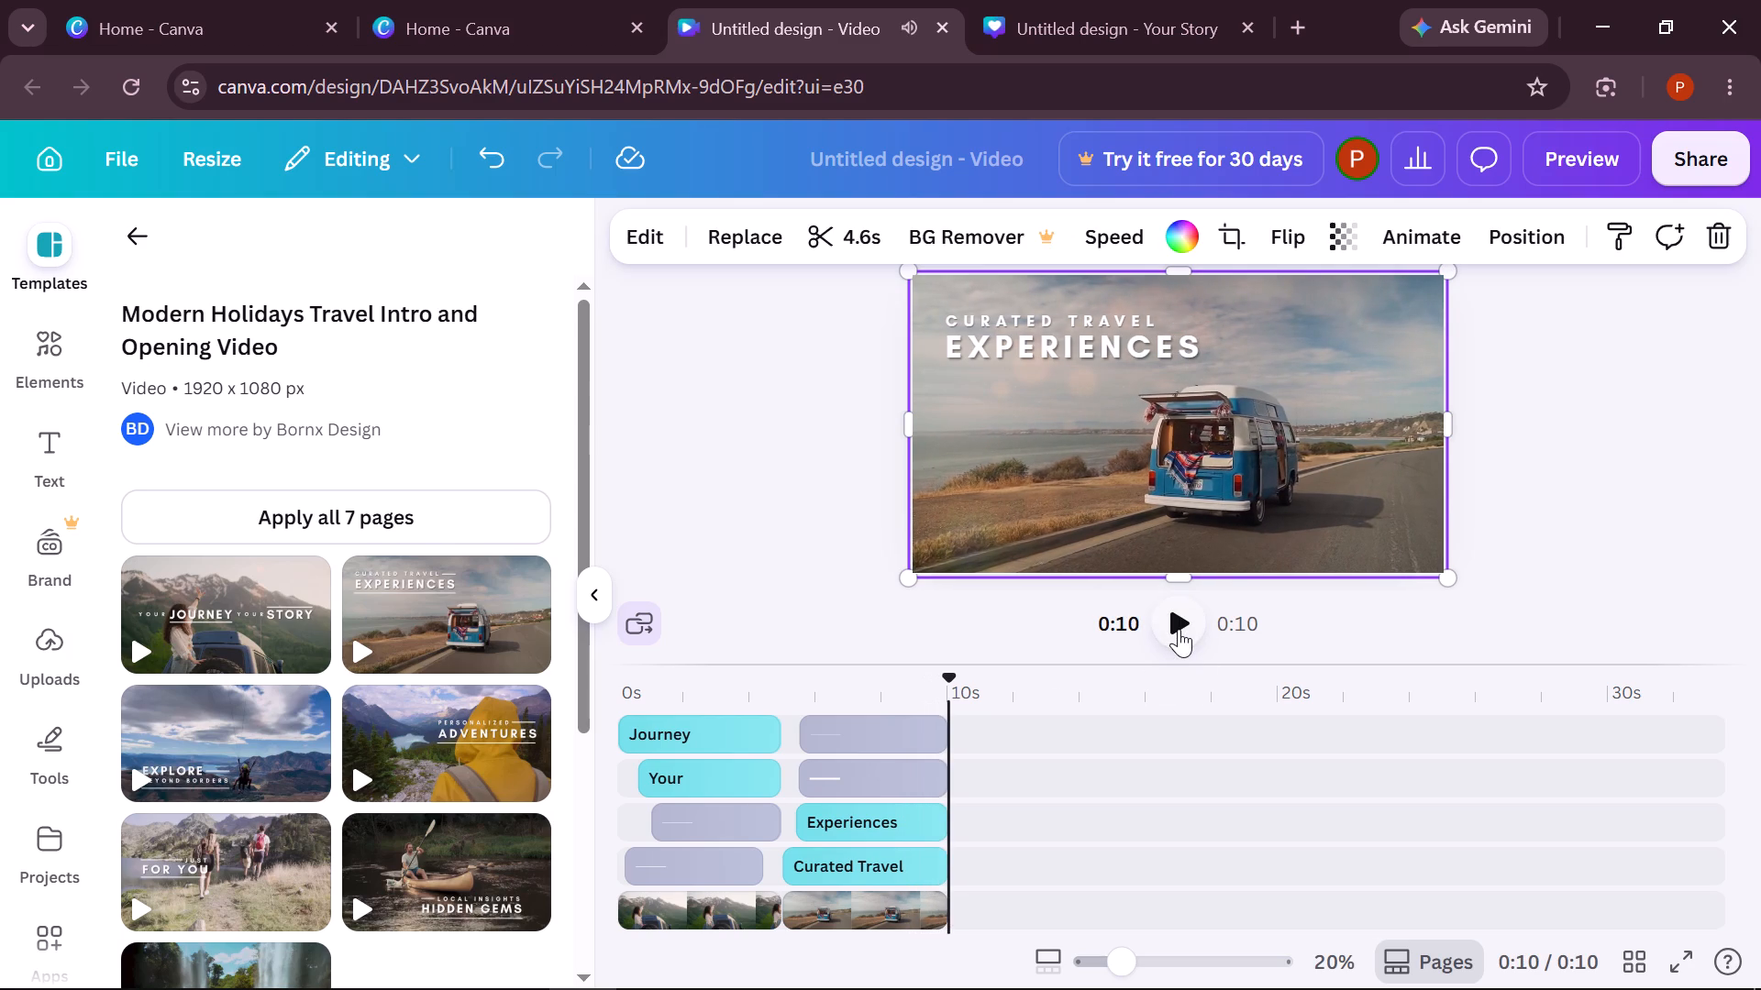
# Apply all 7 pages of the Modern Holidays Travel Intro and Opening Video template to the design.
pyautogui.click(373, 524)
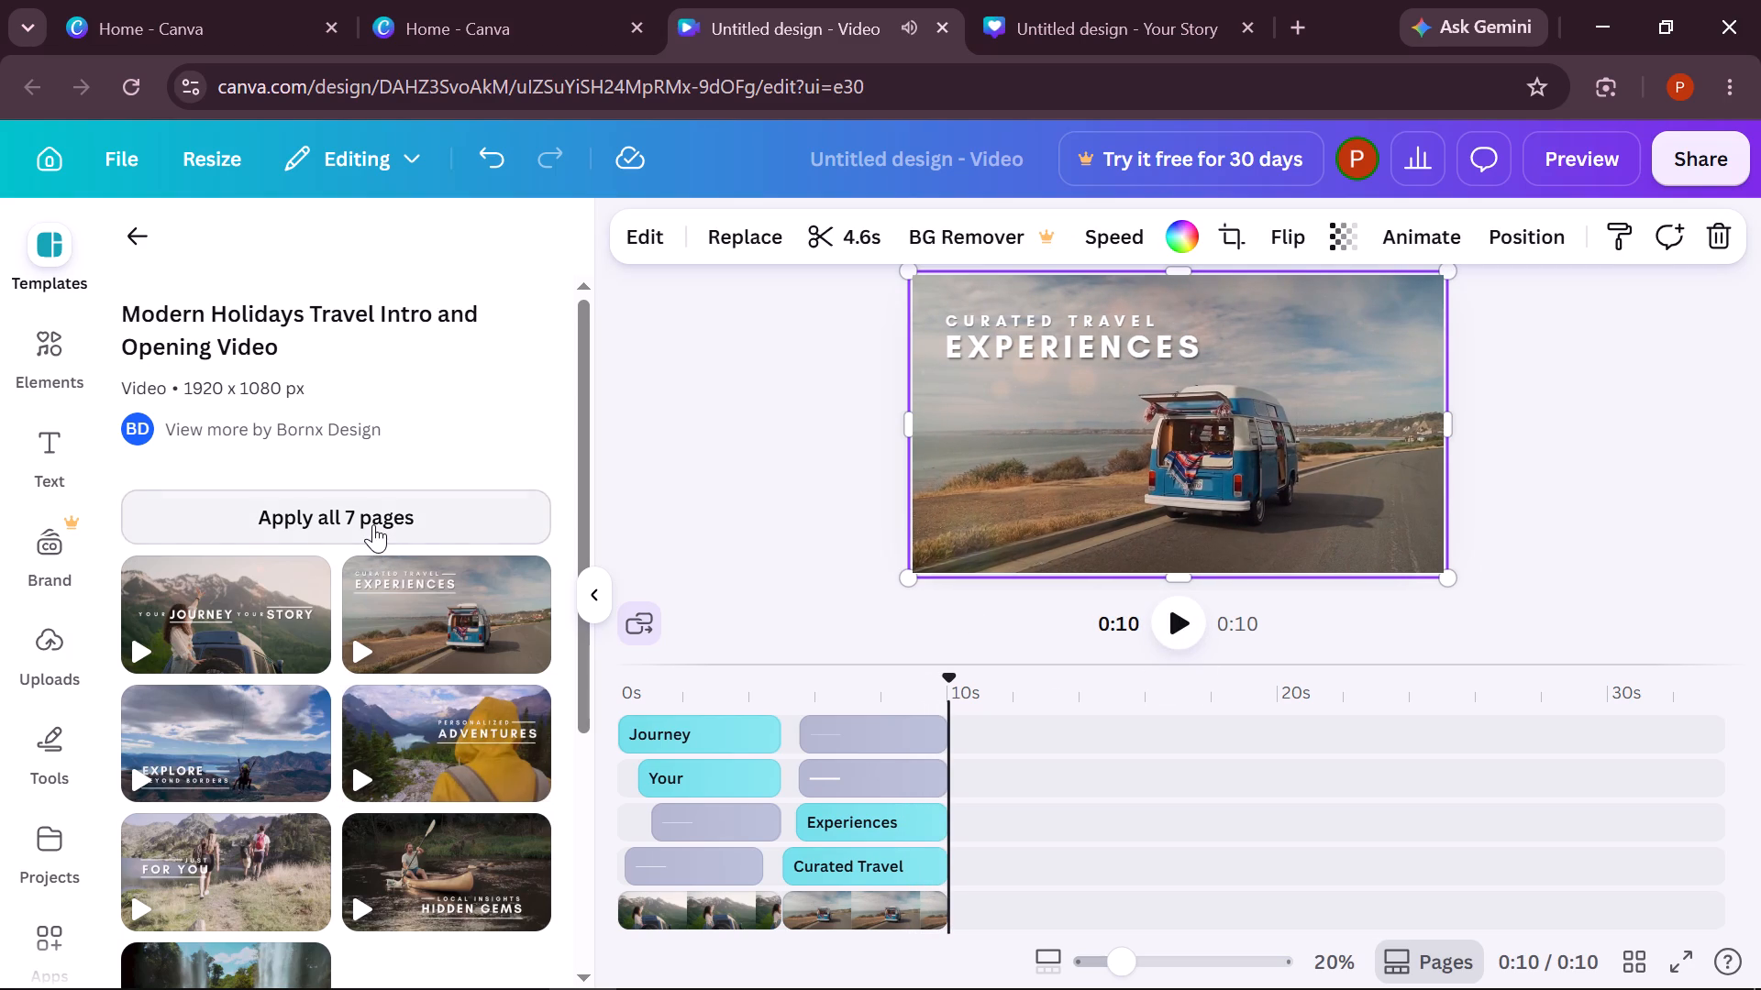